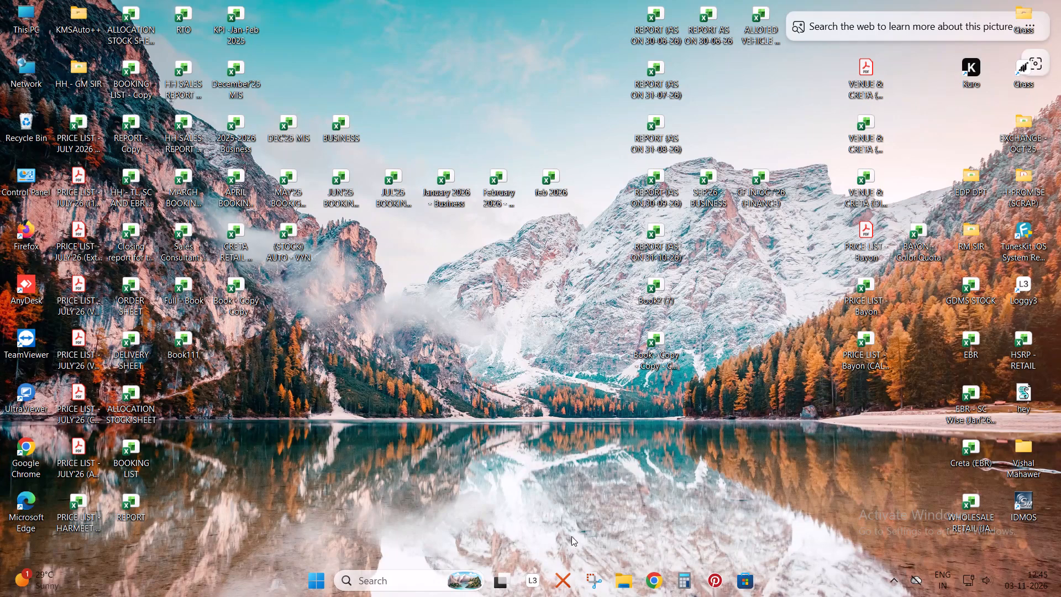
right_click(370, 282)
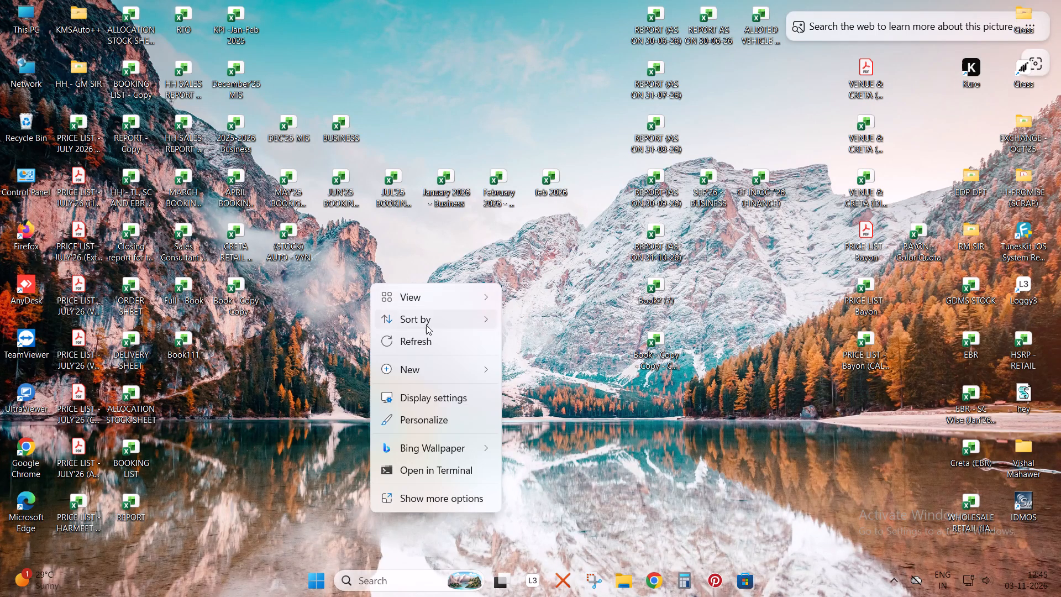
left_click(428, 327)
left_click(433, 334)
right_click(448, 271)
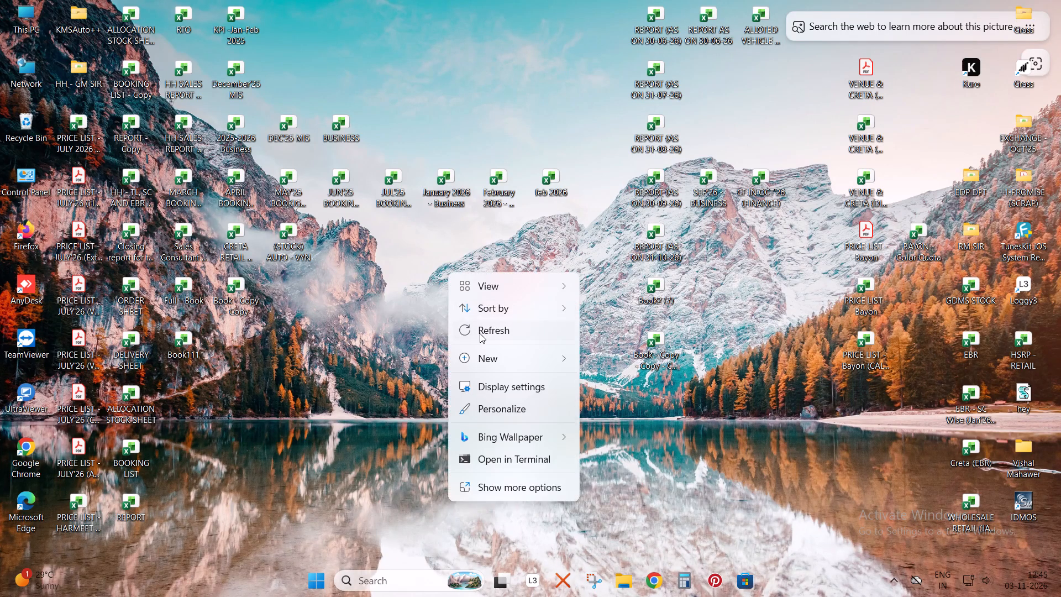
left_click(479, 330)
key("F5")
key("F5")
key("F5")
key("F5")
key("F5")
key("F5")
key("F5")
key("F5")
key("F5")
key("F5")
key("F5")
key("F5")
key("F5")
Launch Google Chrome and load the Hyundai dealer management system login page at ndms.hmil.net.
left_click(655, 575)
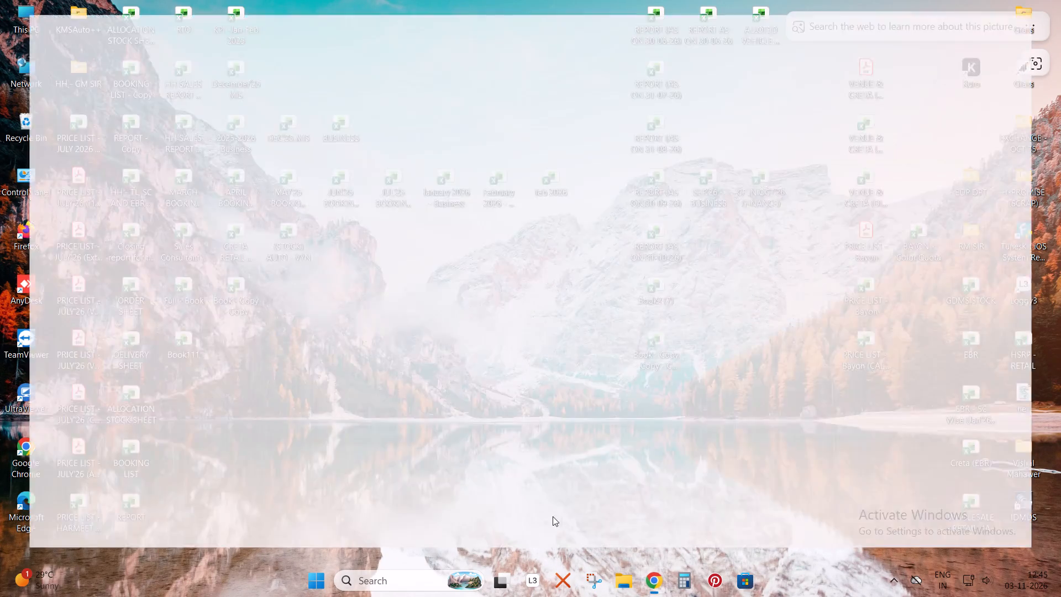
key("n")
key("Return")
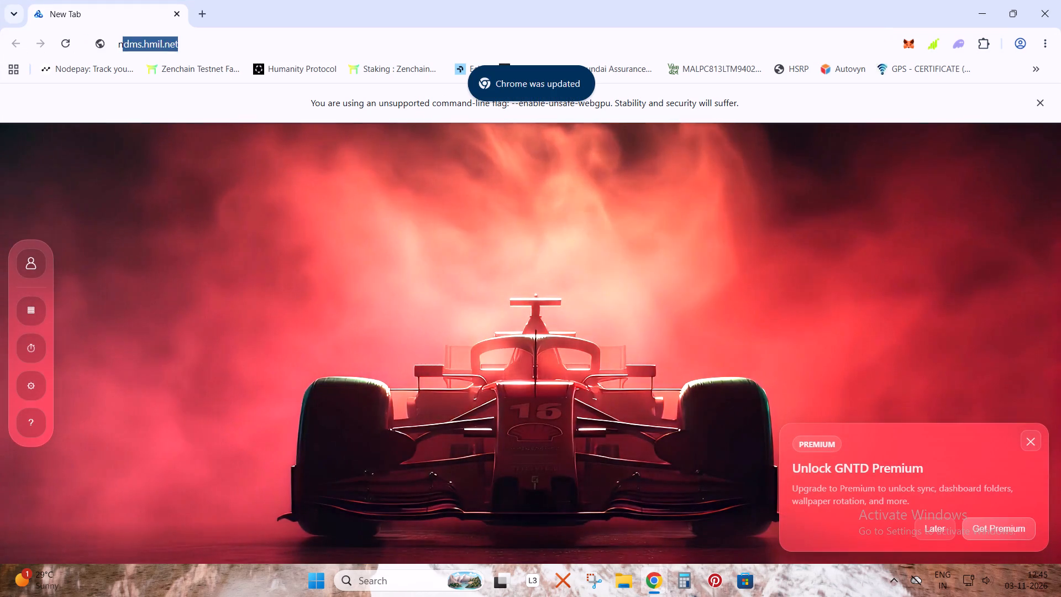
Load the SmarterMail webmail site mail.mymailservice.in in a new tab beside the GDMS2.0 page.
left_click_drag(201, 10, 225, 27)
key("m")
key("Return")
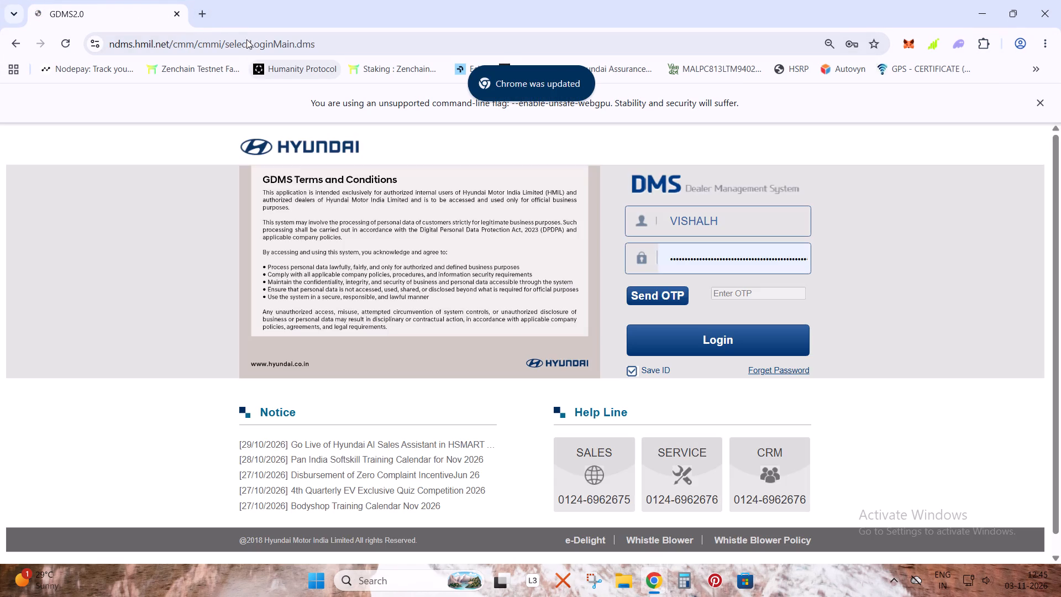
left_click_drag(202, 7, 207, 13)
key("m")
key("Return")
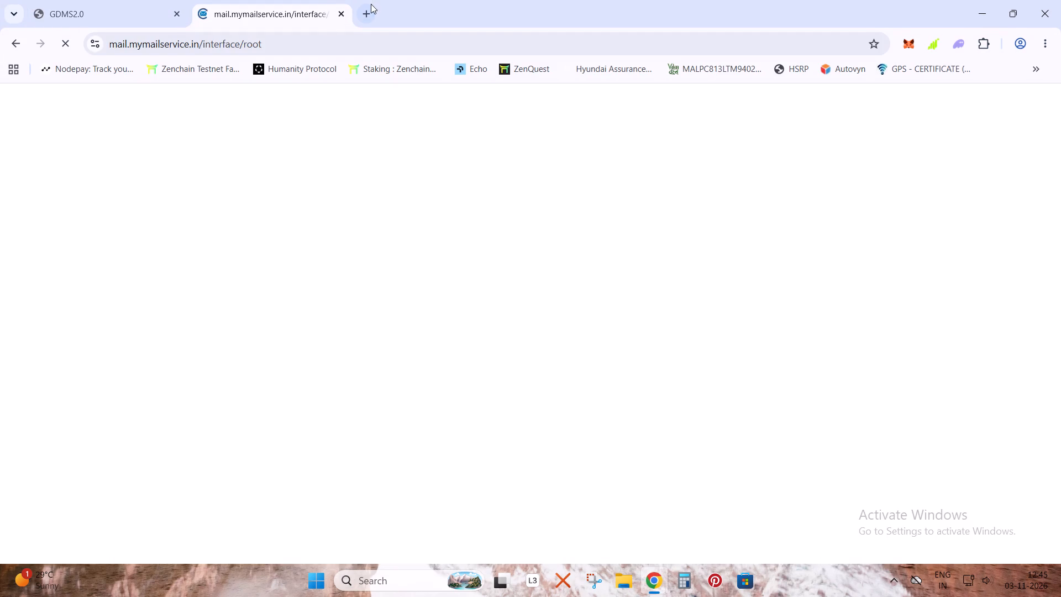
Open a third browser tab and go to the autocompleted address beginning with w.
left_click(372, 4)
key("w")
key("Return")
Return to the SmarterMail login page in the second browser tab.
left_click(275, 0)
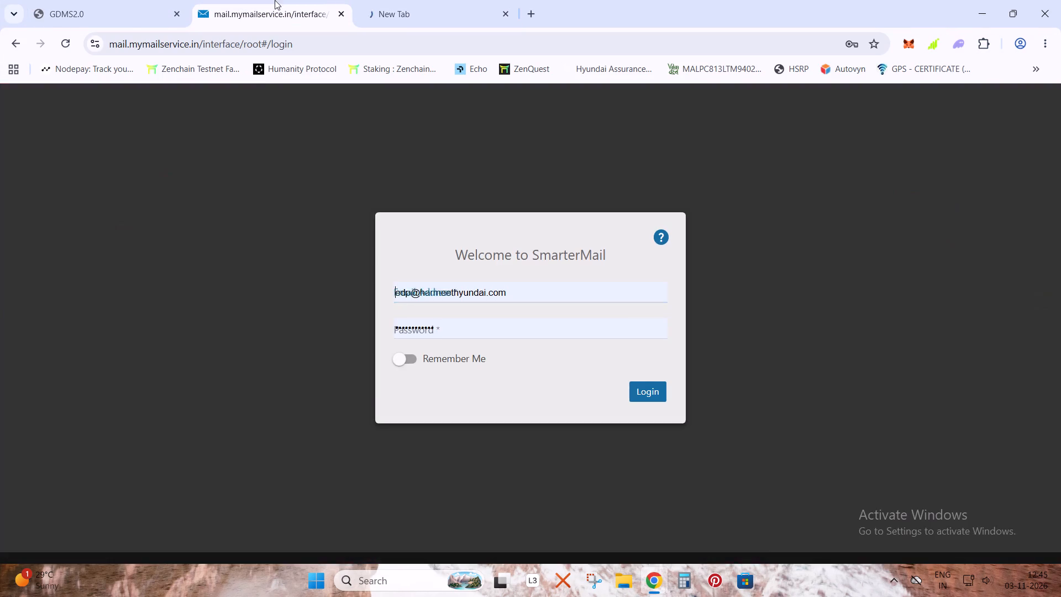
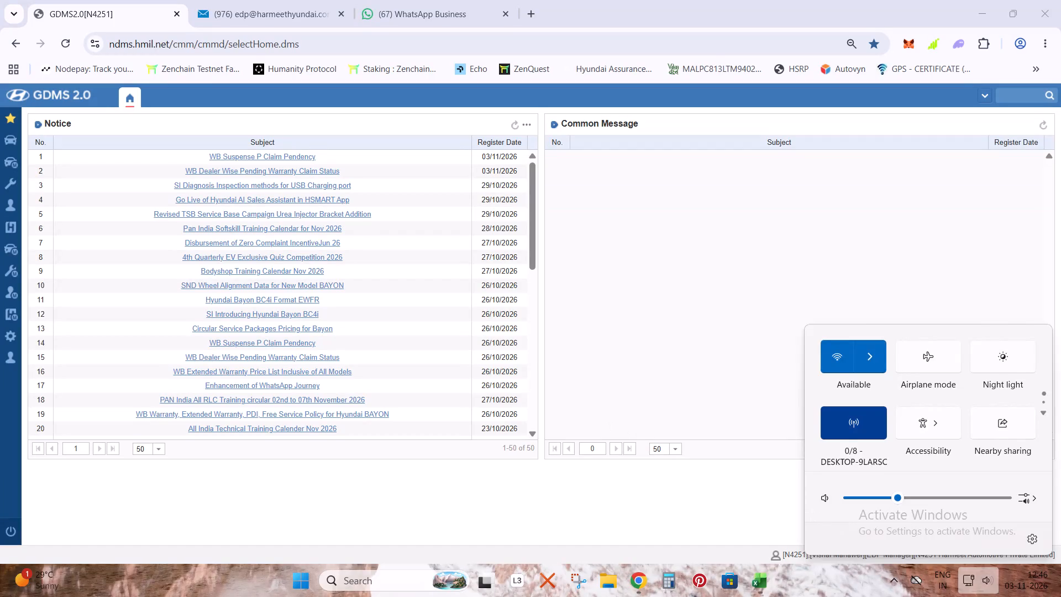
Dismiss the quick settings flyout and show the Windows desktop in place of the GDMS 2.0 browser window.
left_click(1060, 596)
left_click(1060, 596)
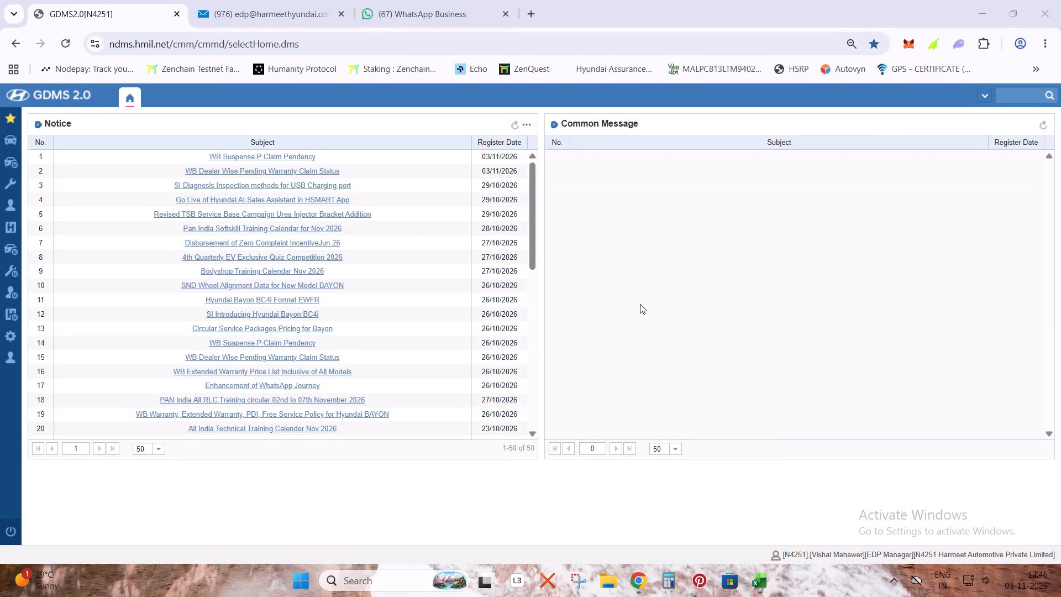
left_click(1060, 596)
right_click(461, 266)
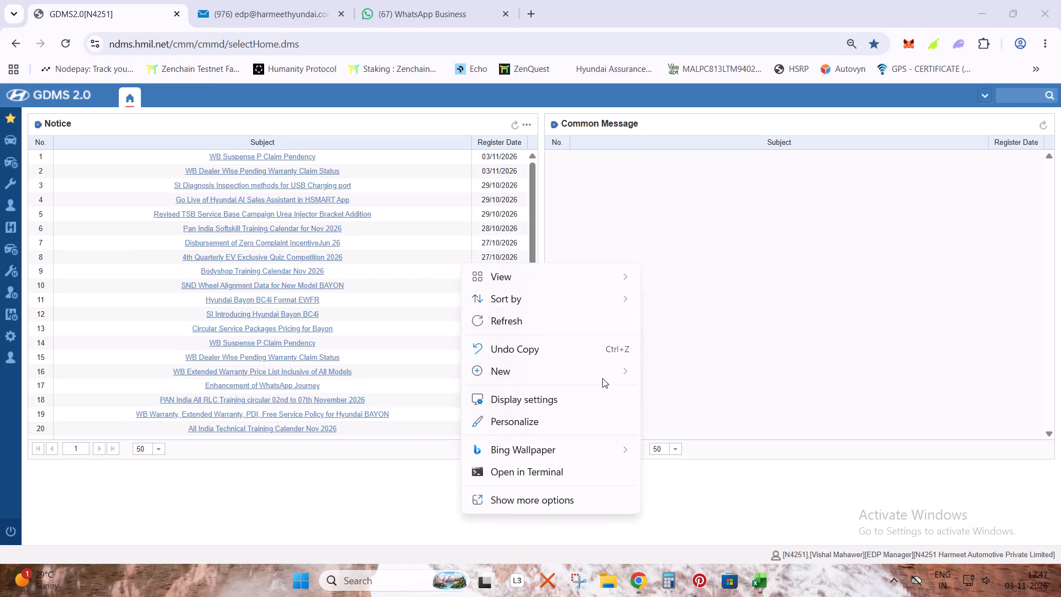
left_click(1060, 596)
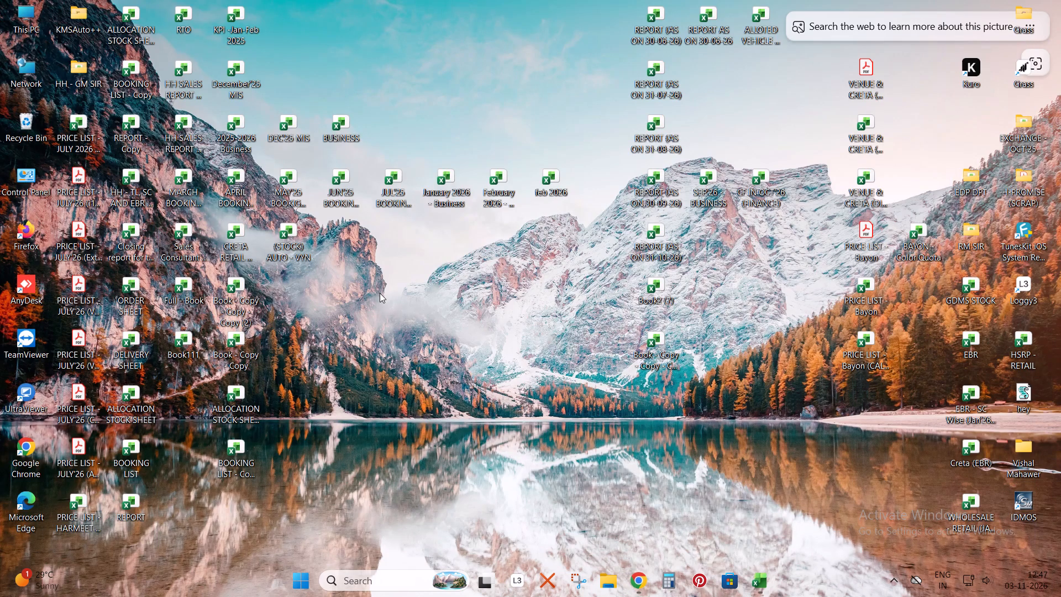
Refresh the desktop.
right_click(380, 293)
left_click(406, 328)
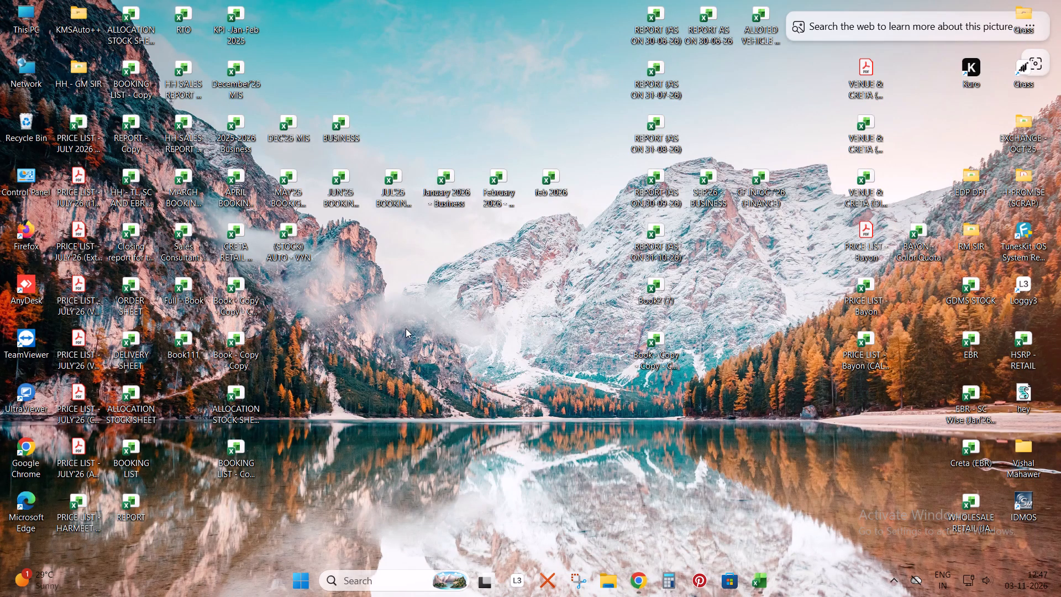
right_click(406, 328)
left_click(463, 134)
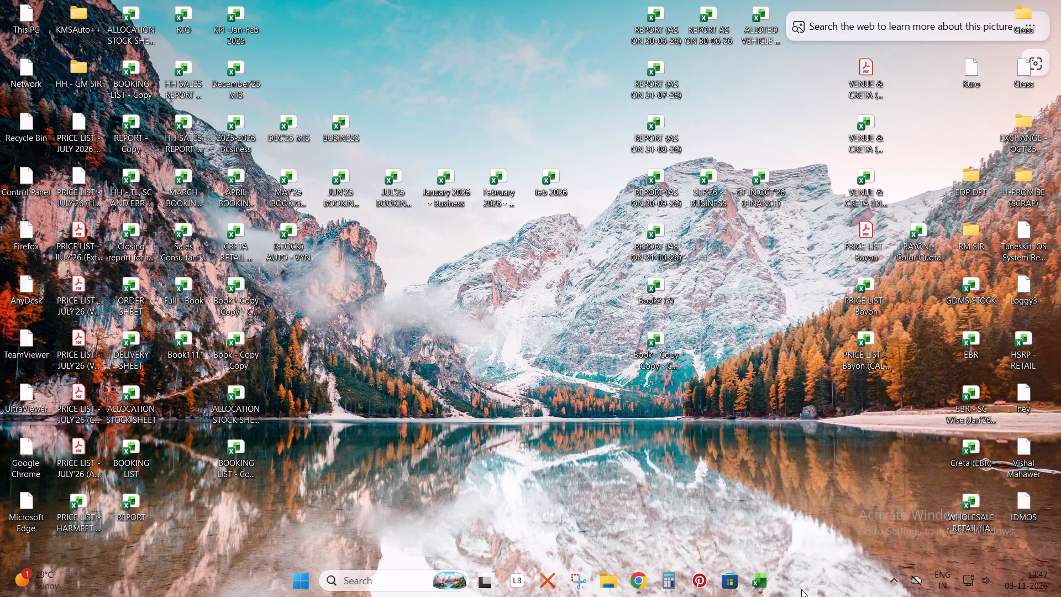
Try to close the Excel window that is still running.
right_click(756, 582)
left_click(756, 582)
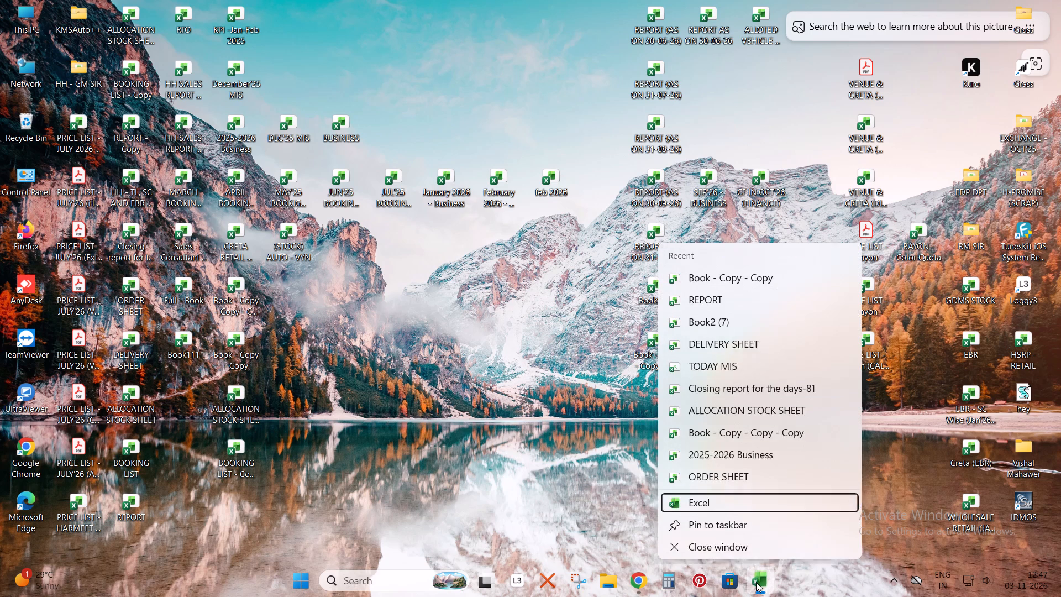
left_click(748, 536)
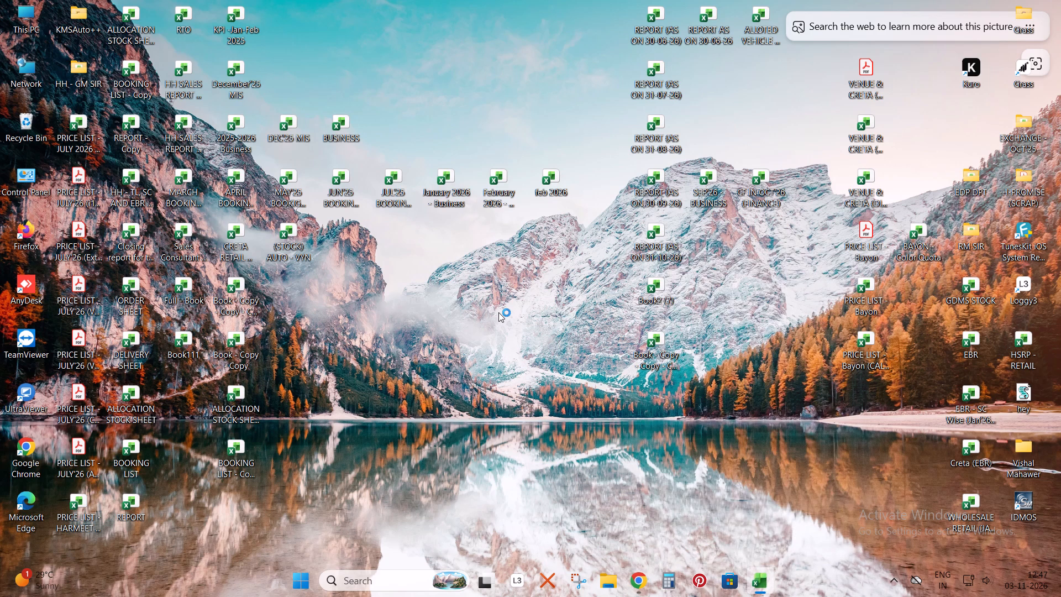
left_click(758, 579)
Refresh the desktop.
right_click(533, 307)
left_click(568, 117)
Launch Google Chrome from the Windows desktop.
left_click(633, 579)
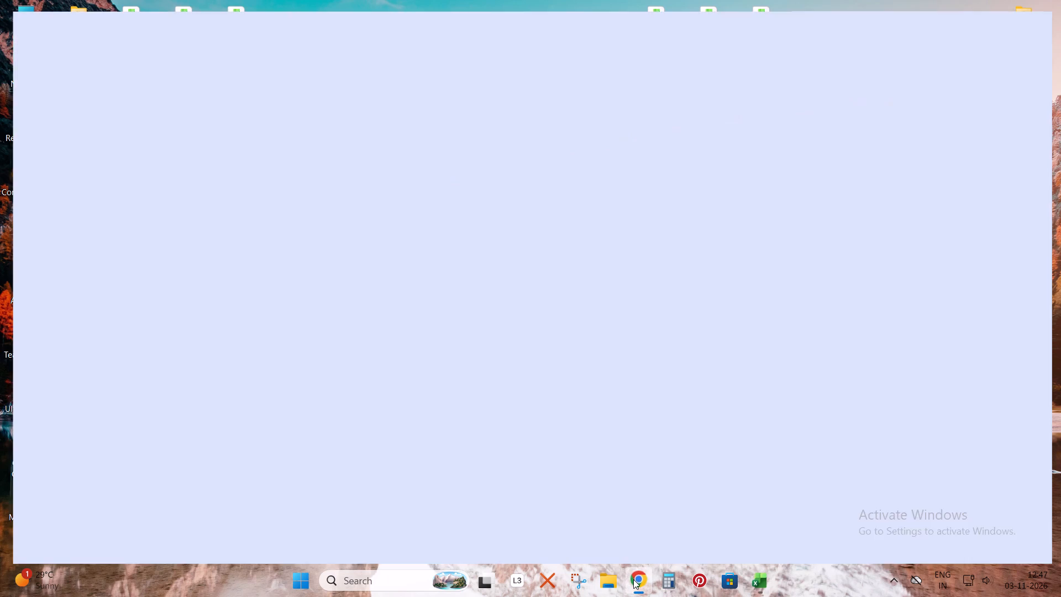
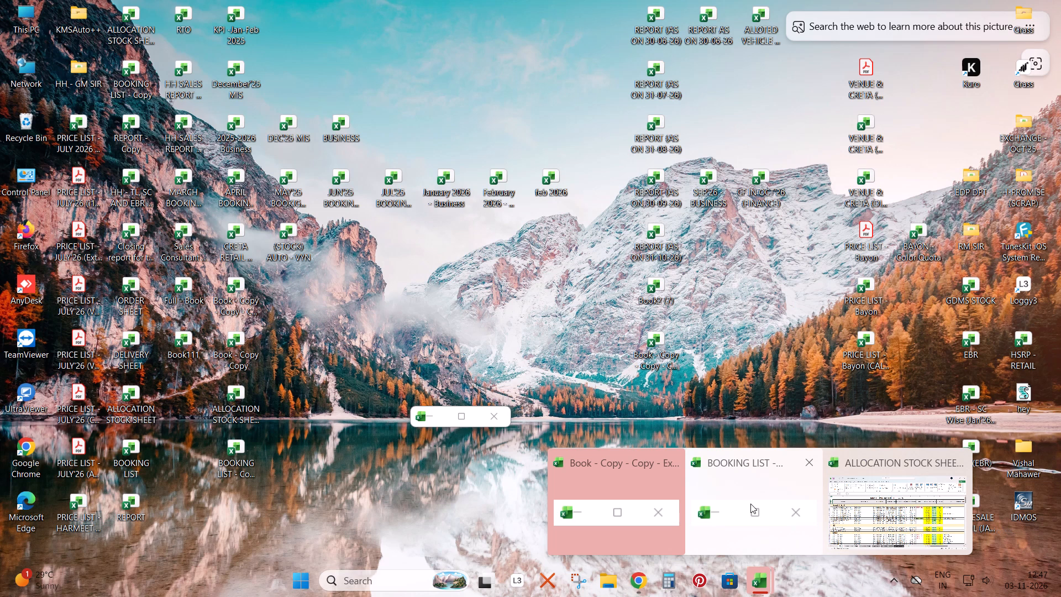
Bring up the shrunken BOOKING LIST and Book - Copy - Copy workbook windows in turn and restore each to full size.
left_click(750, 504)
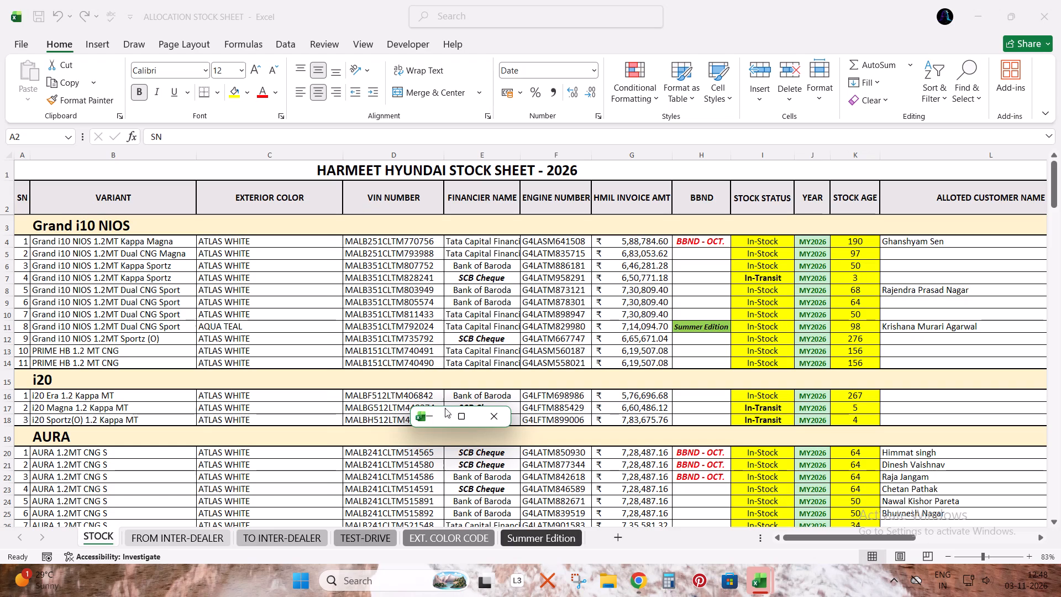
left_click(454, 410)
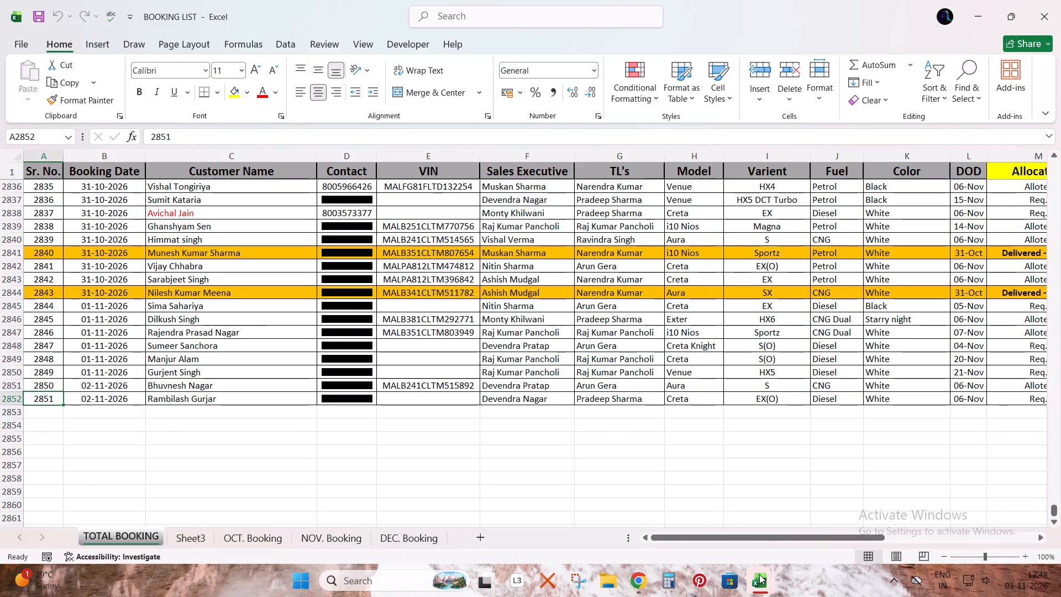
left_click(621, 517)
left_click(449, 399)
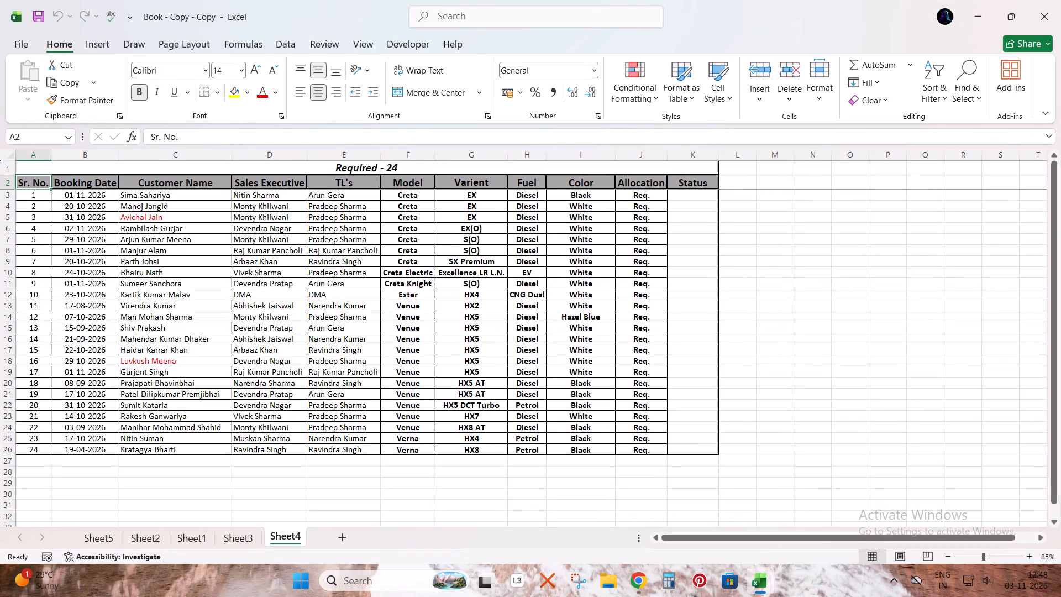
Return to the desktop and refresh it several times.
left_click(1060, 596)
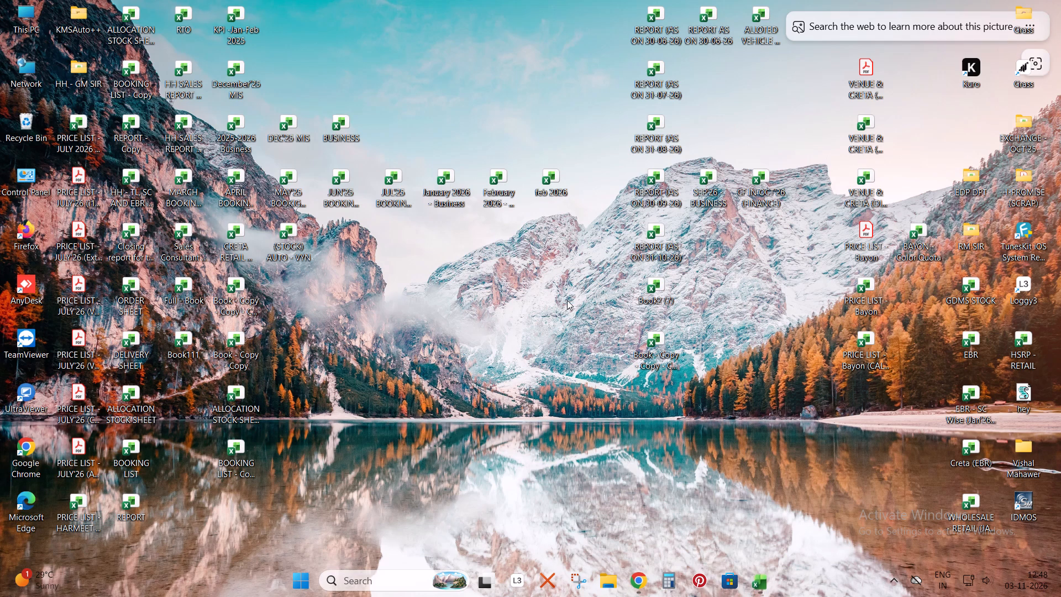
right_click(517, 245)
left_click(563, 304)
right_click(420, 237)
left_click(474, 298)
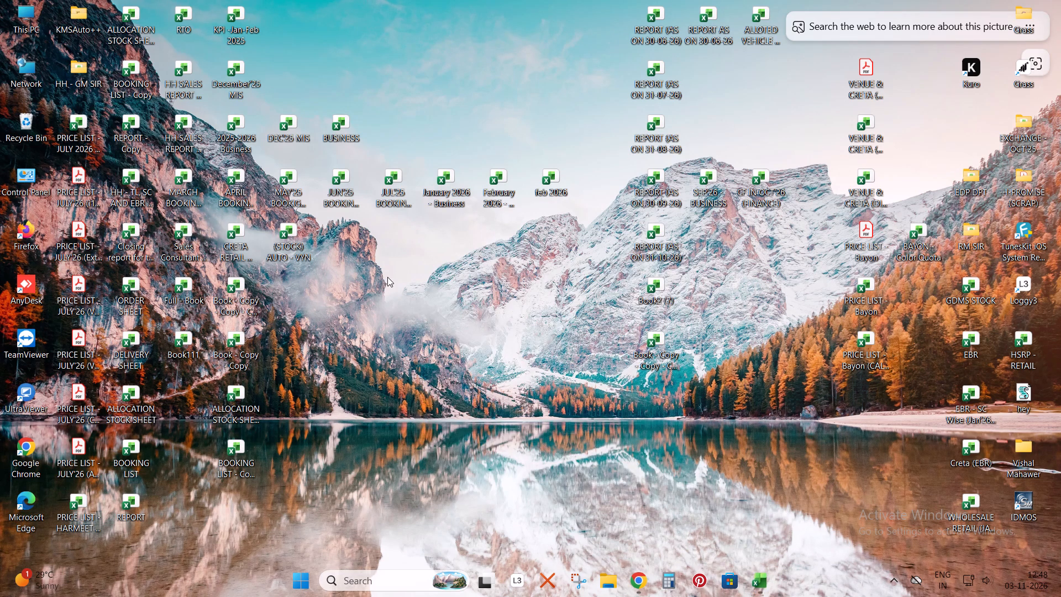
right_click(386, 276)
left_click(437, 320)
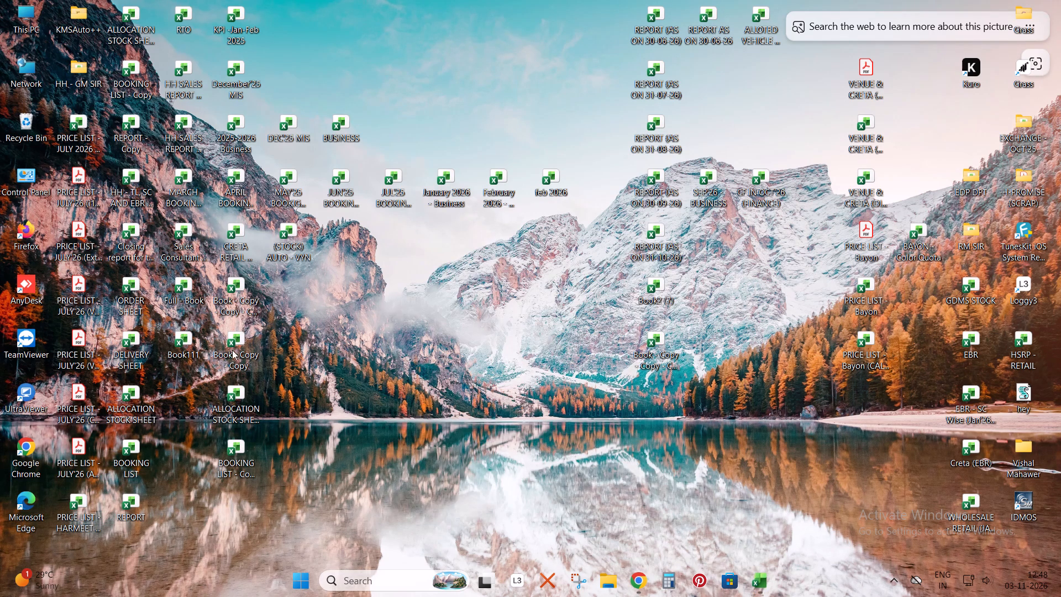
Permanently delete the ALLOCATION STOCK SHEET copy below Book - Copy - Copy and BOOKING LIST - Copy (2), and close the stray browser window.
left_click(239, 290)
left_click(240, 355)
left_click(237, 410)
left_click(234, 463)
left_click(345, 421)
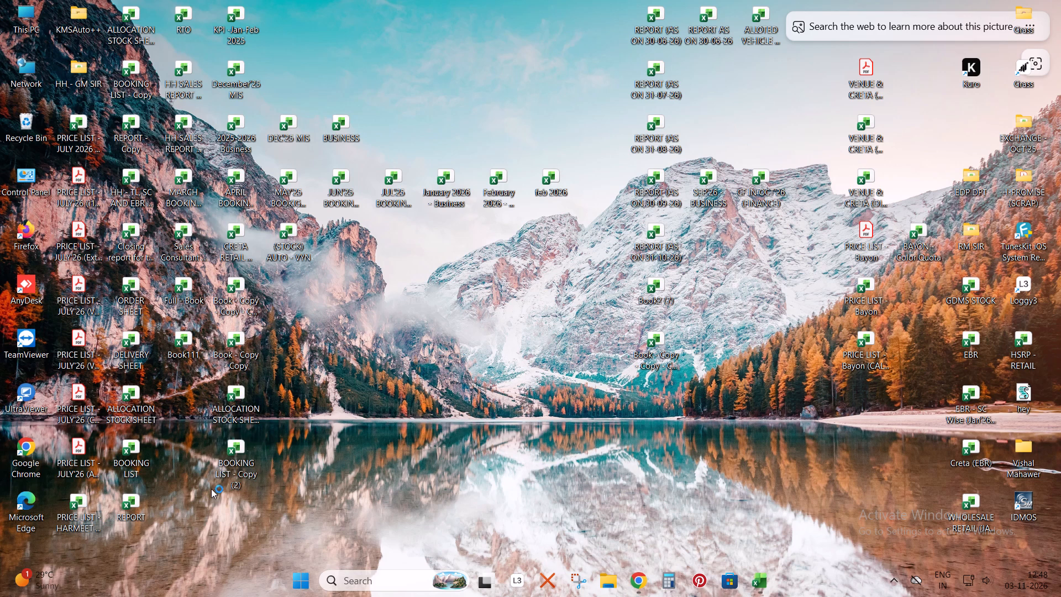
left_click_drag(238, 527, 244, 394)
key("shift+Delete")
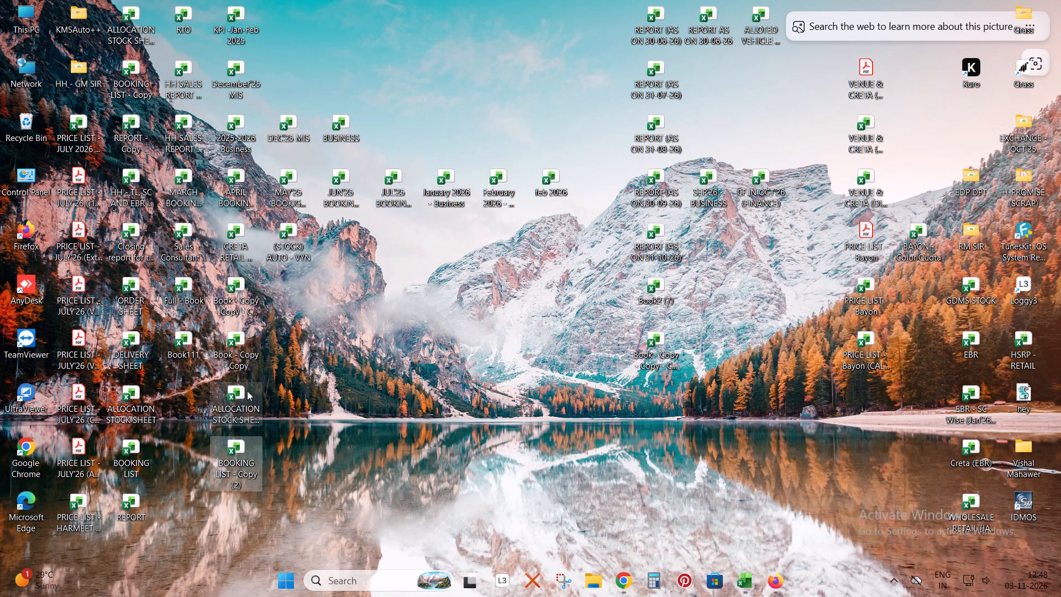
key("Return")
left_click(1060, 0)
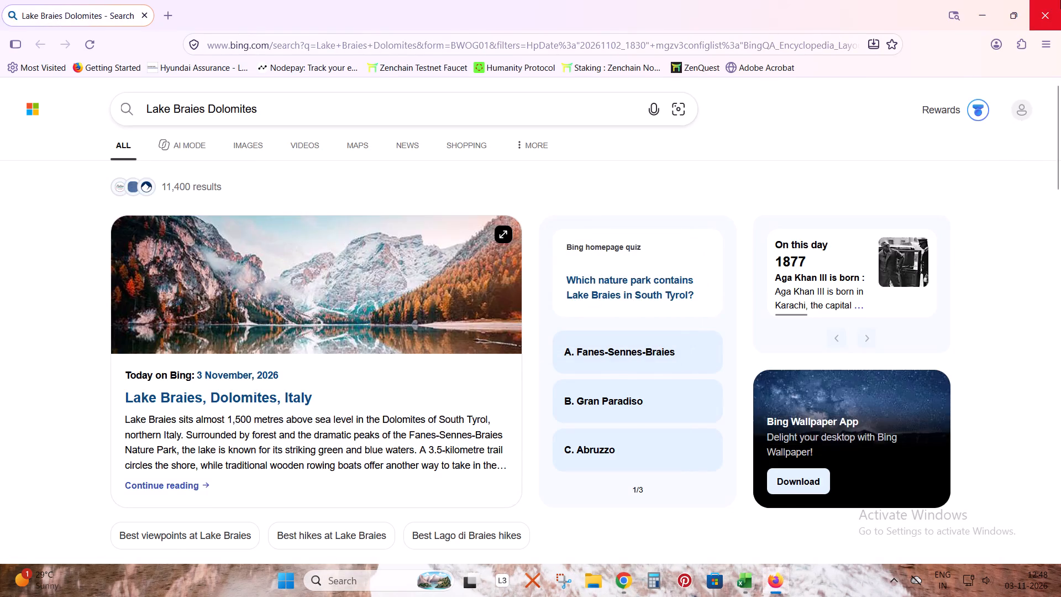
Delete the Book copy file whose name ends in Copy (2) from the desktop.
left_click(244, 281)
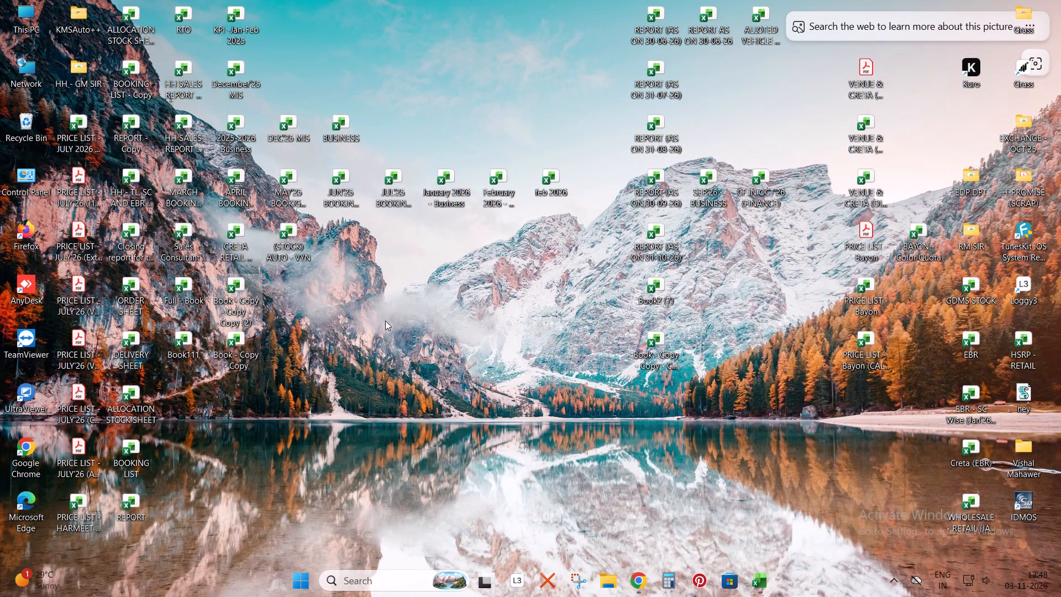
key("Delete")
Move the Book - Copy - Copy file up into the freed spot below CRETA RETAIL and refresh the desktop.
left_click_drag(244, 342, 241, 287)
right_click(376, 285)
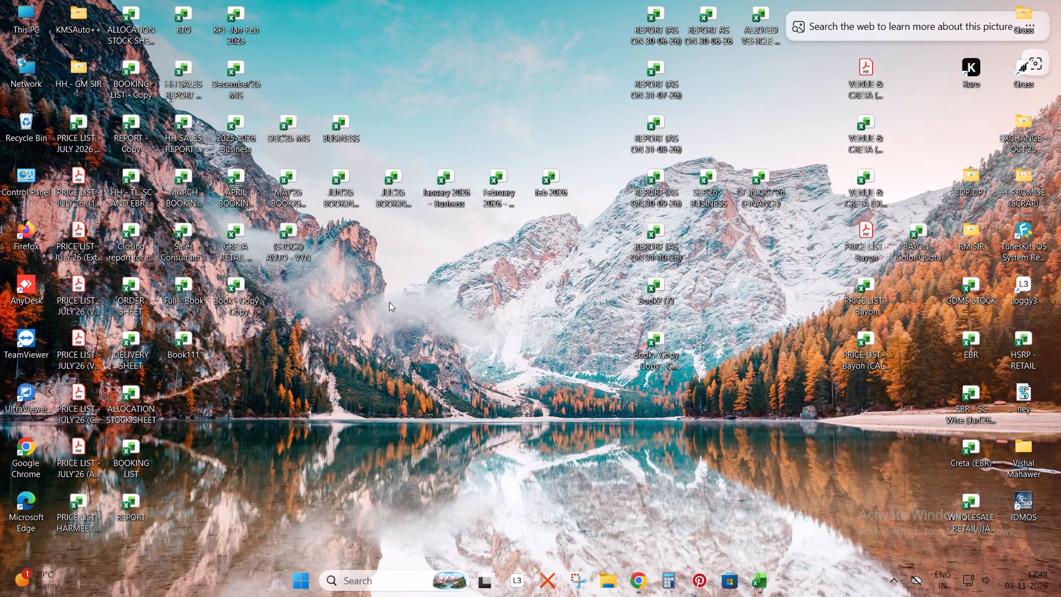
left_click(437, 324)
Check the hidden background apps and launch Kuro from the desktop.
left_click(878, 574)
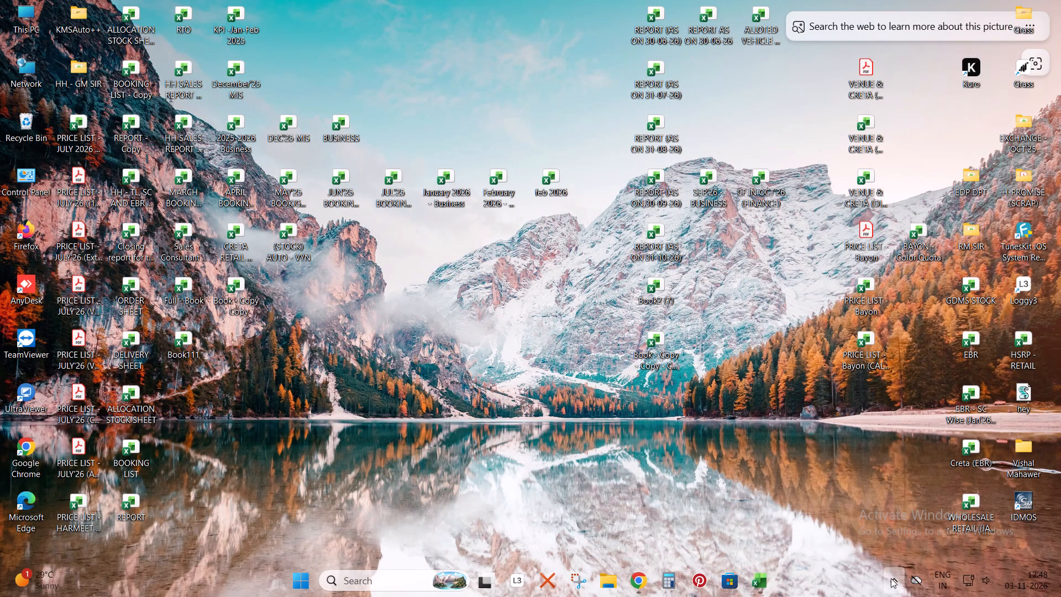
left_click(891, 578)
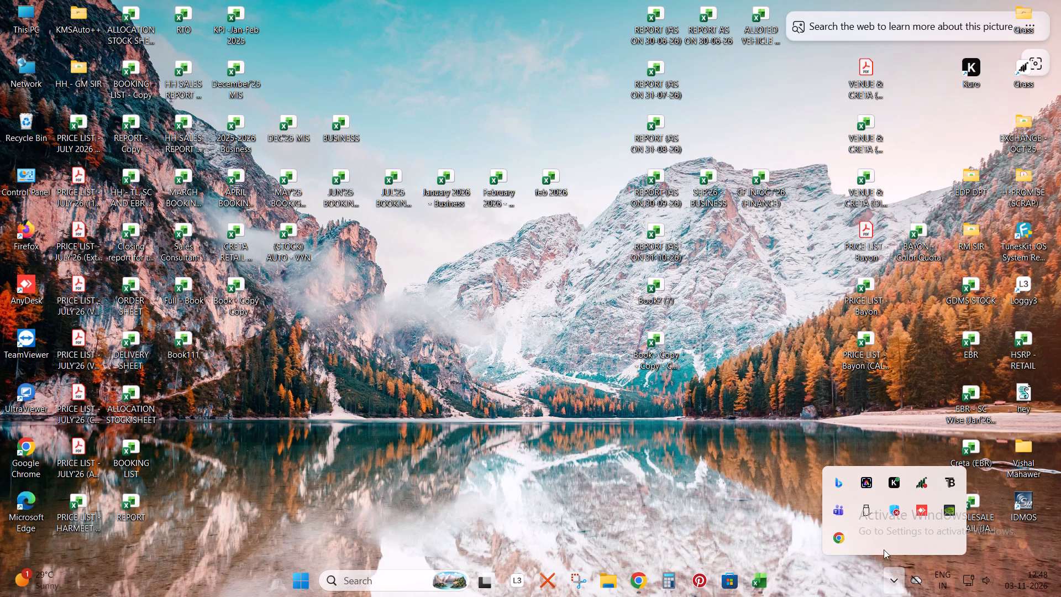
double_click(981, 65)
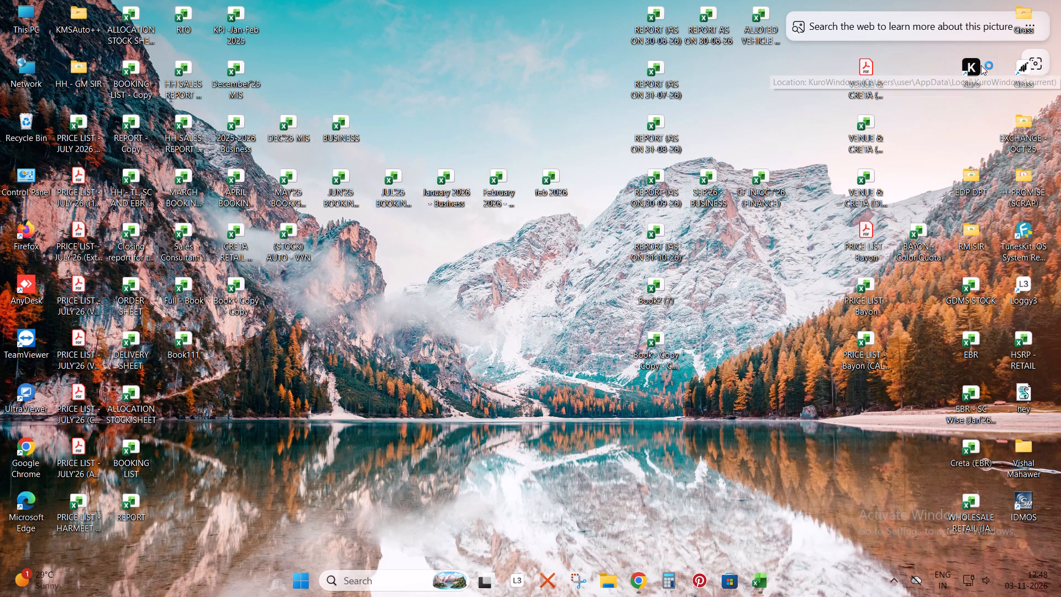
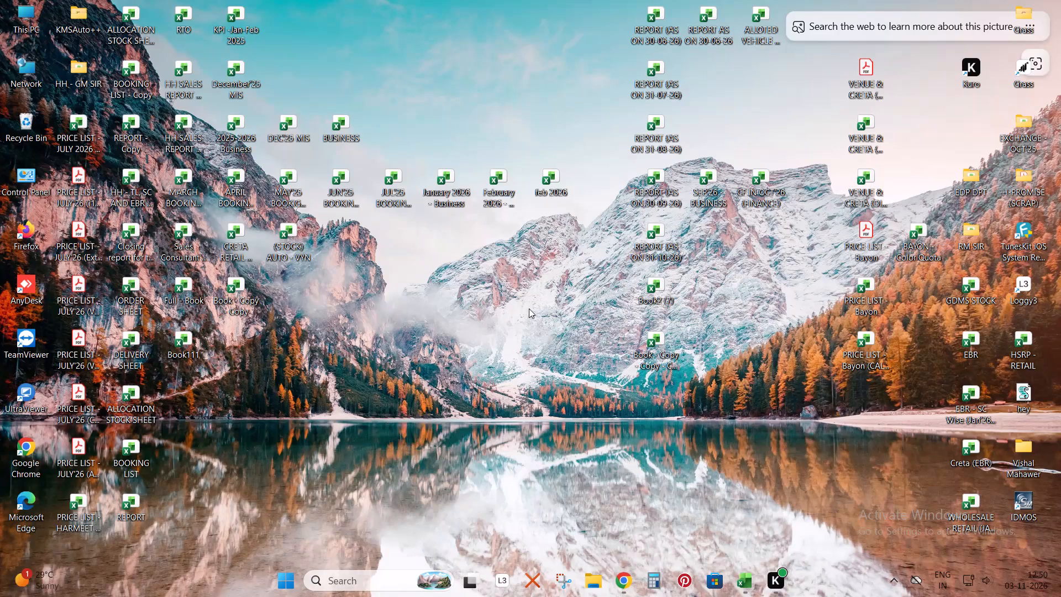
Refresh the desktop.
right_click(496, 238)
left_click(535, 296)
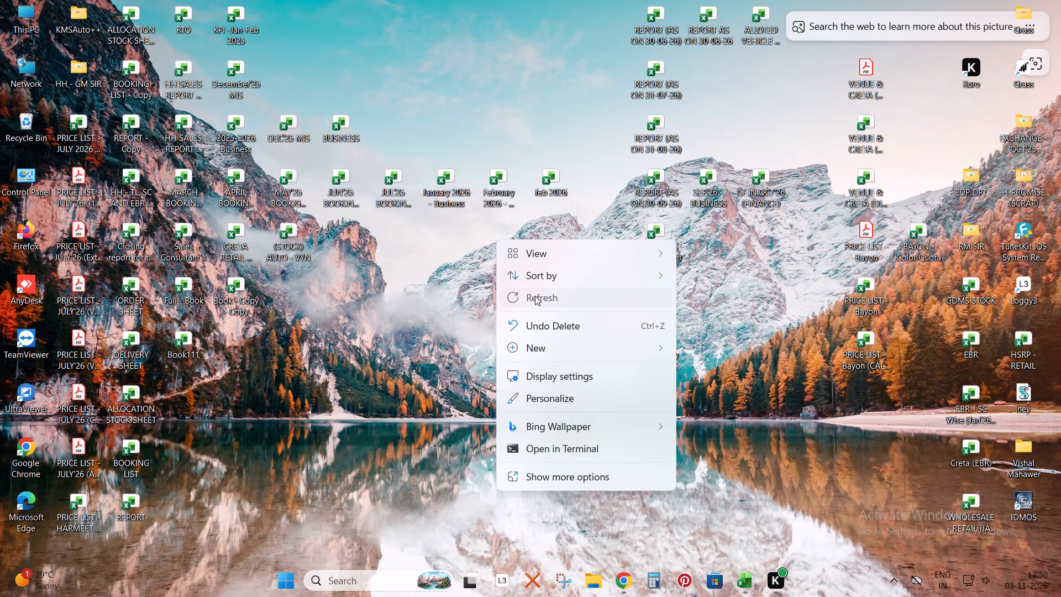
Bring the open Excel workbooks to the front in turn: Book - Copy - Copy, BOOKING LIST, and ALLOCATION STOCK SHEET.
left_click(747, 585)
left_click(565, 487)
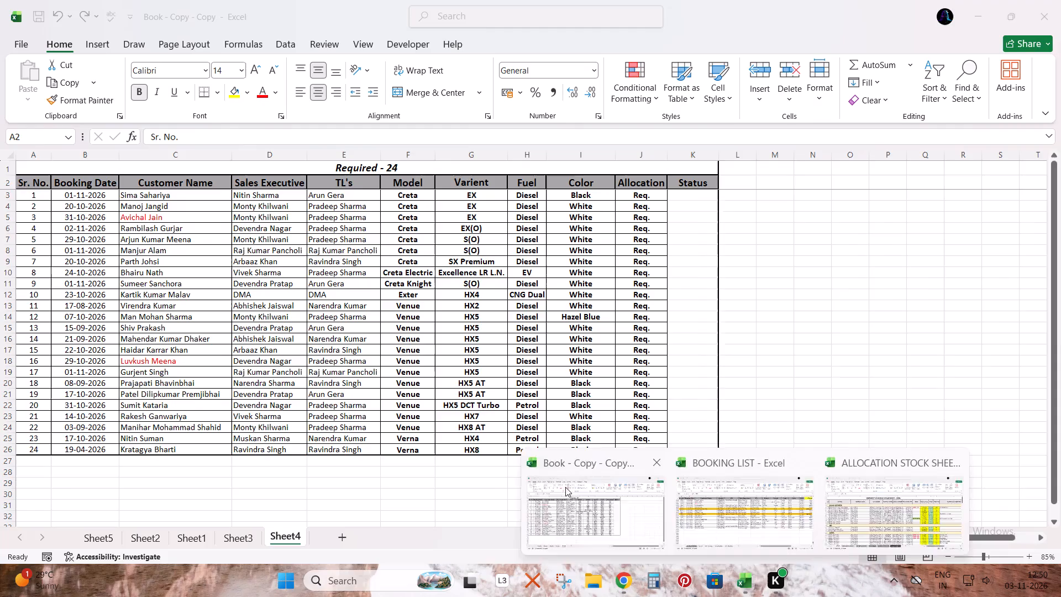
left_click(733, 585)
left_click(747, 538)
left_click(753, 585)
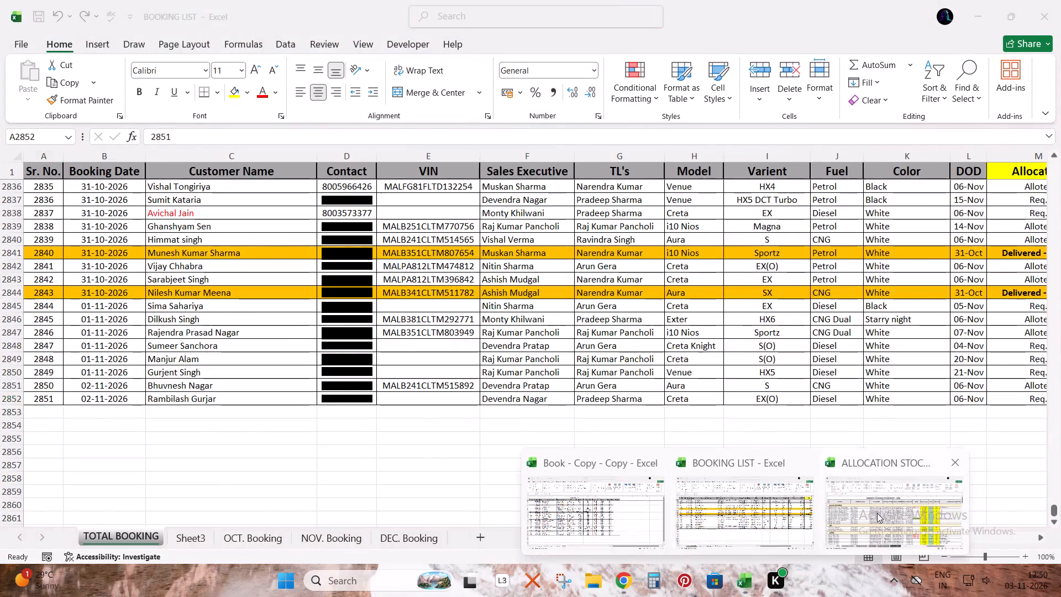
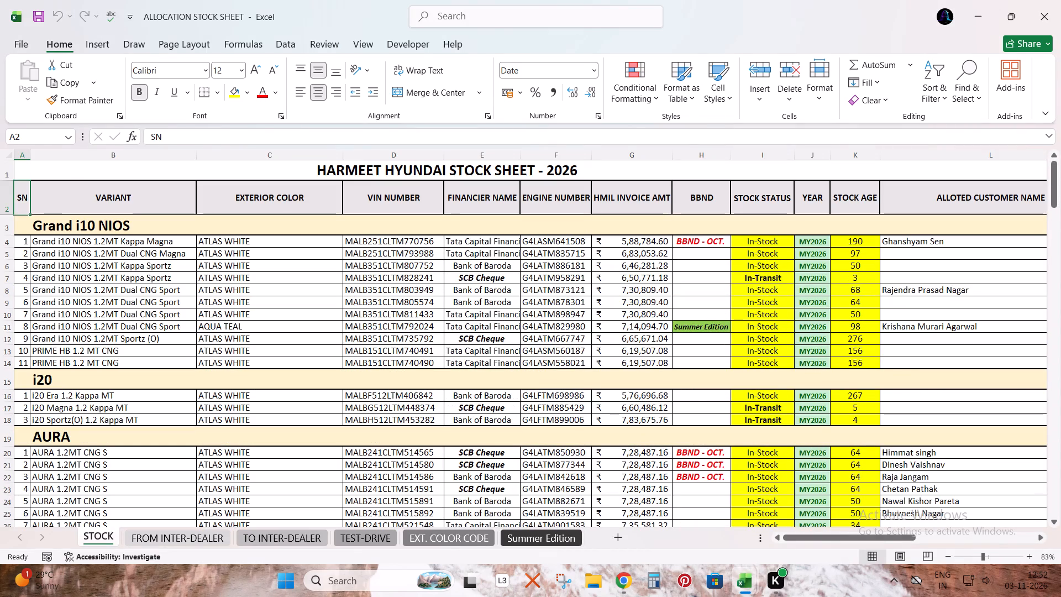
Look through the STOCK sheet of the allocation workbook from Grand i10 NIOS down to the last model section.
scroll(875, 322, "down", 3)
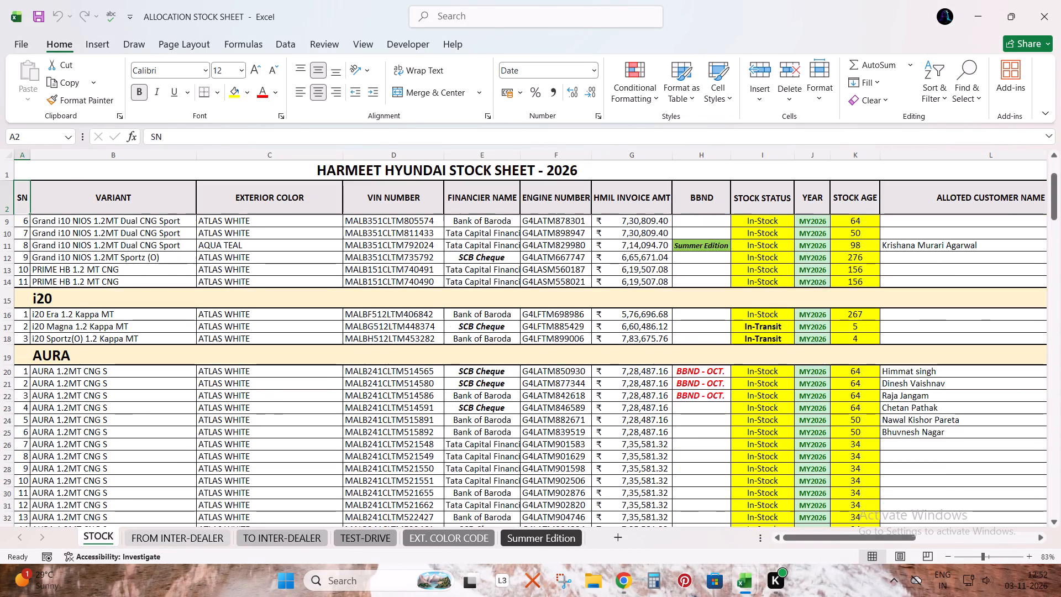
scroll(875, 325, "down", 17)
scroll(874, 324, "up", 1)
scroll(874, 324, "down", 4)
scroll(874, 324, "up", 1)
scroll(874, 324, "down", 5)
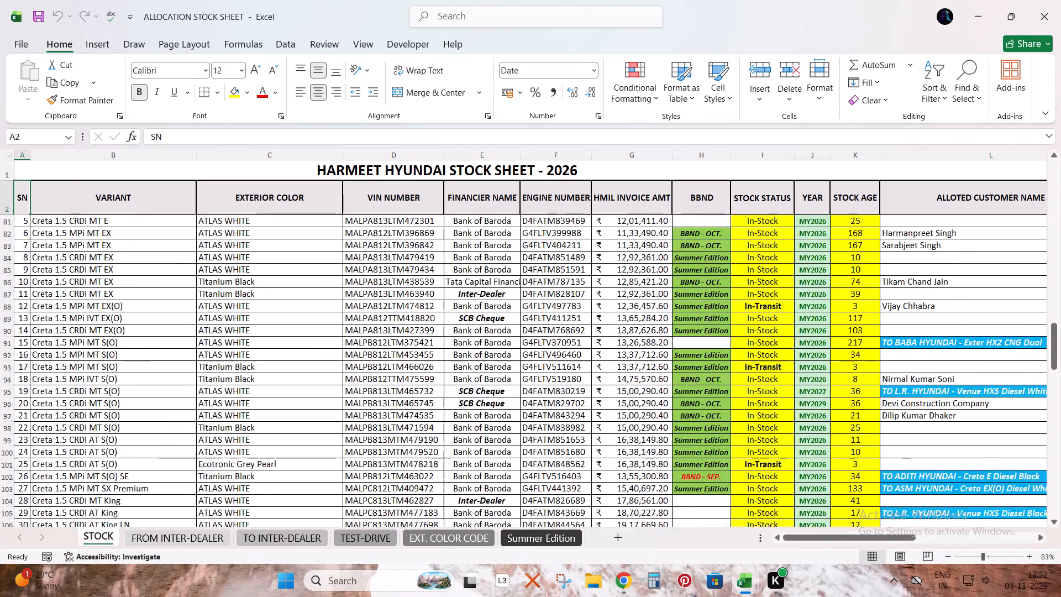
scroll(874, 324, "down", 10)
scroll(874, 324, "up", 1)
scroll(874, 324, "down", 4)
scroll(874, 324, "up", 1)
scroll(874, 324, "down", 11)
scroll(874, 324, "up", 1)
scroll(874, 324, "down", 1)
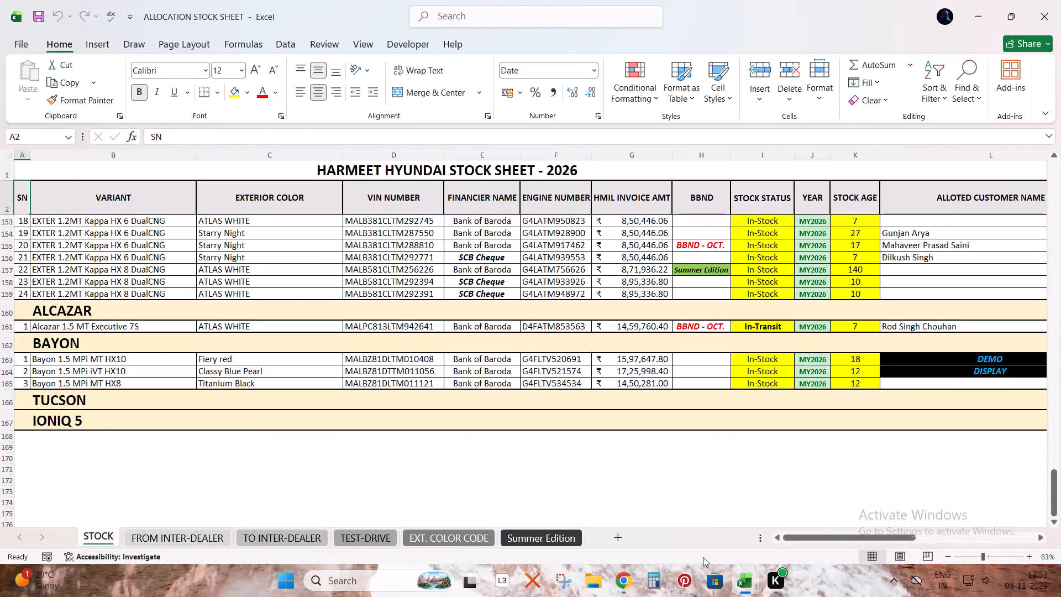
Open Sheet3 of the Book - Copy - Copy workbook and turn on filters for the row 2 headers.
left_click(740, 582)
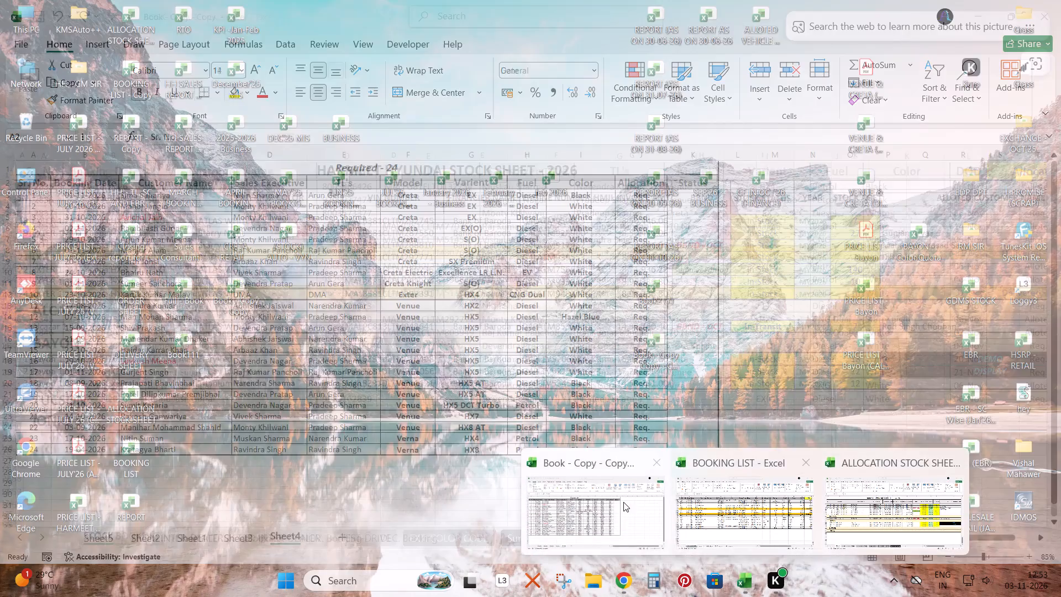
left_click(620, 502)
left_click(230, 535)
left_click(767, 200)
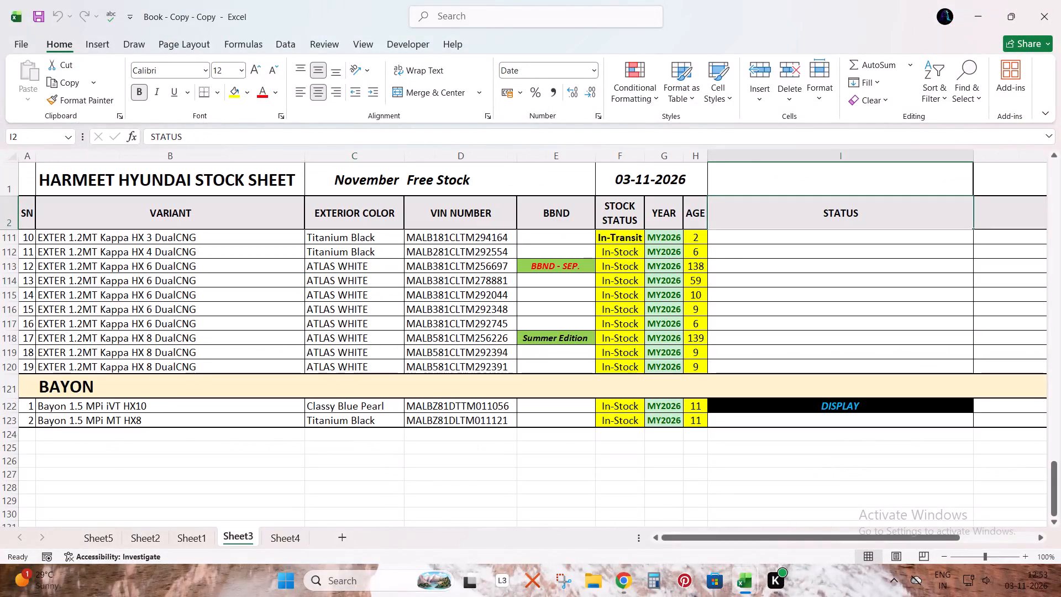
key("ctrl+shift+l")
Filter the STATUS column to only DISPLAY and blank entries, excluding every entry that starts with TO and a dealer name.
key("alt+Down")
key("Down")
key("Down")
key("Down")
key("Down")
key("Down")
key("Down")
key("Down")
key("Down")
key("Down")
key("Down")
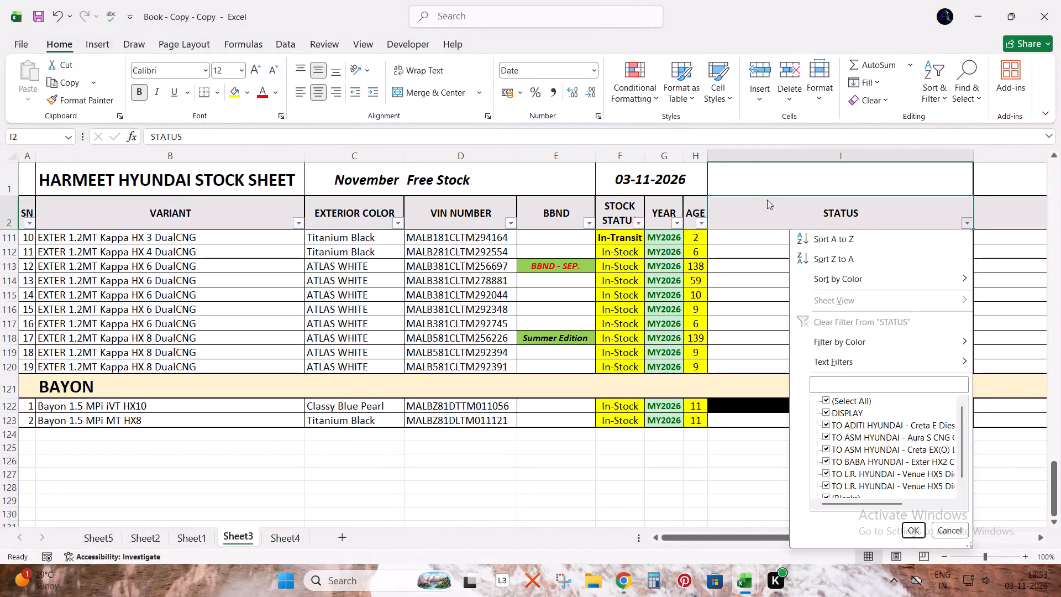
key("Down")
key("space")
key("Down")
key("space")
key("Down")
key("Down")
key("space")
key("space")
key("Down")
key("Down")
key("space")
key("space")
key("Down")
key("Up")
key("Up")
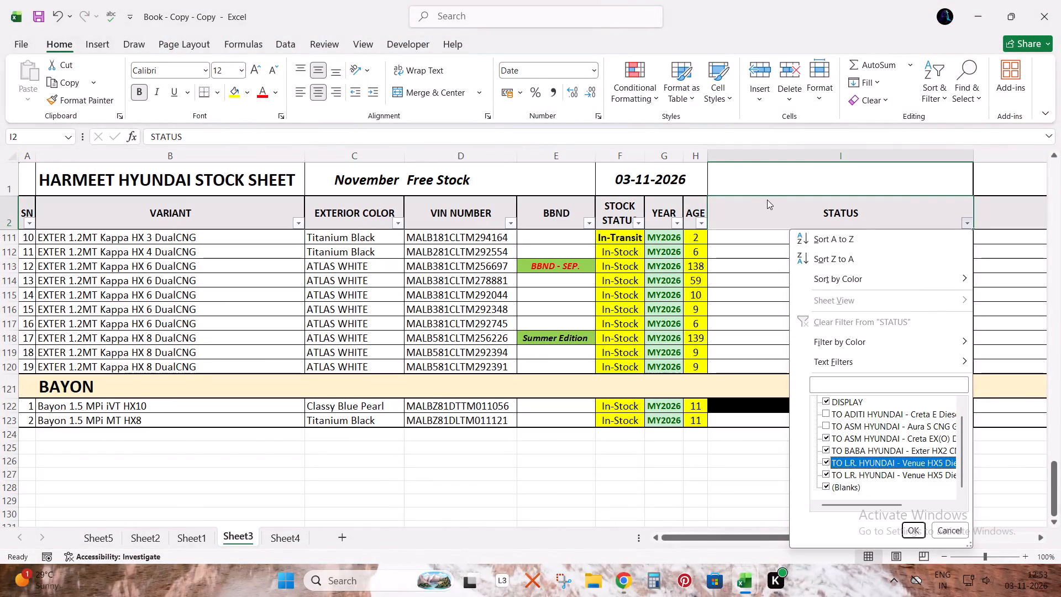
key("Up")
key("Up")
key("space")
key("Down")
key("space")
key("Down")
key("space")
key("Down")
key("space")
key("Up")
key("Up")
key("Up")
key("Up")
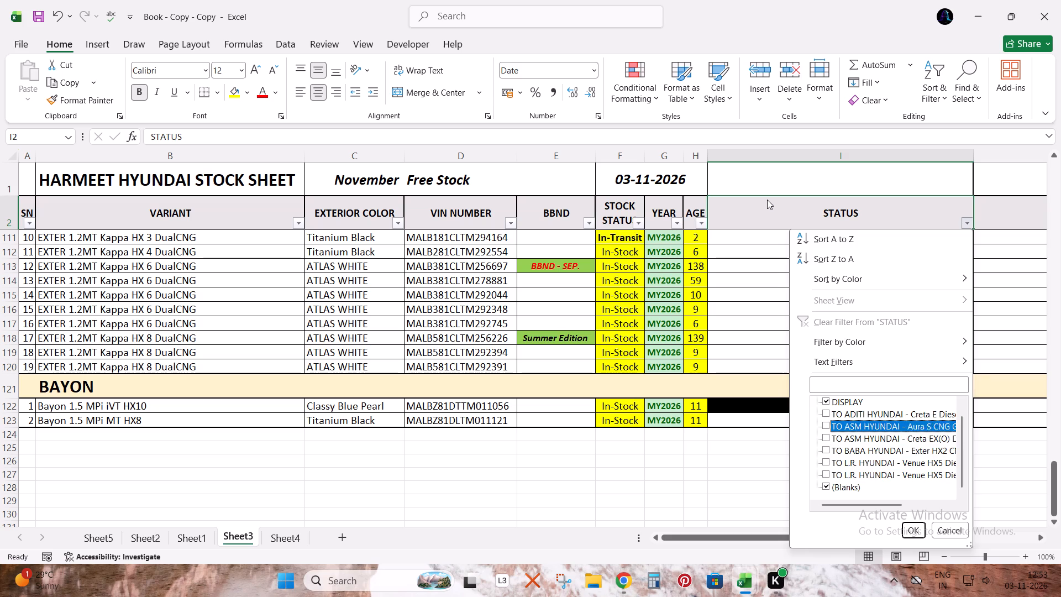
key("Up")
key("Up")
key("Up")
key("space")
key("space")
key("Down")
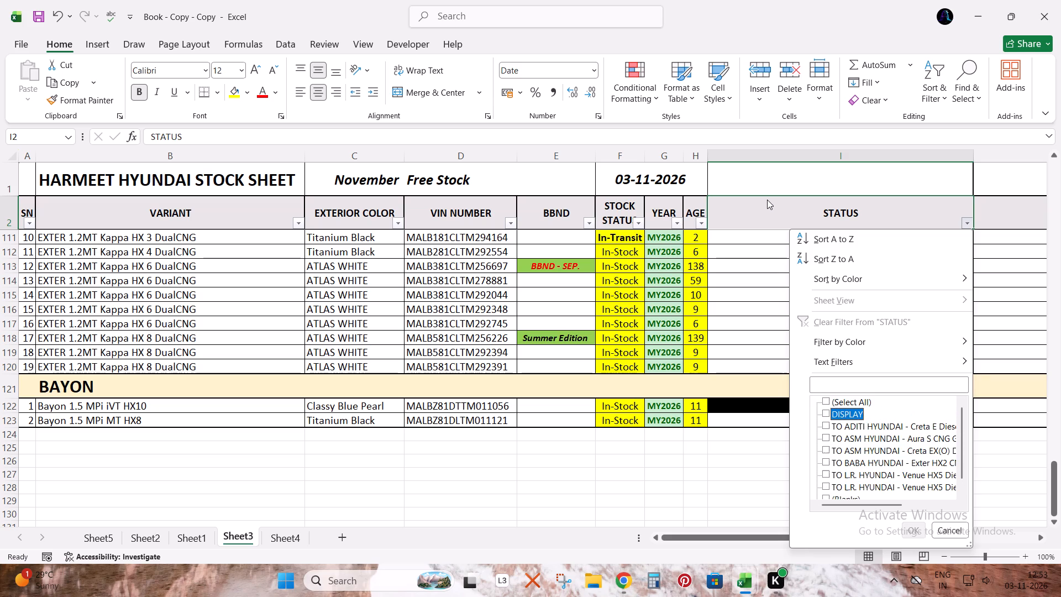
key("space")
key("Down")
key("Down")
key("Down")
key("Down")
key("Down")
key("Down")
key("Down")
key("Down")
key("Up")
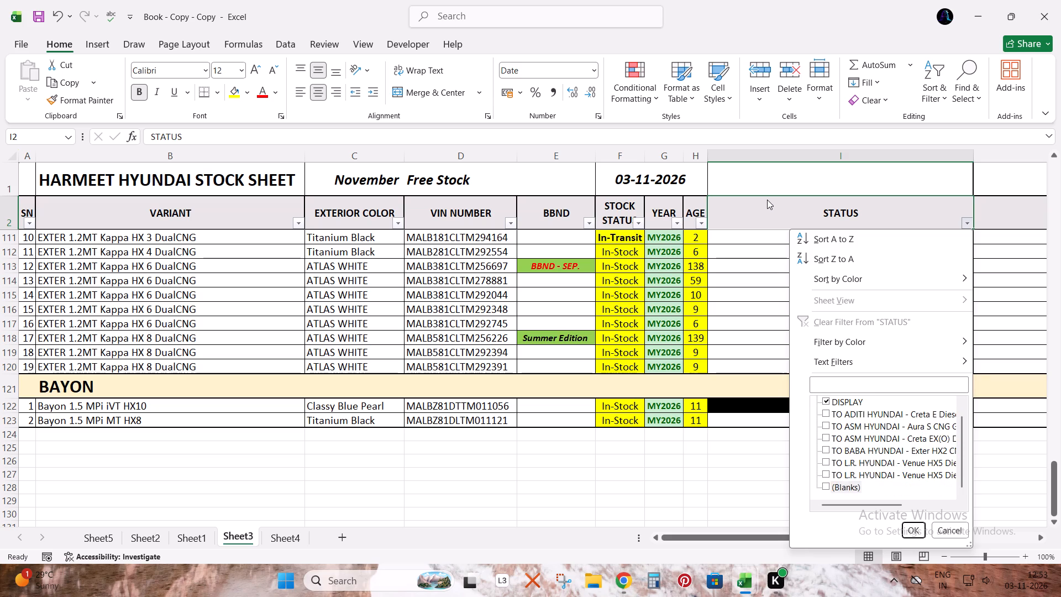
key("space")
key("Return")
Clear the BBND header text from cell E2.
key("Down")
key("Left")
key("Left")
key("Up")
key("Left")
key("Up")
key("Left")
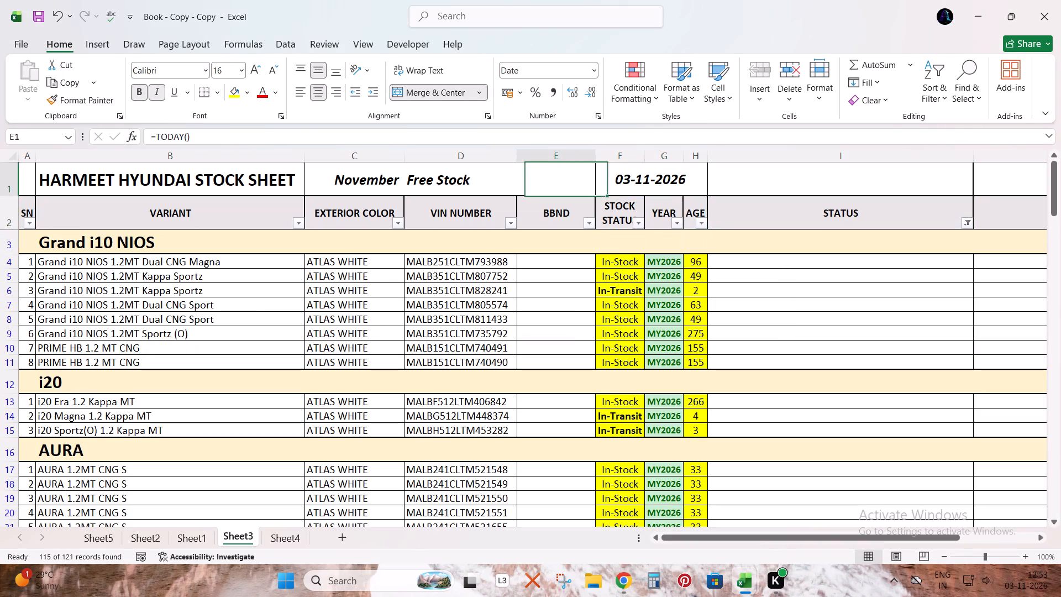
key("Down")
key("Delete")
Blank out the BBND - SEP. entry in E30 by filling down from the empty cell above it.
key("ctrl+Down")
key("ctrl+Down")
key("ctrl+Up")
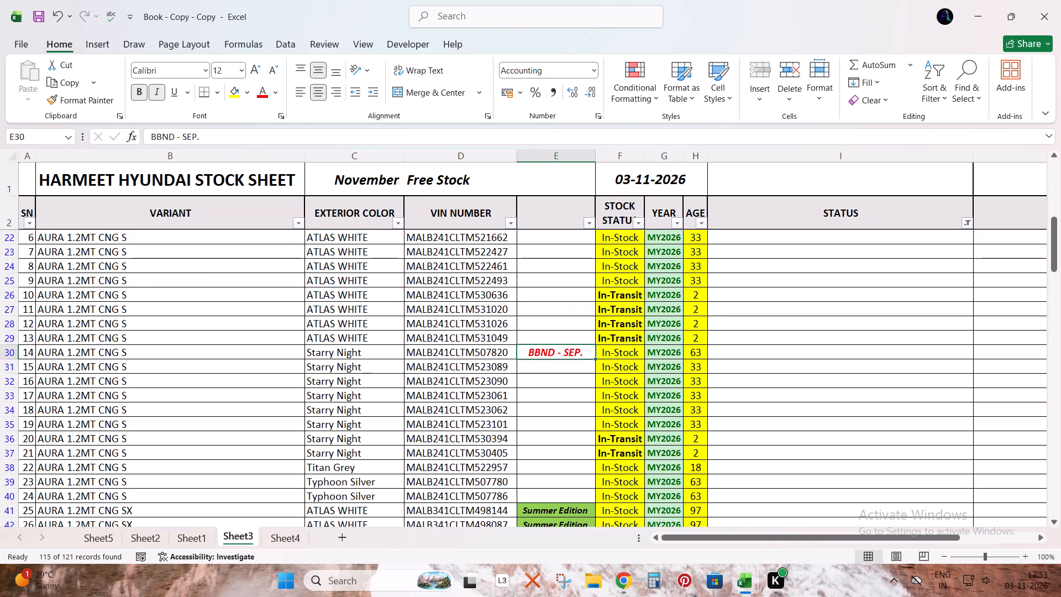
key("ctrl+d")
Copy the Summer Edition cell E41 over the BBND - SEP. entry in E113, and check the remaining rows of column E.
key("ctrl+Down")
key("ctrl+v")
key("ctrl+c")
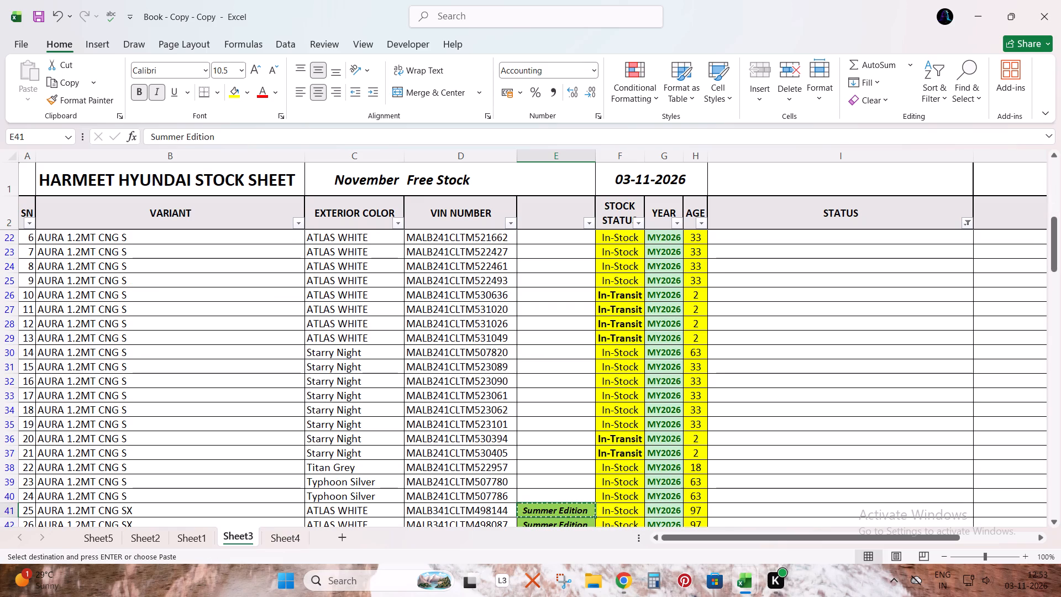
key("ctrl+Down")
key("ctrl+Down")
key("ctrl+Down")
key("ctrl+Down")
key("ctrl+Down")
key("ctrl+Down")
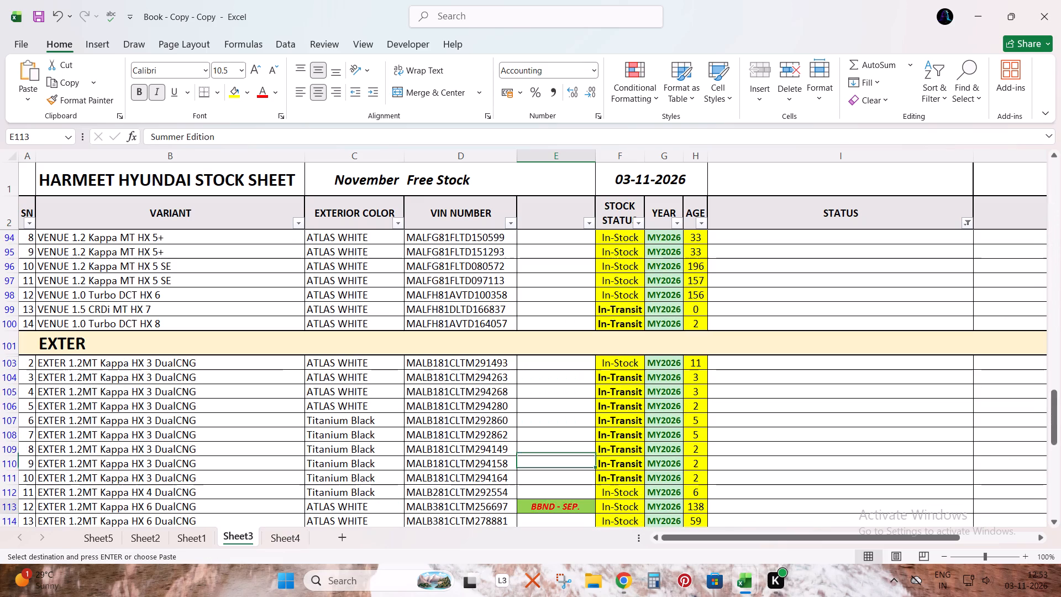
key("ctrl+v")
key("ctrl+Down")
key("Down")
key("Down")
key("ctrl+Down")
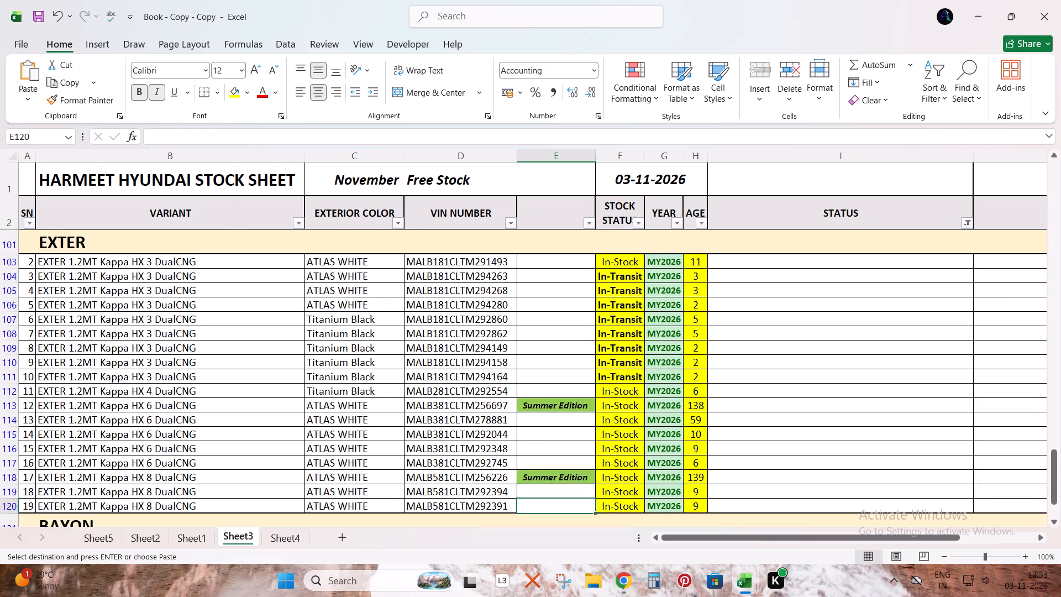
key("Escape")
Check the STATUS and neighbouring columns of the filtered list down to the Bayon rows.
key("Up")
key("Right")
key("Up")
key("ctrl+Right")
key("ctrl+Up")
key("ctrl+Up")
key("ctrl+Left")
key("ctrl+Up")
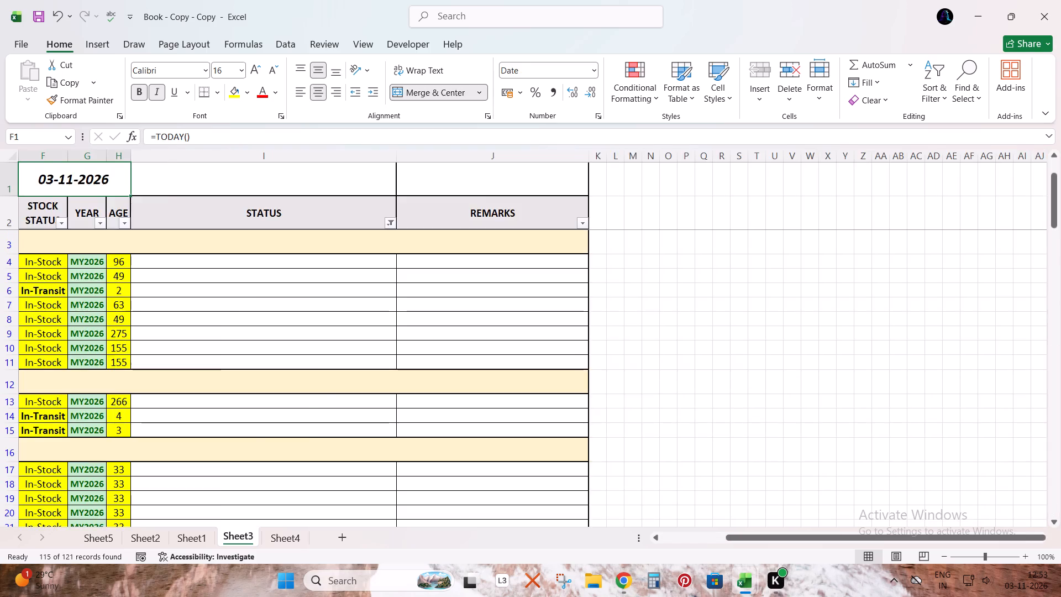
key("ctrl+Left")
key("Down")
key("Right")
key("Right")
key("Right")
key("Right")
key("ctrl+Down")
key("Right")
key("ctrl+Down")
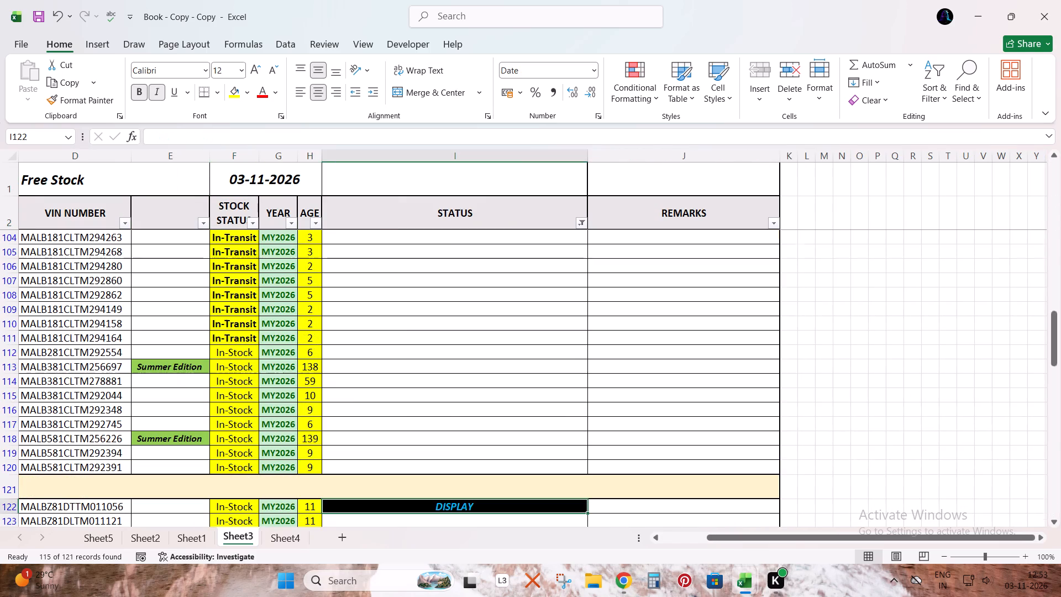
key("ctrl+Left")
key("ctrl+Left")
key("ctrl+Left")
key("ctrl+Left")
key("ctrl+Left")
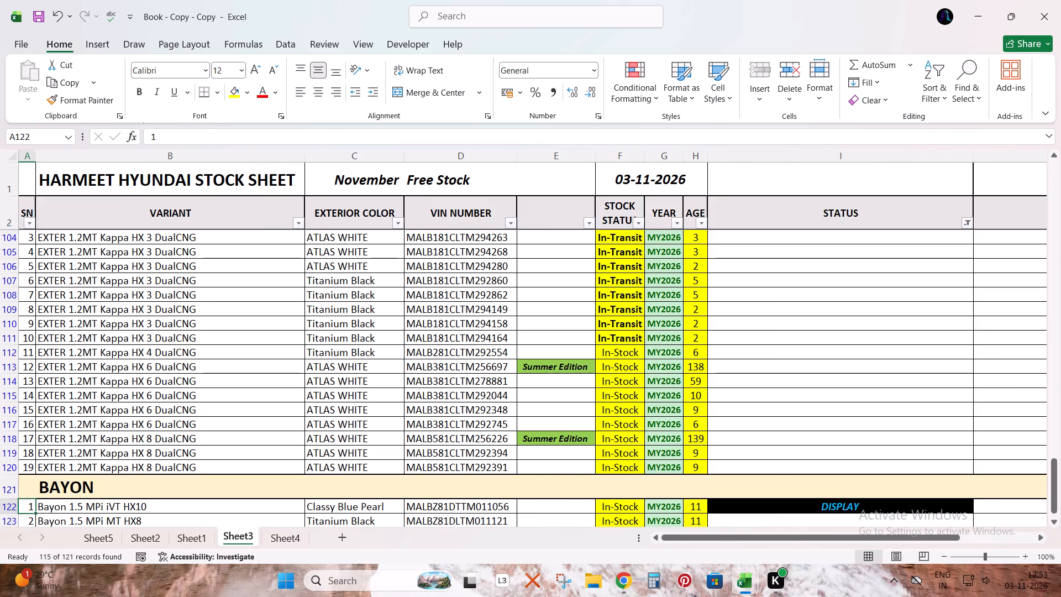
Hide rows 65 to 70 in the CRETA section, covering the Creta 1.5 CRDi MT E and MT EX vehicles.
left_click(229, 210)
key("Down")
scroll(284, 334, "down", 8)
scroll(271, 349, "up", 1)
scroll(271, 349, "down", 3)
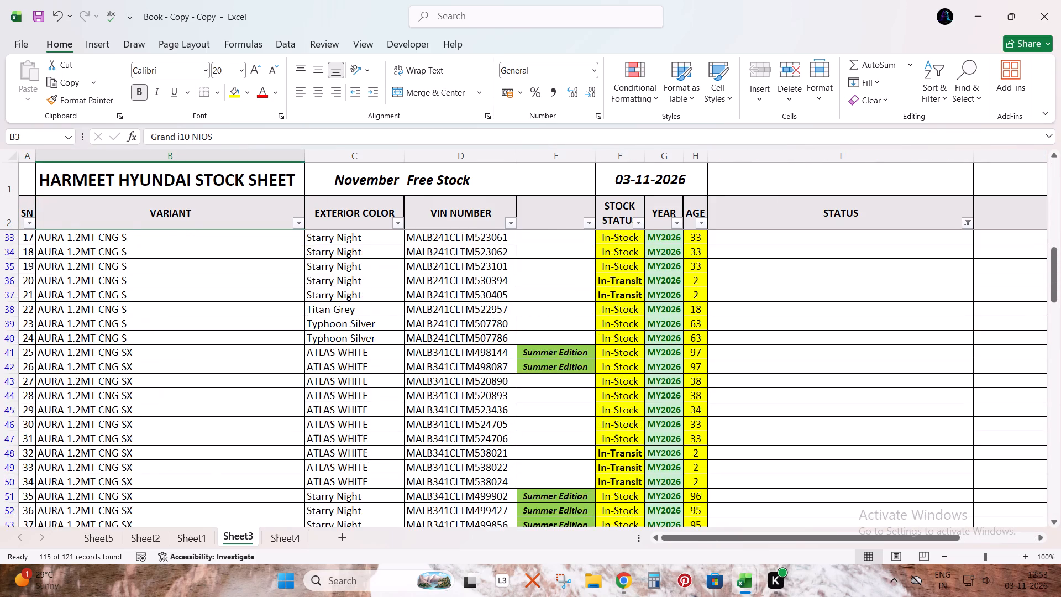
scroll(271, 349, "down", 10)
scroll(271, 349, "up", 2)
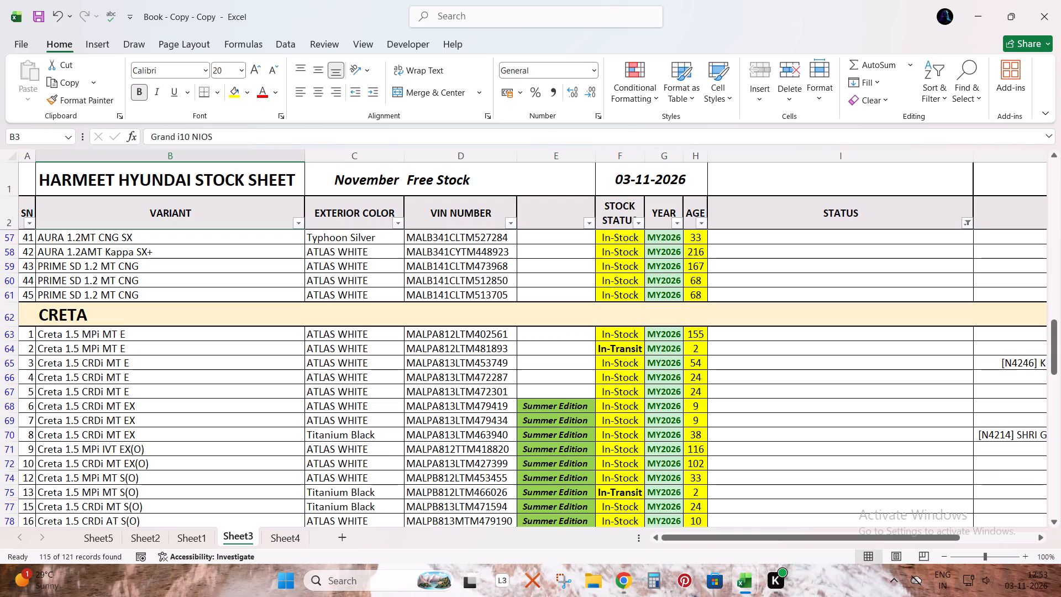
left_click_drag(114, 359, 113, 430)
key("shift+space")
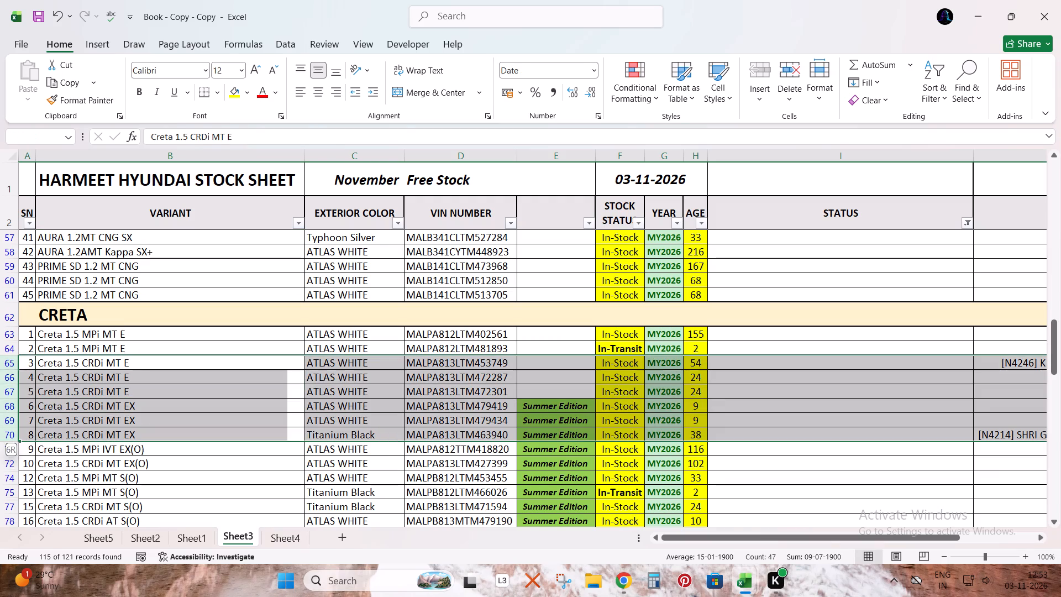
right_click(0, 382)
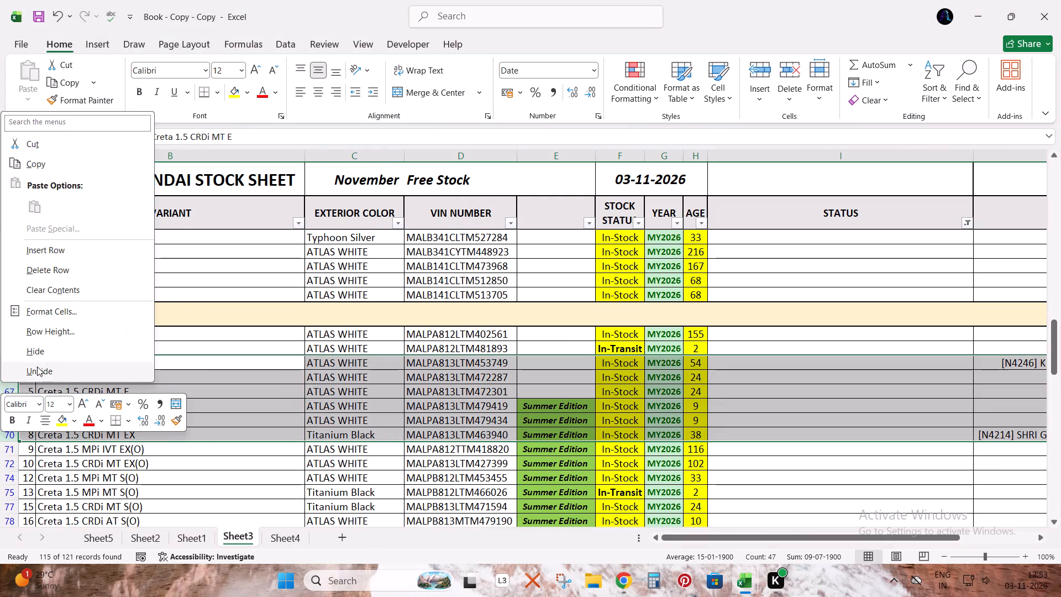
left_click(40, 359)
Hide the remaining Creta CRDi rows: row 72 (MT EX(O)) and rows 77 to 85 (MT S(O) through AT King LN).
left_click(96, 383)
key("shift+space")
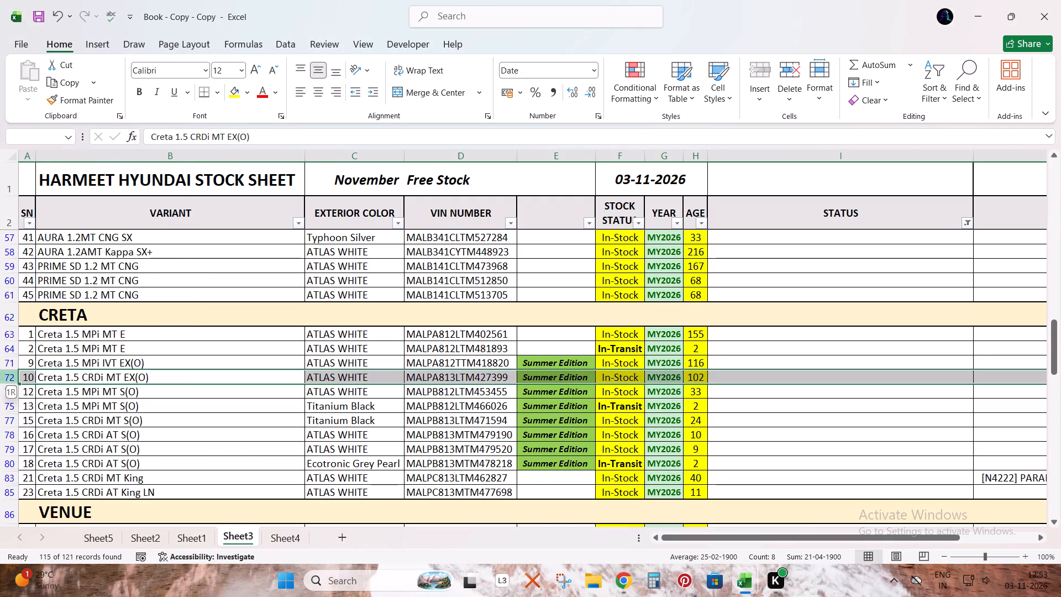
right_click(1, 375)
left_click(36, 347)
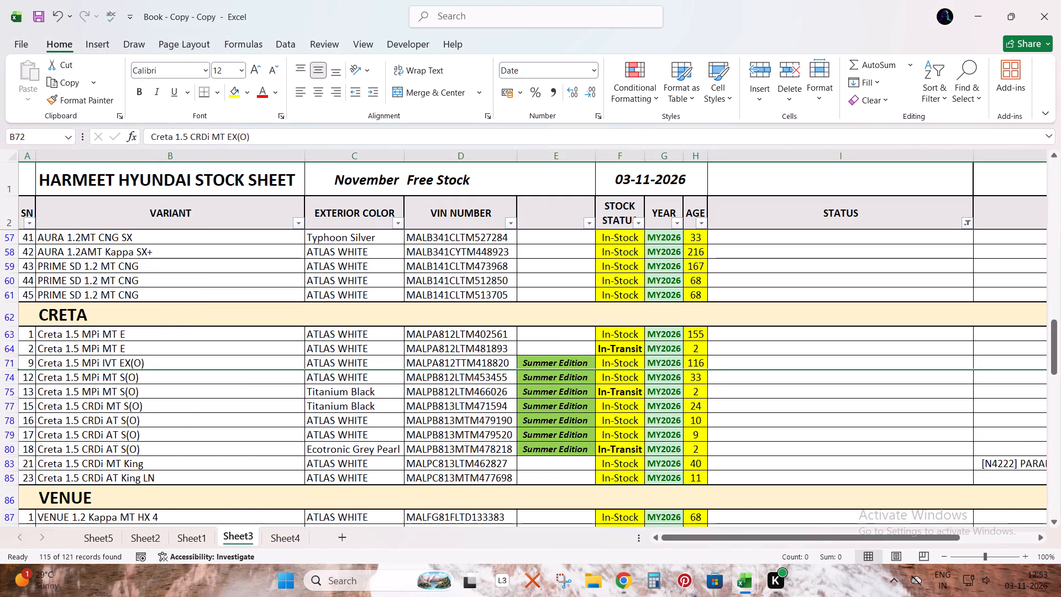
left_click_drag(109, 405, 107, 477)
key("shift+space")
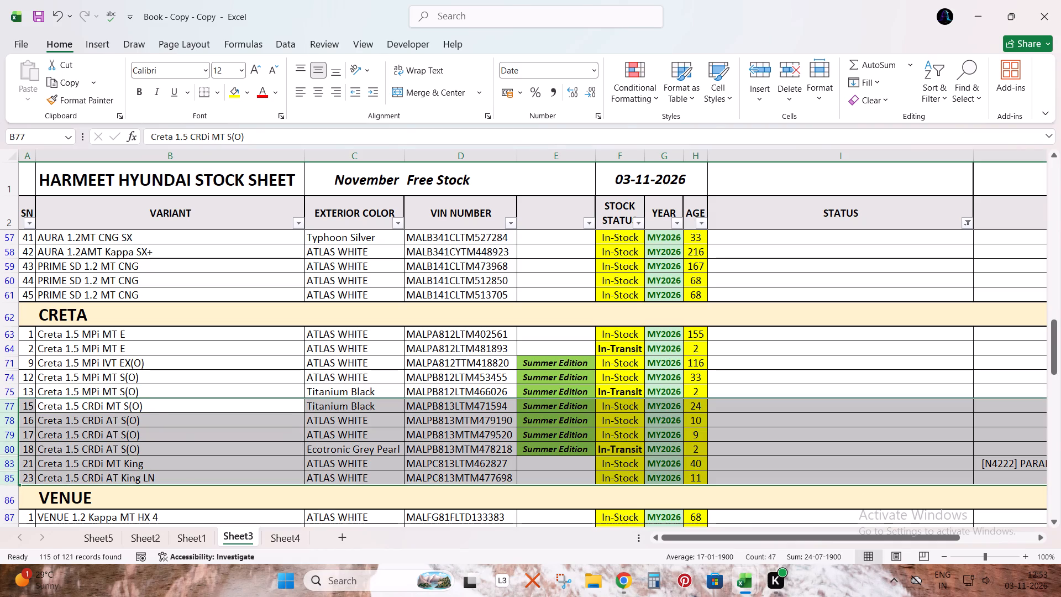
right_click(0, 426)
left_click(23, 400)
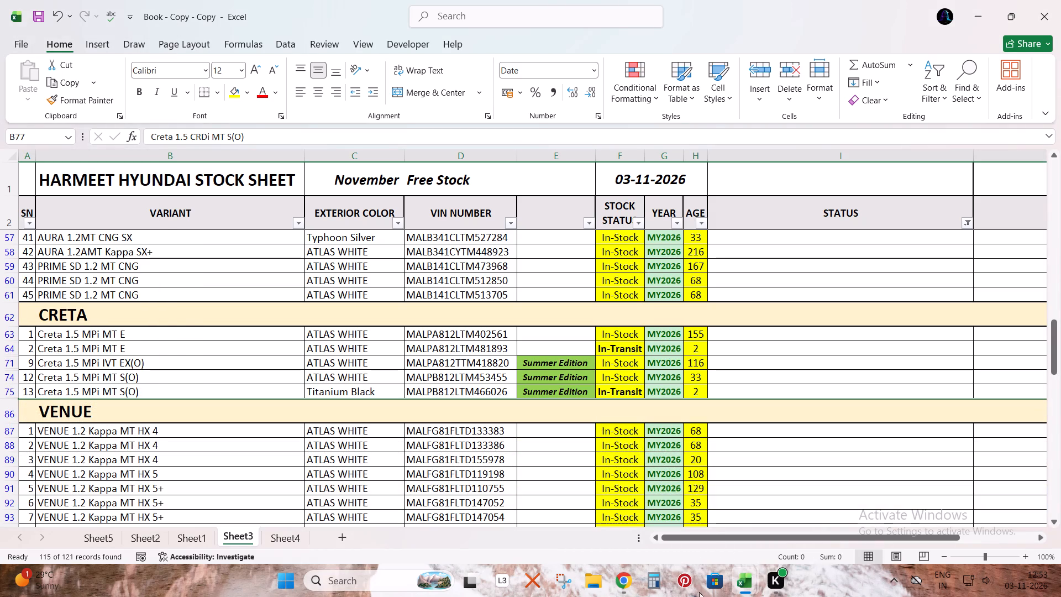
Find VIN 811433 in the ALLOCATION STOCK SHEET workbook and highlight its row.
left_click(749, 580)
left_click(564, 511)
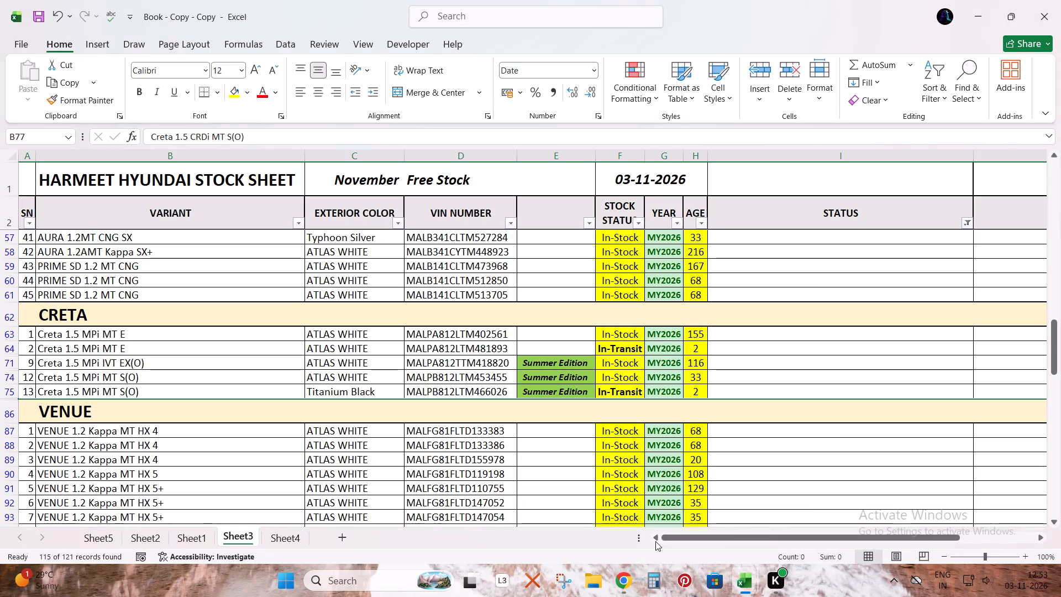
left_click(741, 587)
left_click(896, 526)
left_click(670, 446)
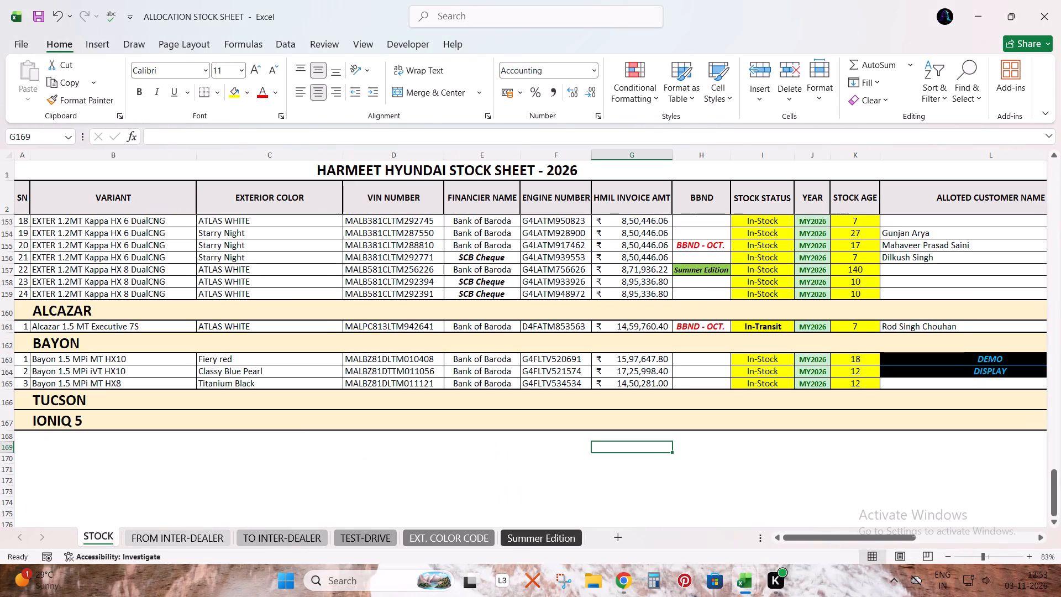
key("ctrl+f")
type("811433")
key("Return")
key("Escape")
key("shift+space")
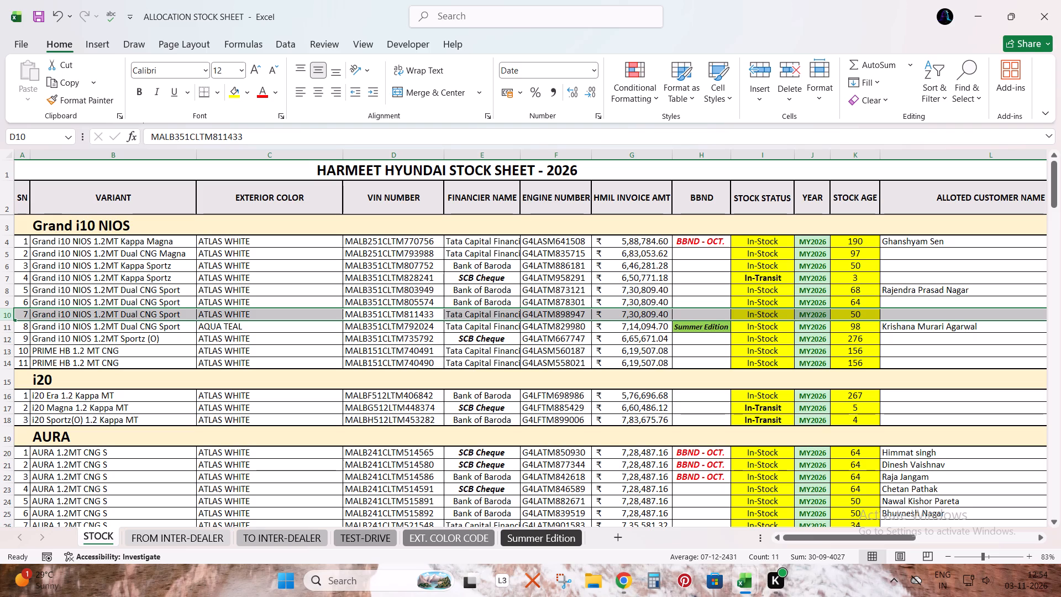
Highlight in turn the Grand i10 NIOS Dual CNG Sport rows with VINs ending 805574 and 803949 to examine them.
left_click(426, 305)
key("shift+space")
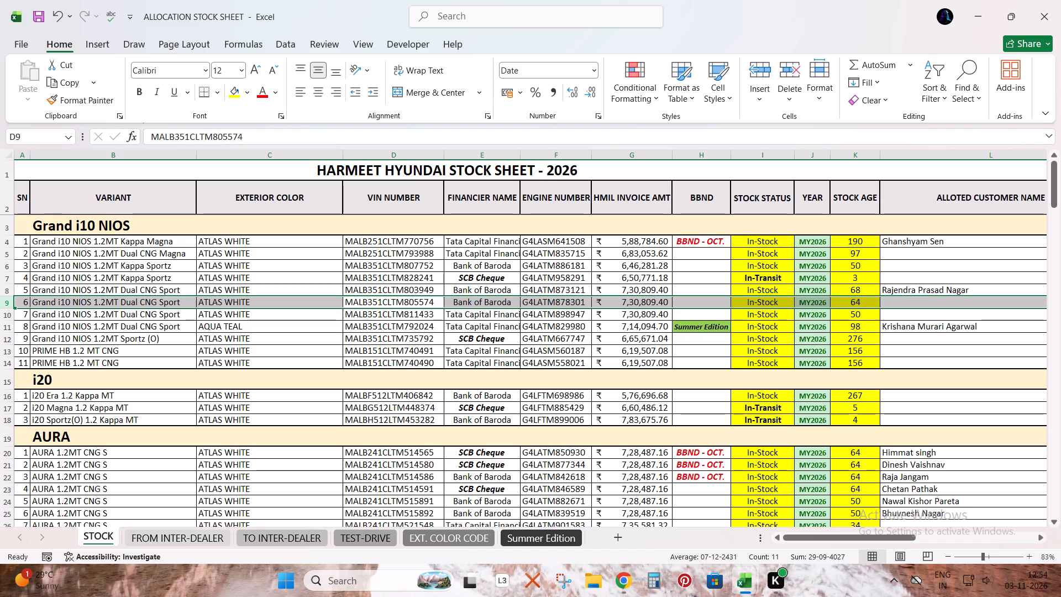
left_click(907, 288)
key("shift+space")
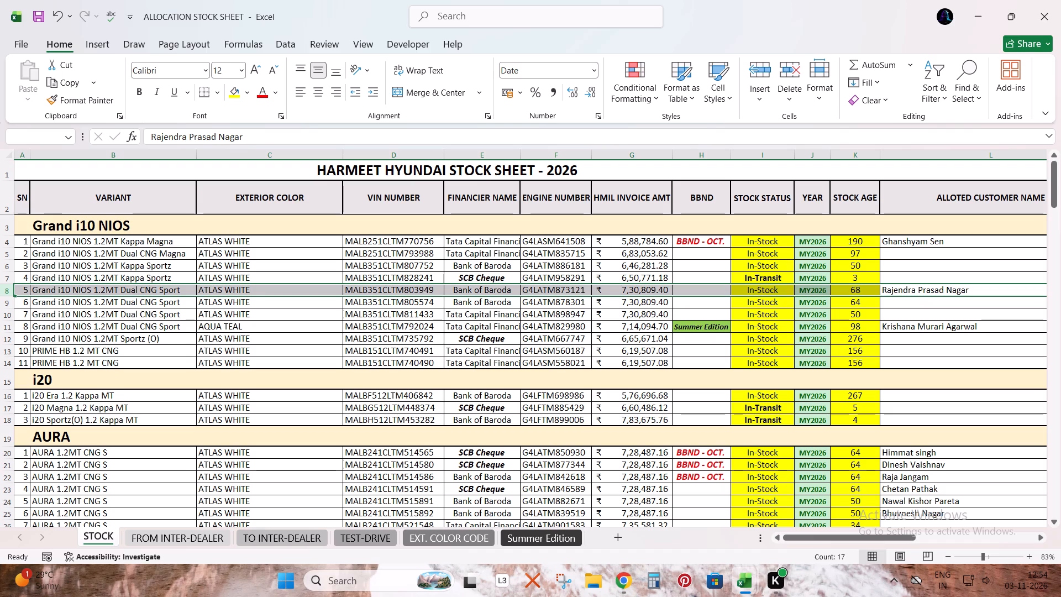
Switch back to the Book - Copy - Copy workbook and hide row 99 in the VENUE section, the VENUE 1.5 CRDi MT HX 7.
key("alt+Tab")
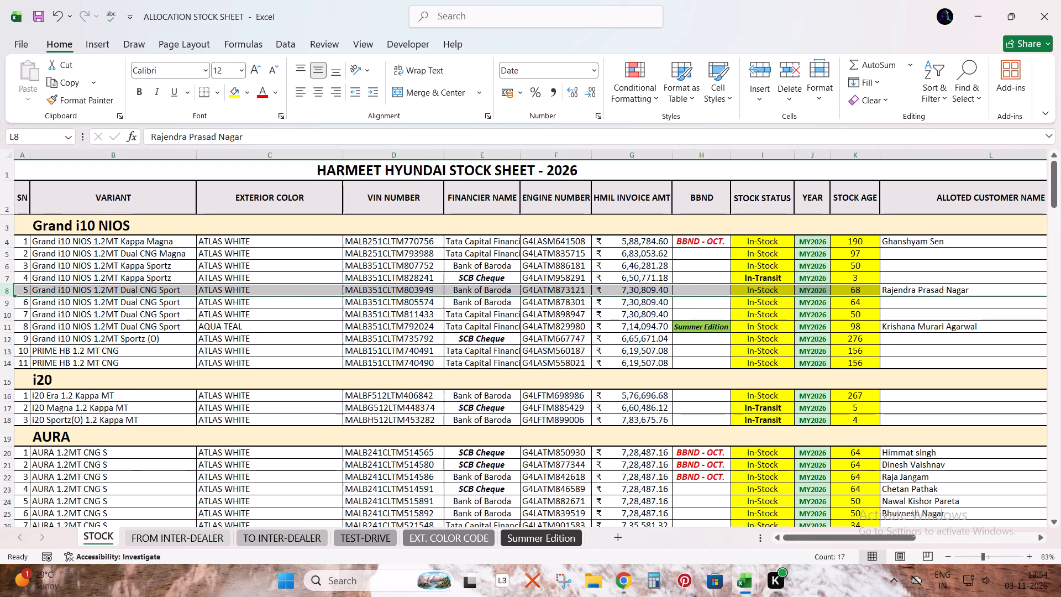
left_click(792, 204)
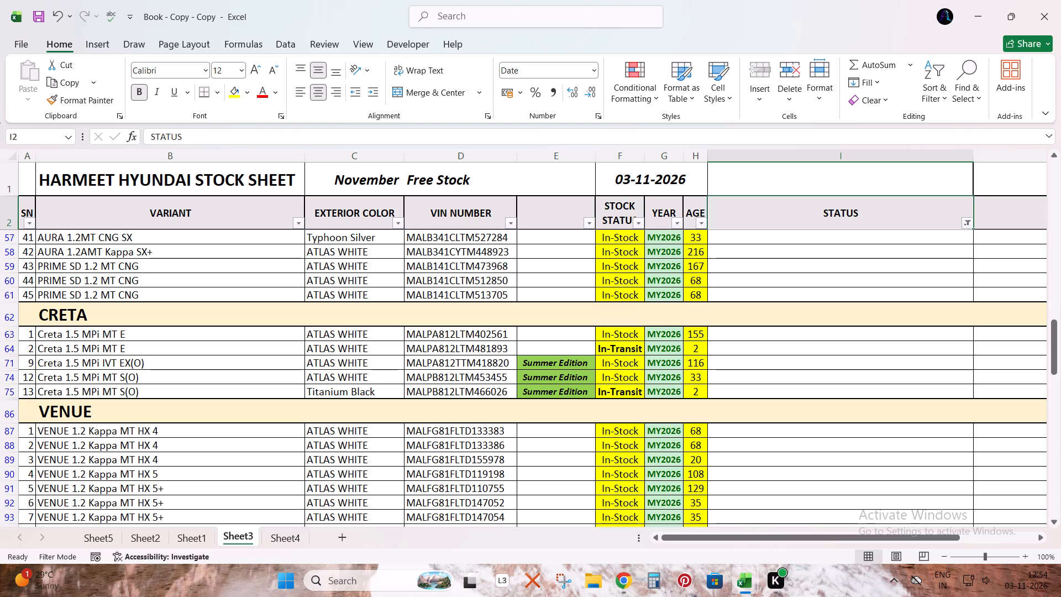
scroll(207, 421, "down", 4)
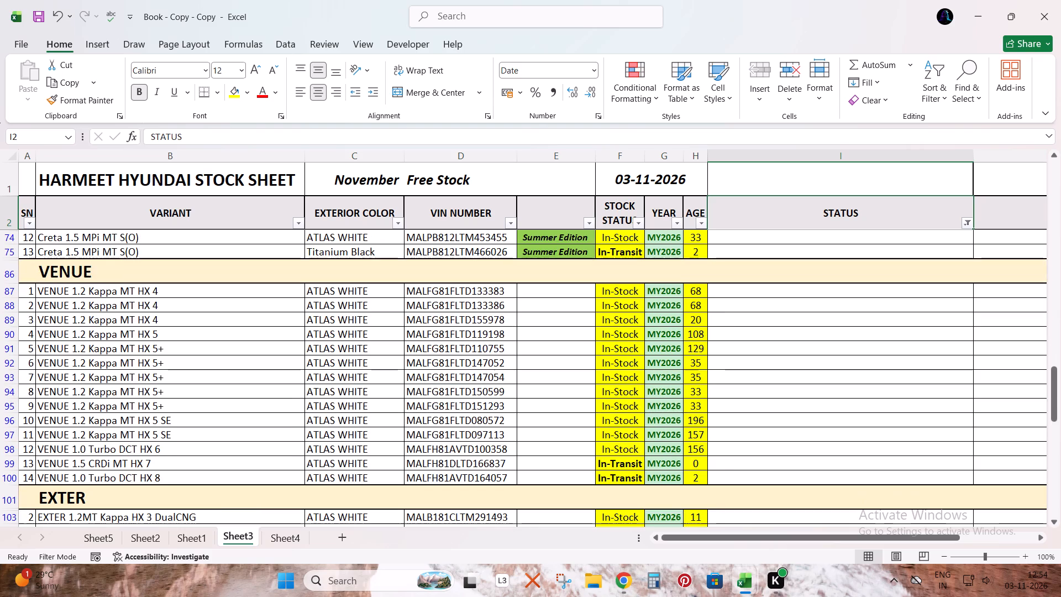
left_click(128, 459)
key("shift+space")
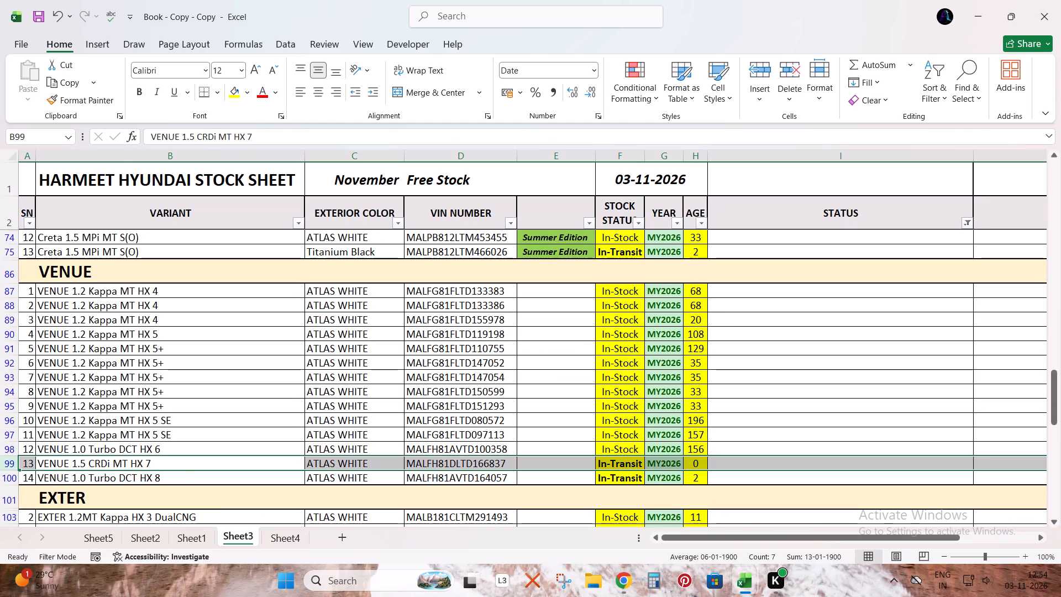
right_click(2, 464)
left_click(44, 436)
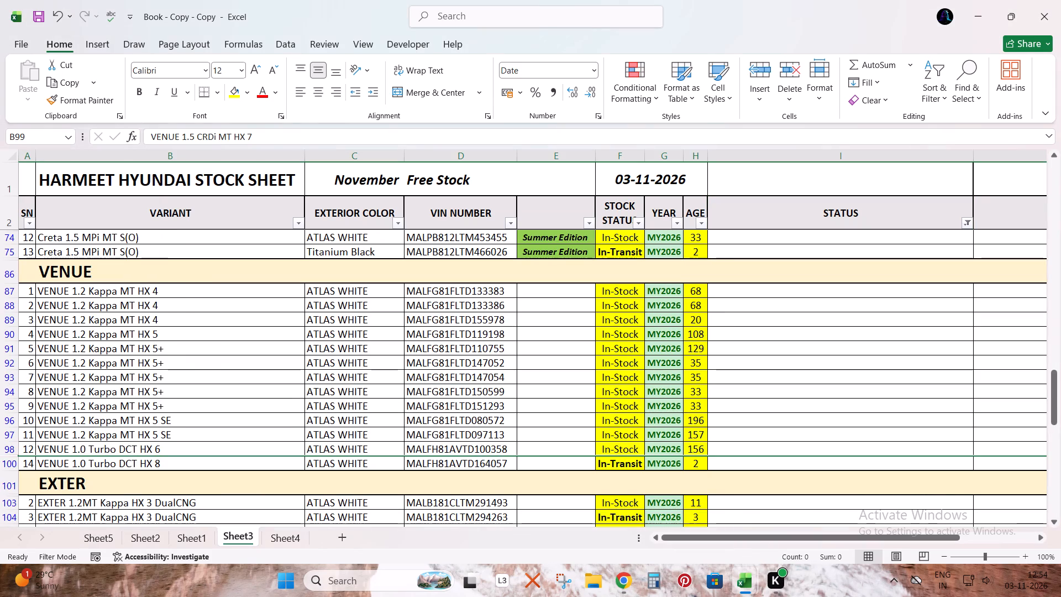
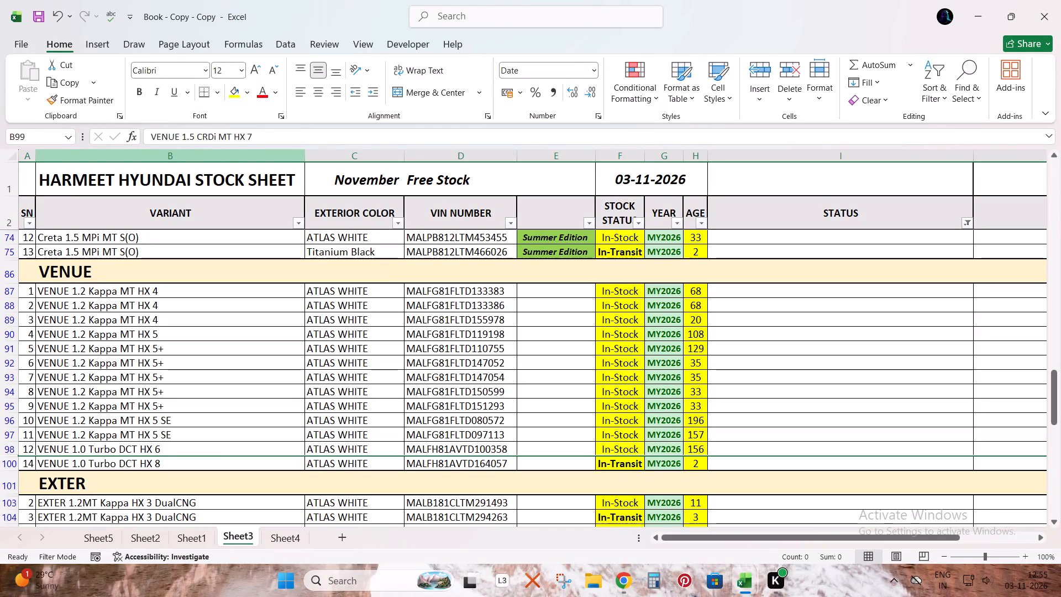
Autofit the widths of all columns in the stock sheet so the SN, stock status and age headings fit.
scroll(214, 294, "up", 5)
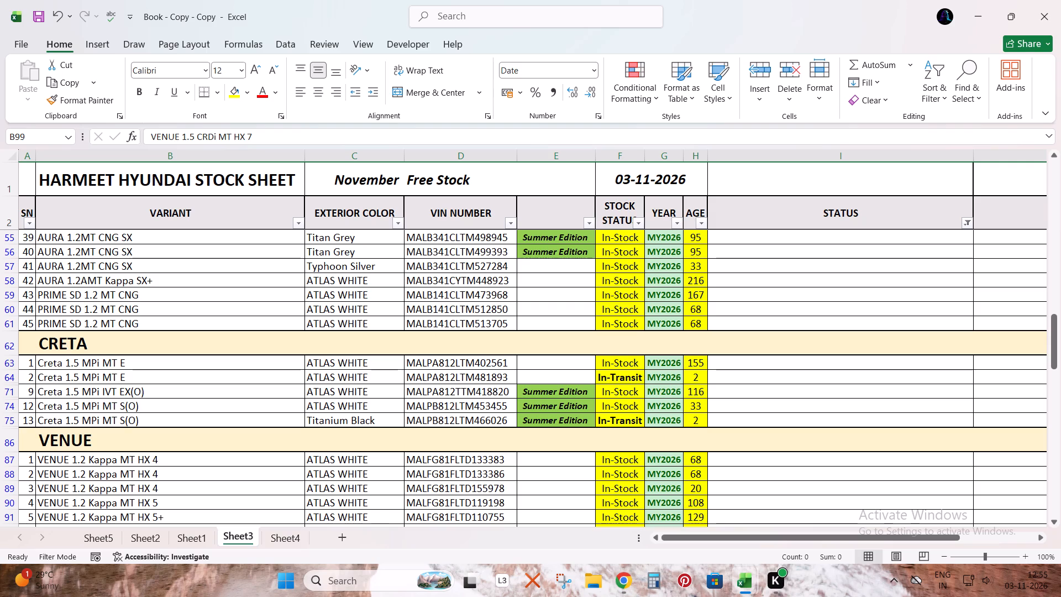
scroll(114, 420, "down", 4)
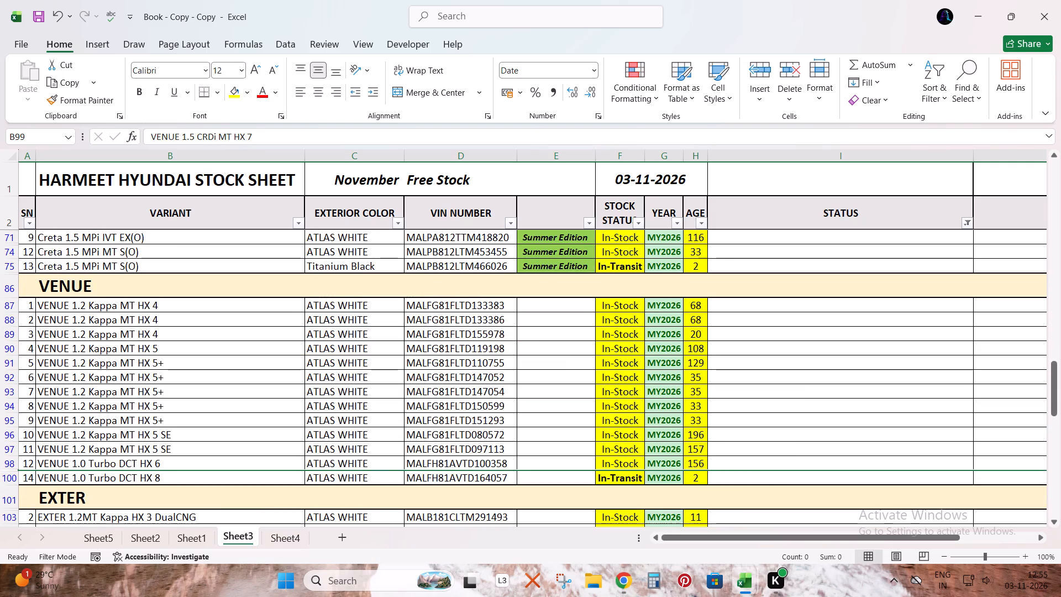
left_click(575, 386)
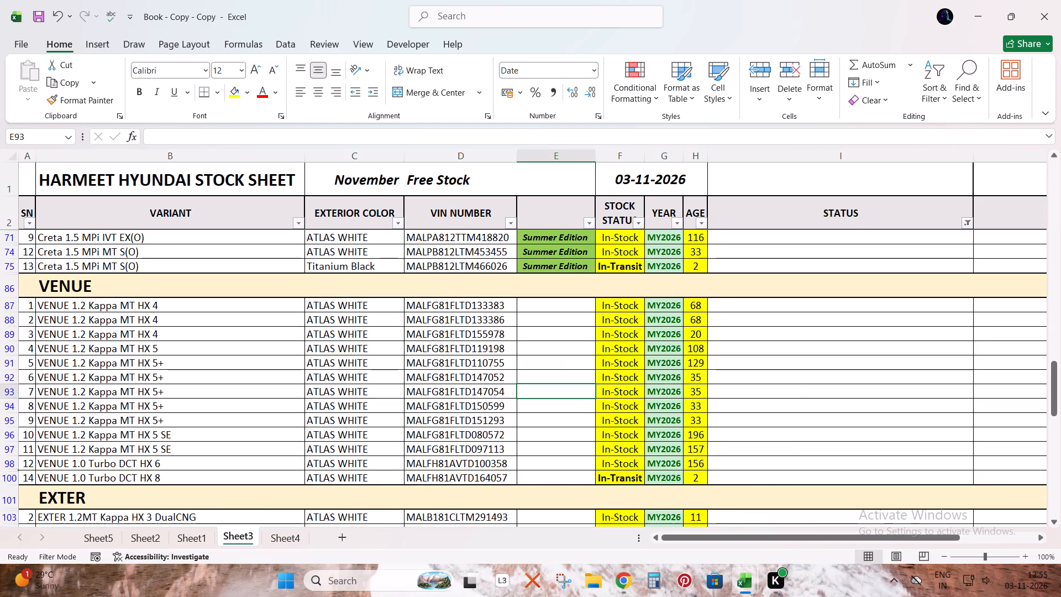
left_click(10, 150)
left_click(37, 156)
left_click_drag(37, 156, 45, 160)
Examine the STATUS column from its header down to the BAYON rows for remaining entries.
left_click(847, 203)
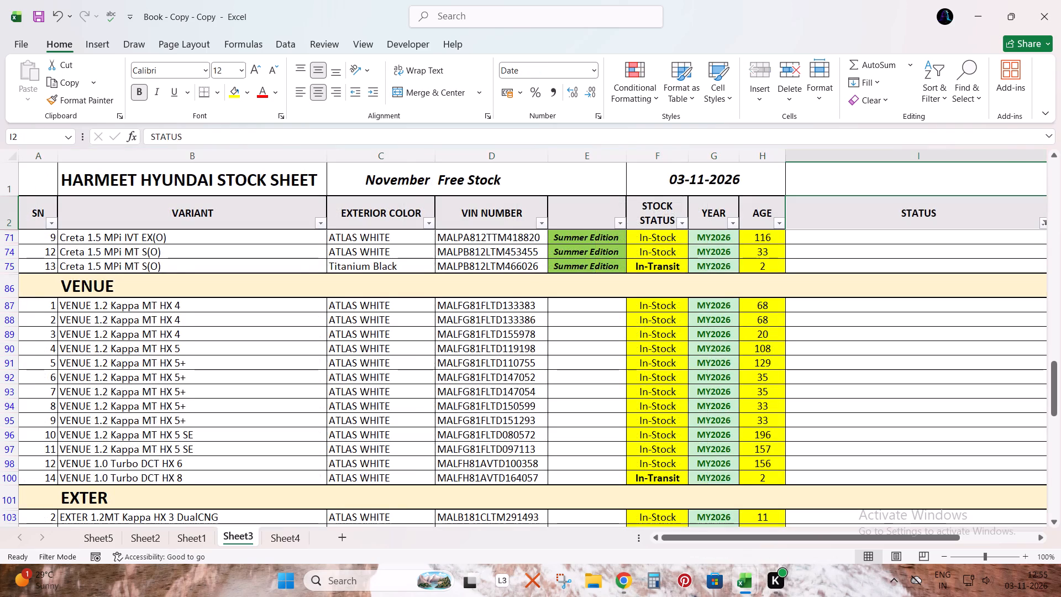
key("ctrl+Down")
key("ctrl+Up")
key("ctrl+Down")
key("ctrl+Up")
key("ctrl+Down")
key("ctrl+Up")
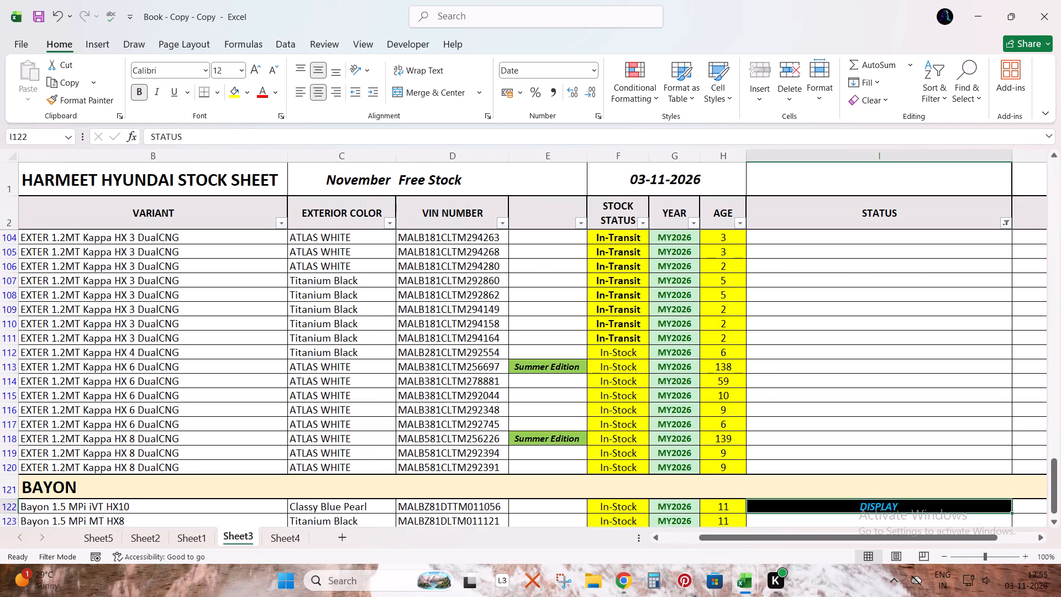
key("ctrl+Down")
key("Down")
key("Down")
key("Down")
key("ctrl+Up")
key("ctrl+Up")
key("ctrl+Down")
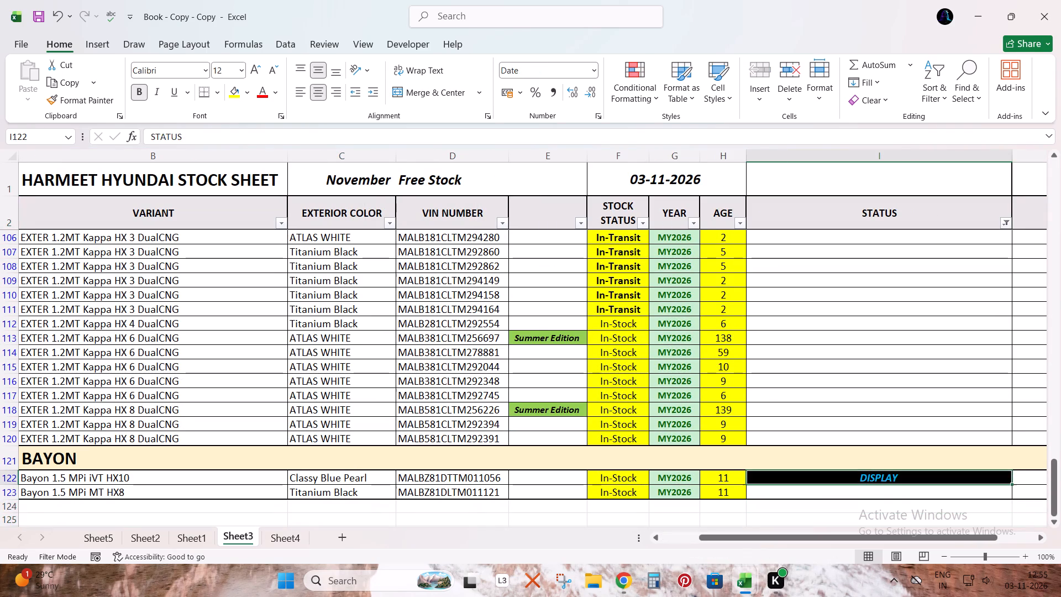
key("ctrl+Up")
key("ctrl+Down")
key("ctrl+Up")
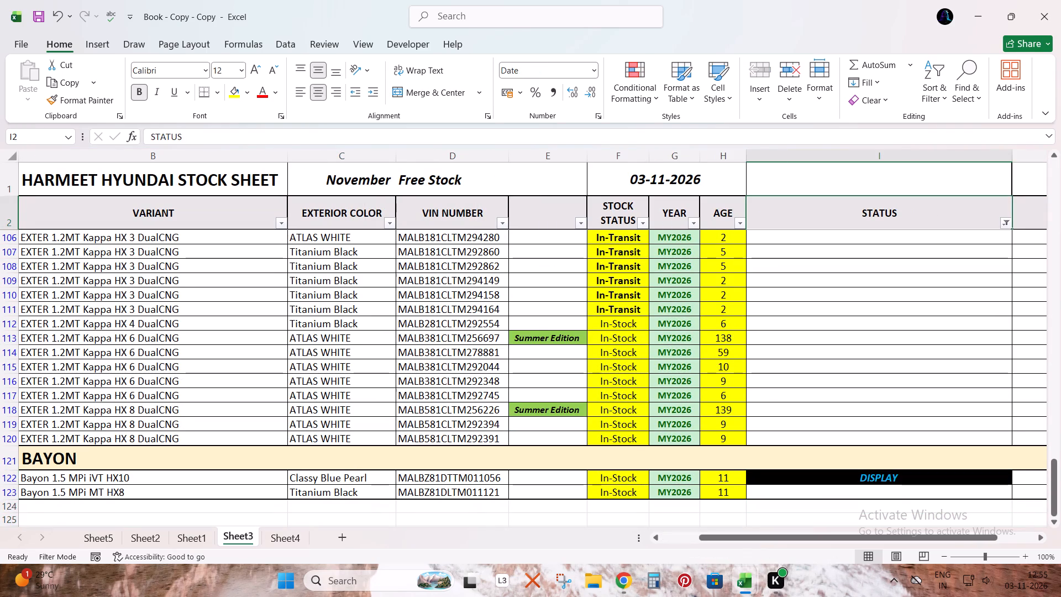
Autofit the widths of all columns across the whole sheet once more.
left_click(13, 157)
double_click(288, 156)
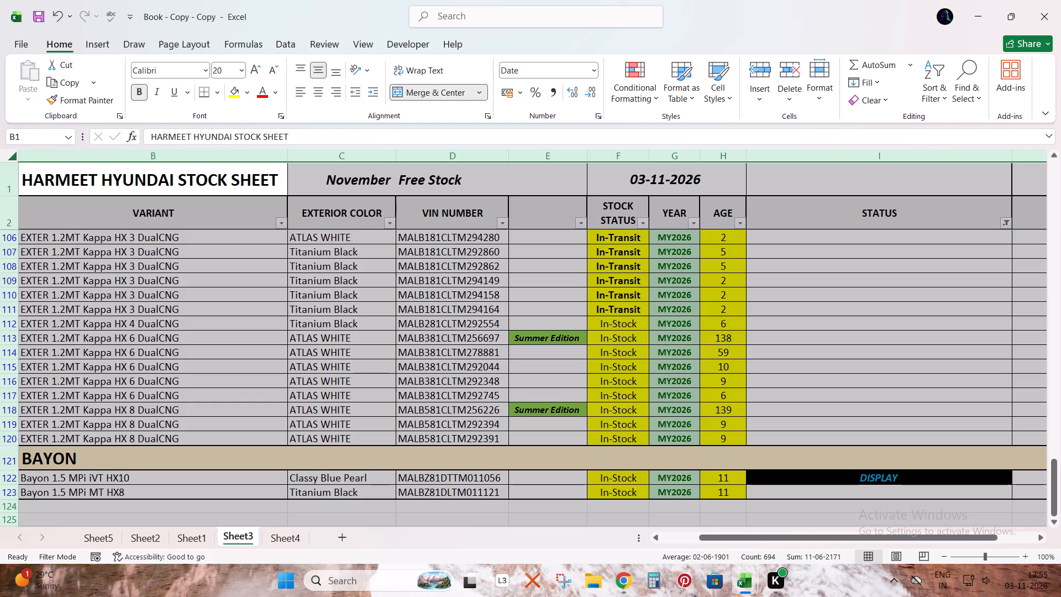
Select the first serial number in the SN column, cell A4 under Grand i10 NIOS.
left_click(322, 204)
key("ctrl+Left")
key("Down")
key("Down")
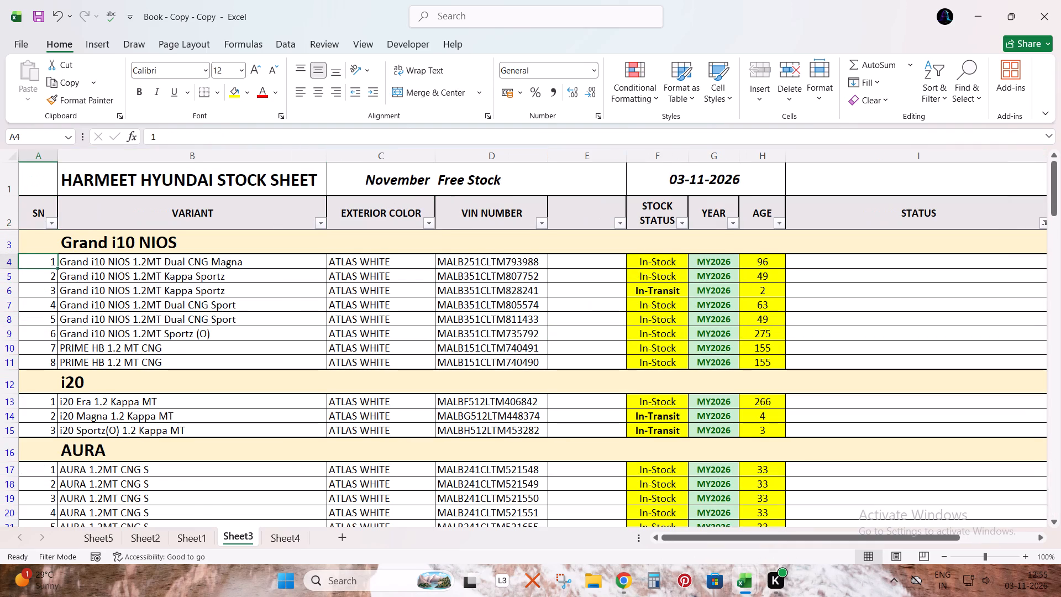
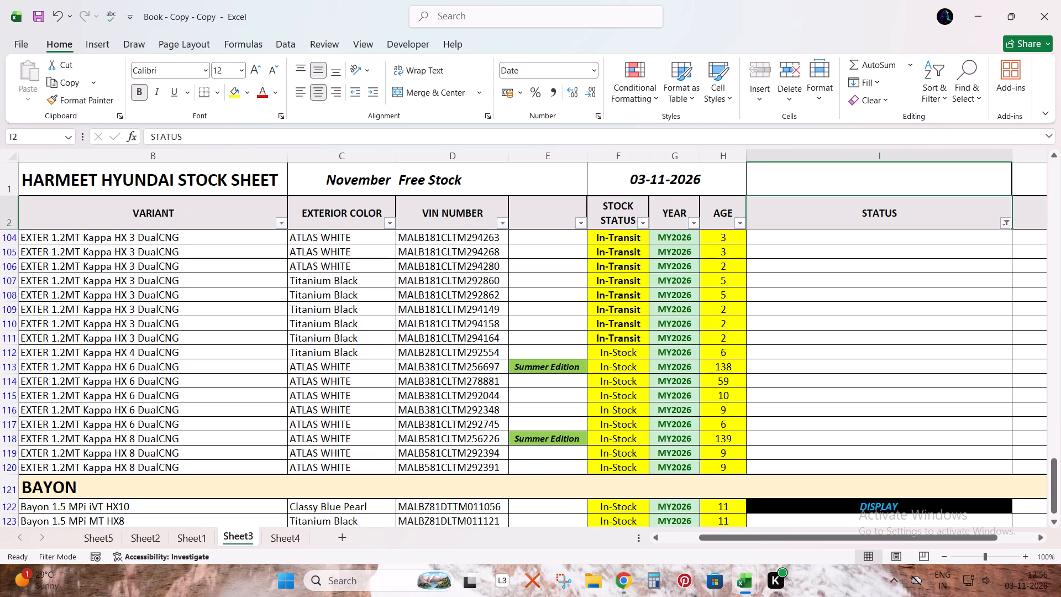
Examine the STATUS column from its header to the end of the BAYON rows for remaining entries.
key("ctrl+Down")
key("ctrl+Up")
key("ctrl+Down")
scroll(807, 243, "down", 3)
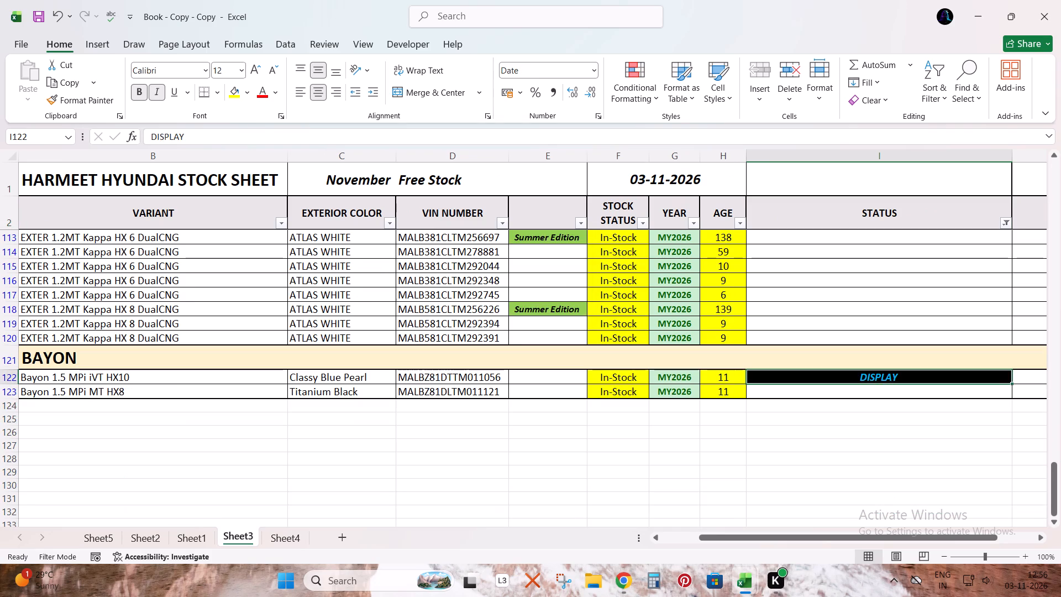
key("ctrl+Up")
key("ctrl+Down")
key("ctrl+Up")
key("ctrl+Down")
key("Down")
key("Down")
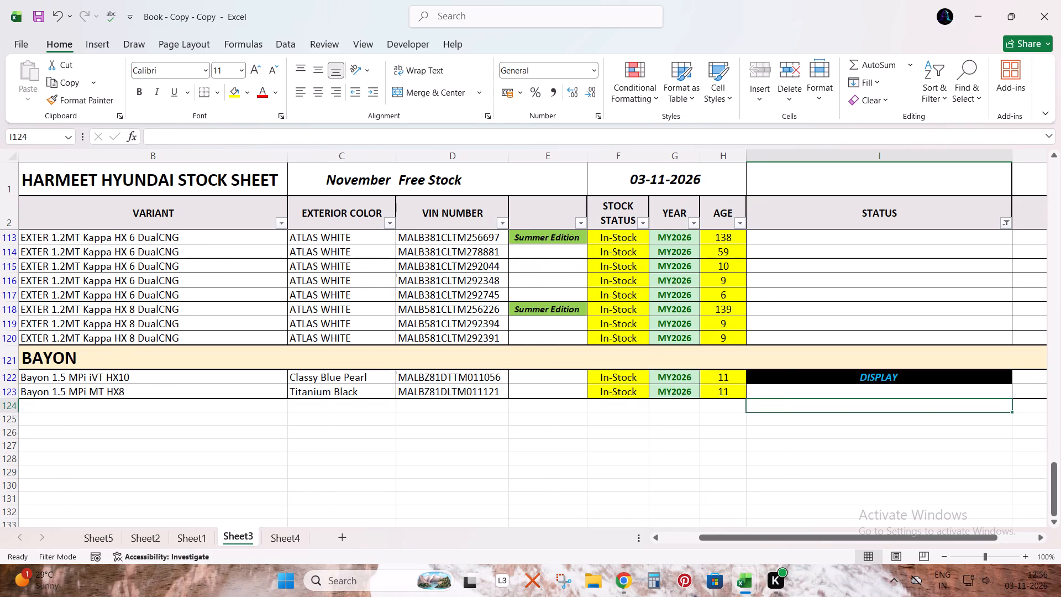
key("ctrl+Left")
key("ctrl+Up")
Check the unlabelled edition column E through the CRETA, VENUE and EXTER rows and view its filter values.
left_click(605, 214)
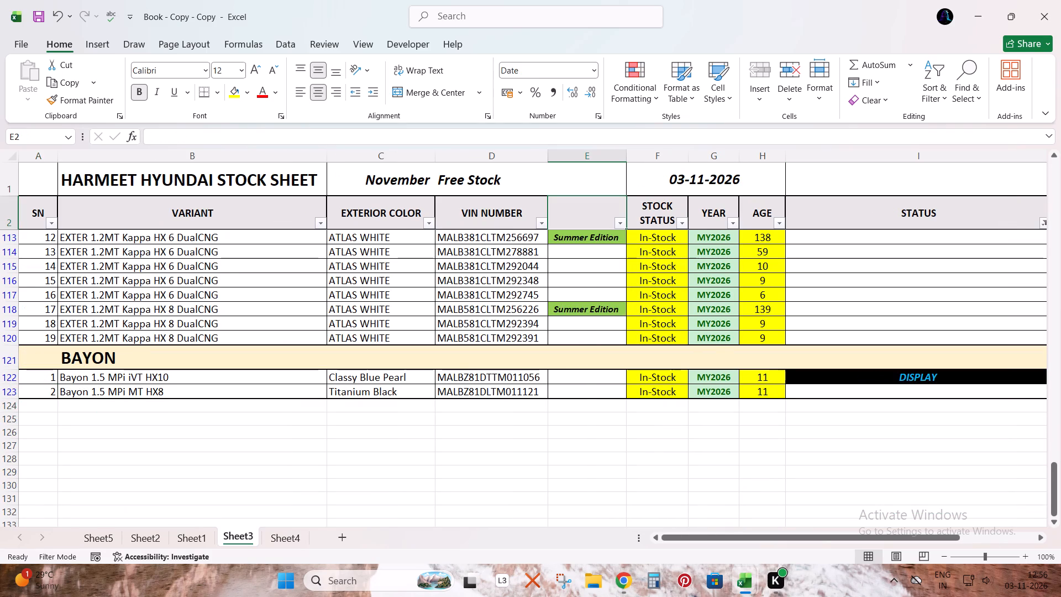
key("Down")
scroll(550, 311, "down", 17)
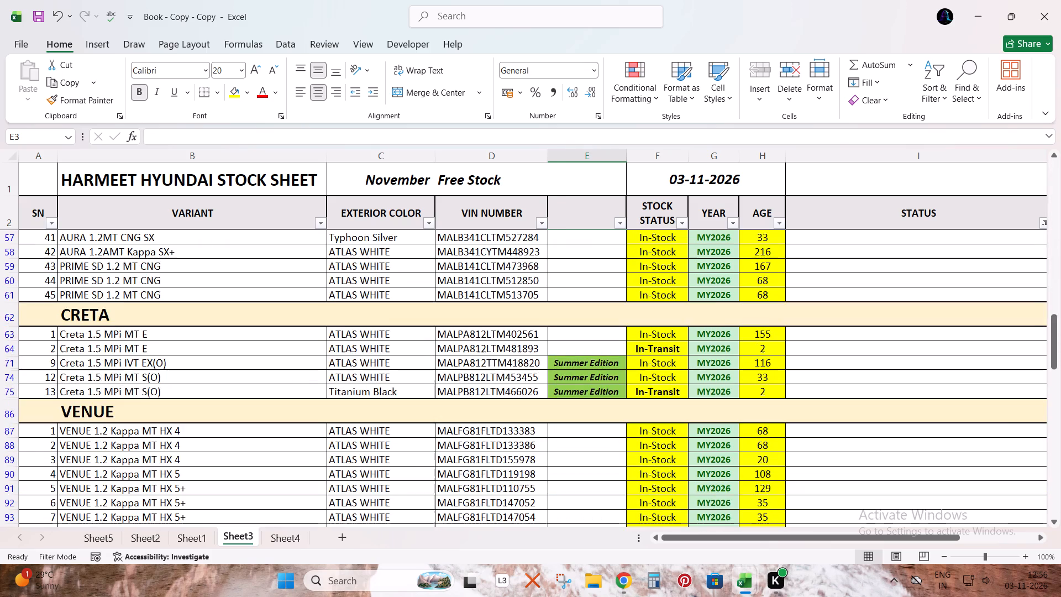
scroll(549, 333, "down", 16)
scroll(549, 333, "up", 6)
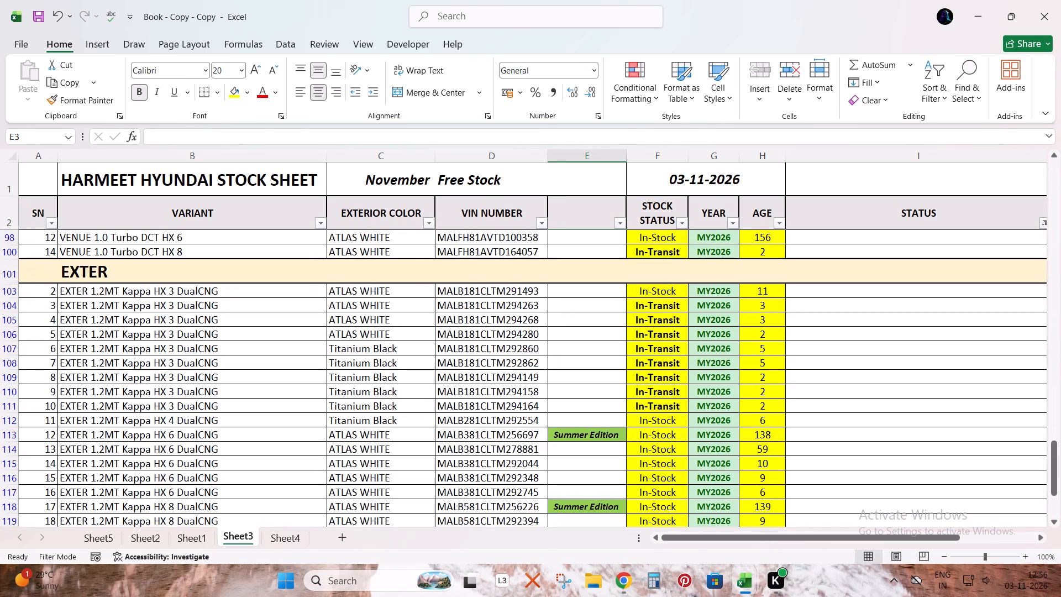
left_click(621, 223)
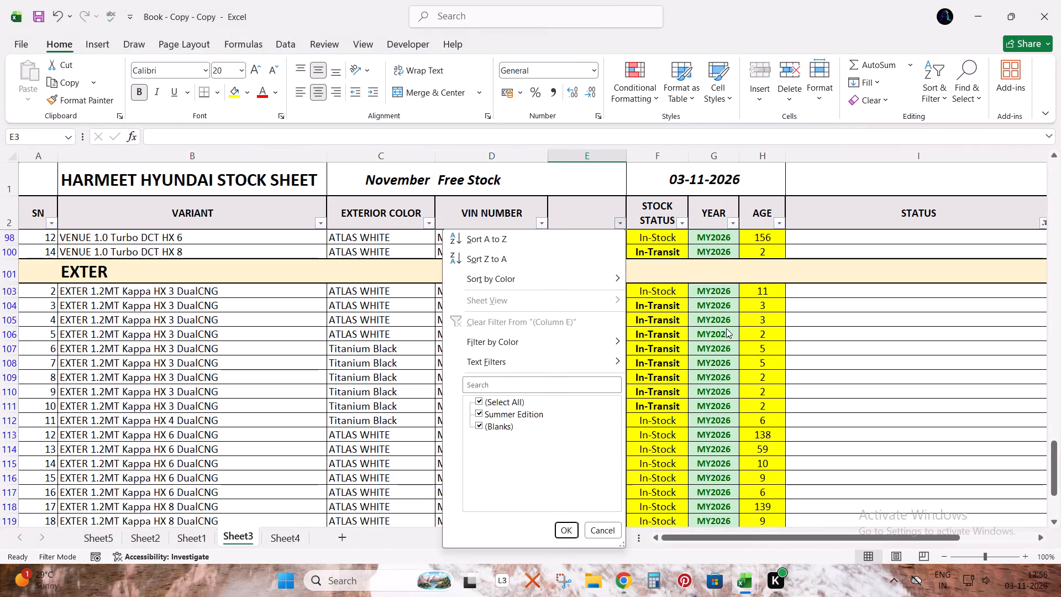
left_click(726, 328)
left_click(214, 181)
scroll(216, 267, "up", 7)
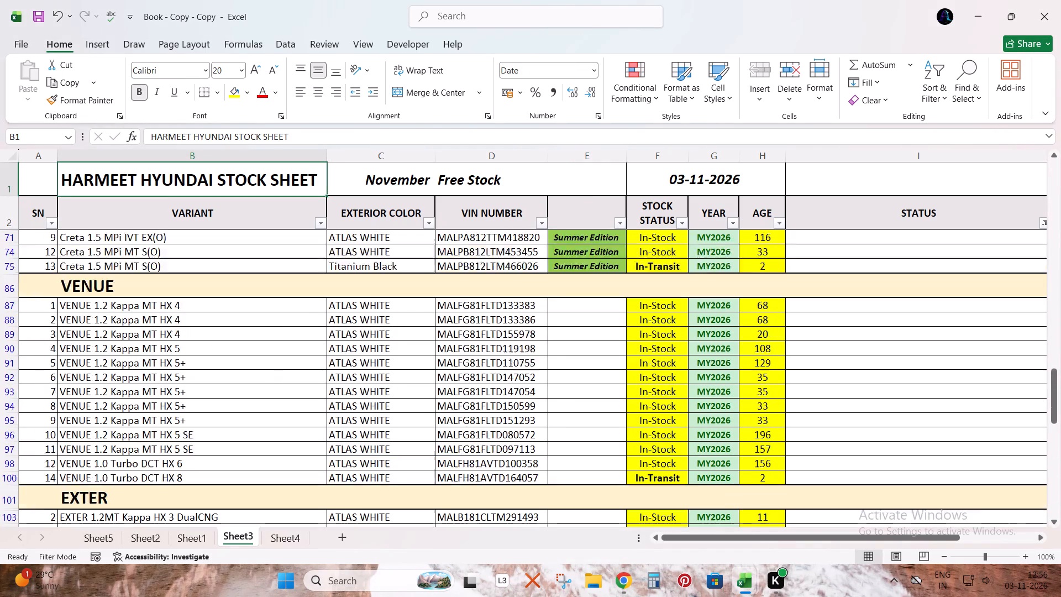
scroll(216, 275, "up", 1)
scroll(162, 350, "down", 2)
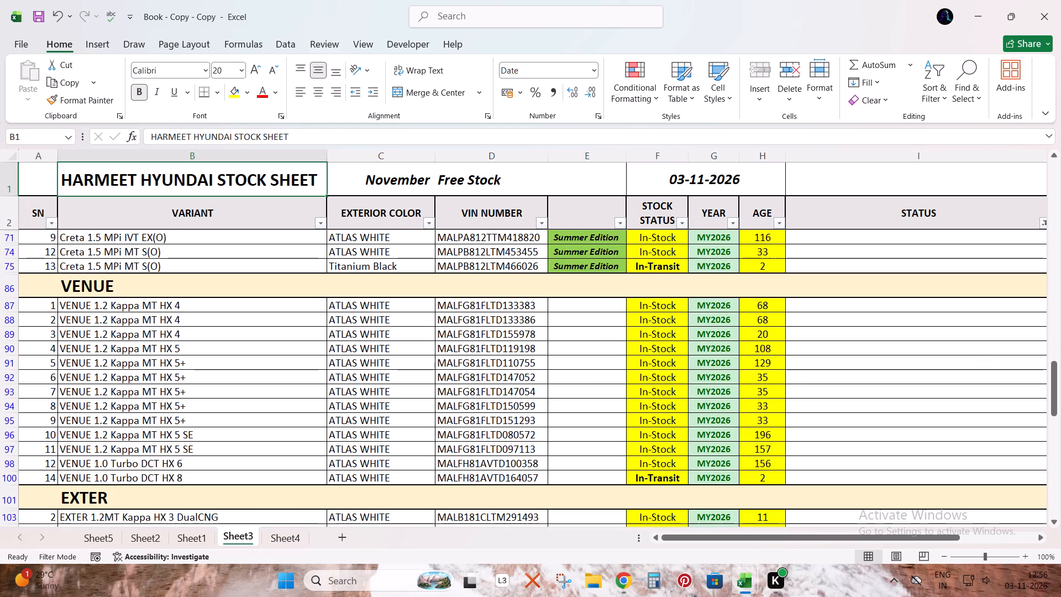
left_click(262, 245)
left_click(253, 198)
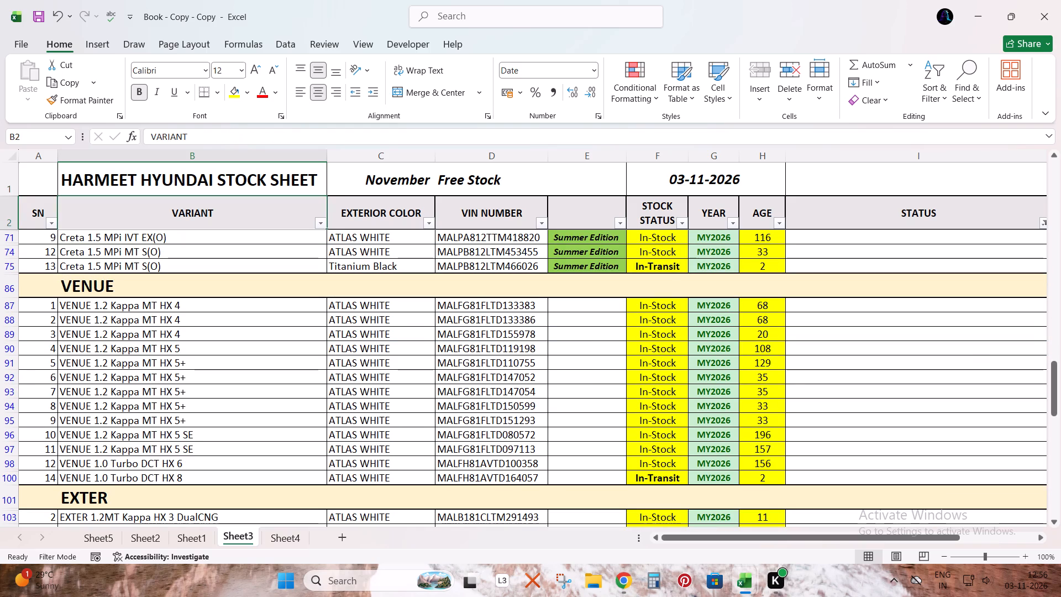
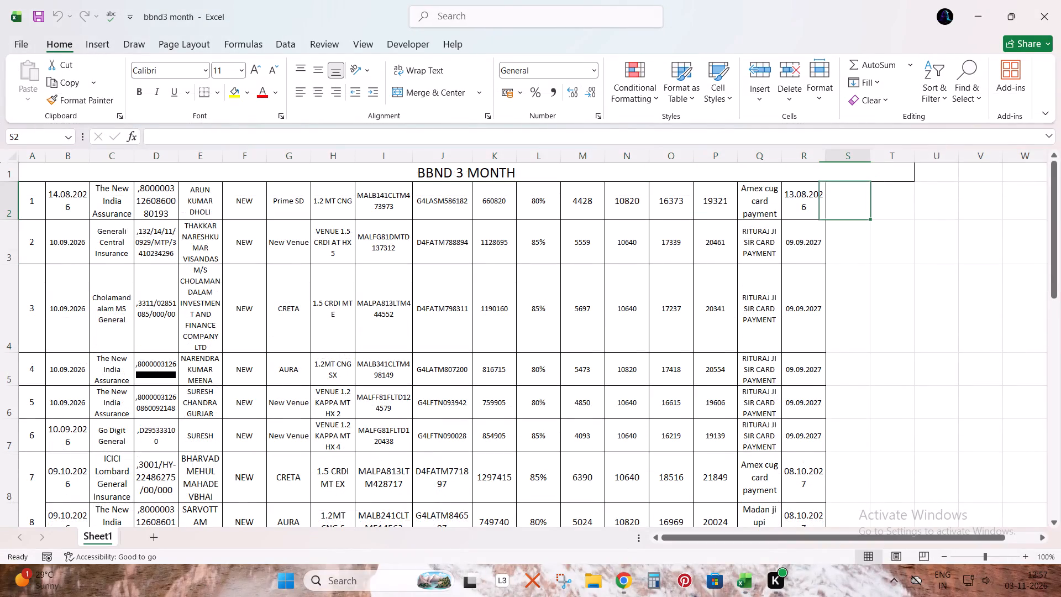
Examine the BBND 3 MONTH entries and the ACTUAL BBND JO JA CHUKI HAI section in the bbnd3 month workbook.
scroll(269, 254, "up", 5)
scroll(270, 253, "down", 2)
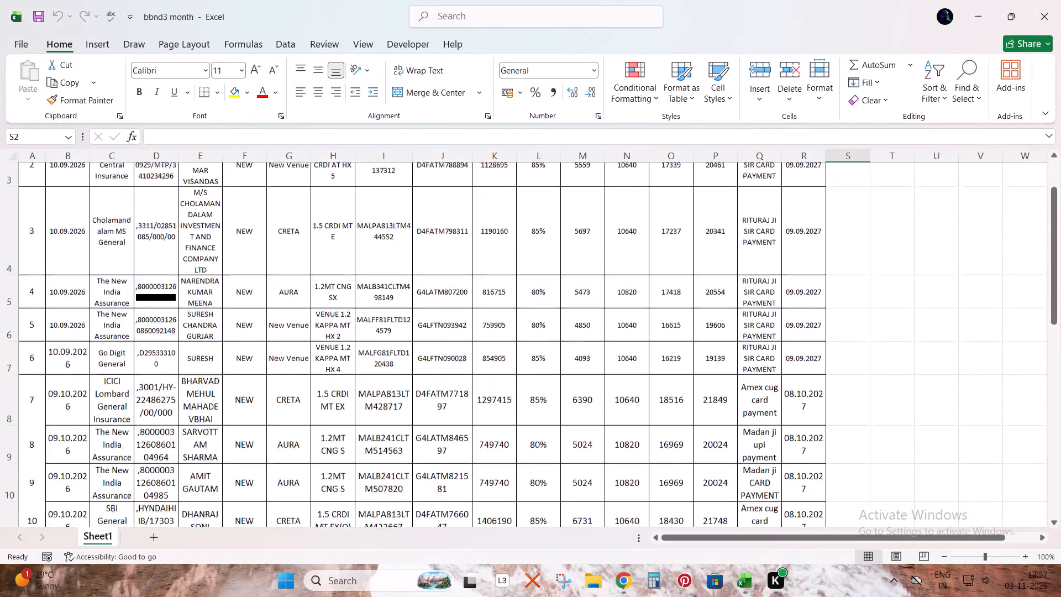
scroll(298, 258, "up", 3)
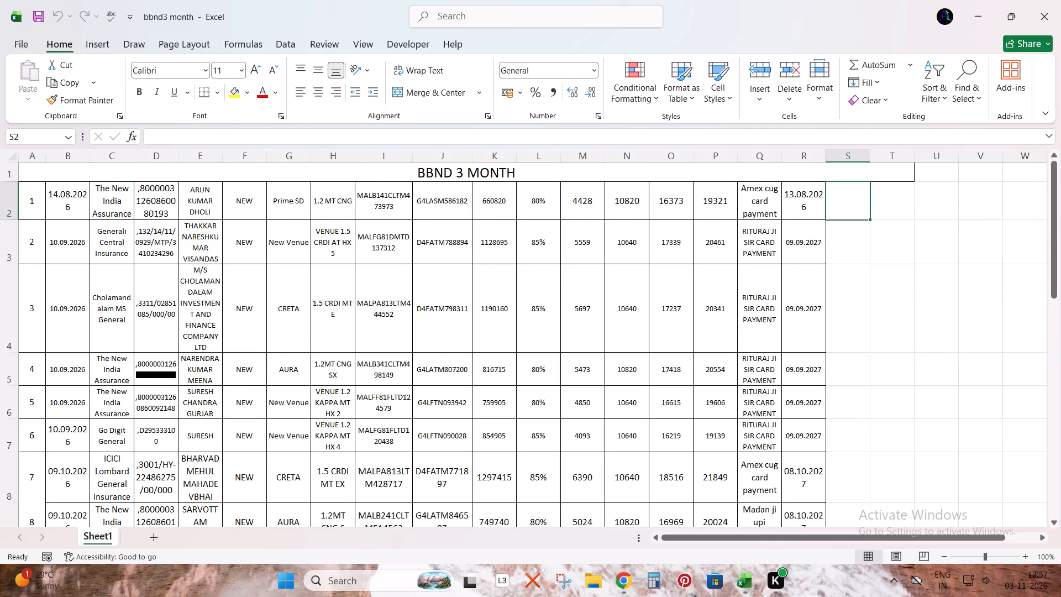
scroll(364, 249, "down", 3)
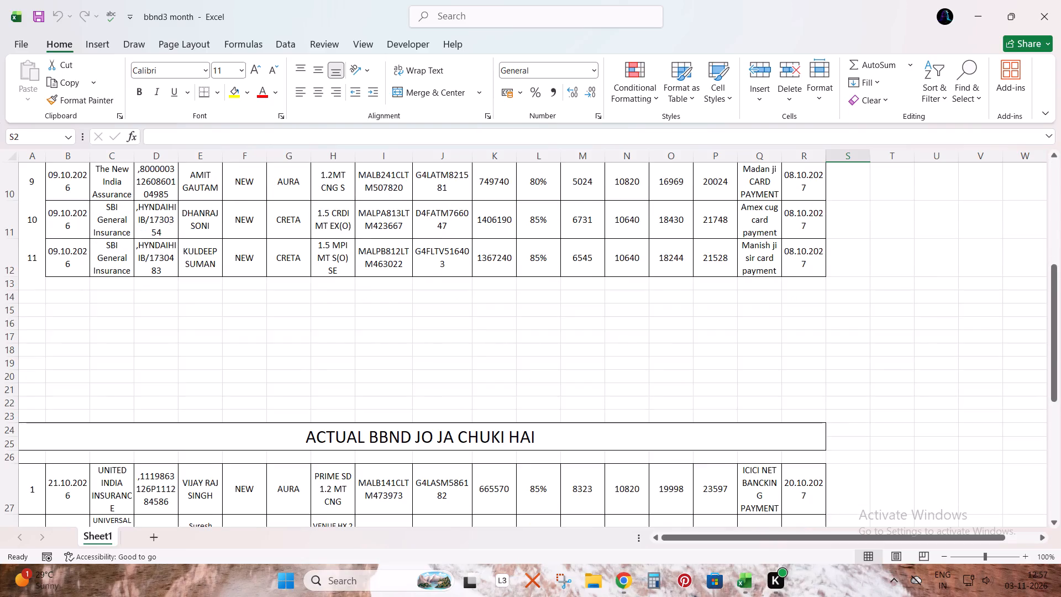
scroll(364, 249, "down", 3)
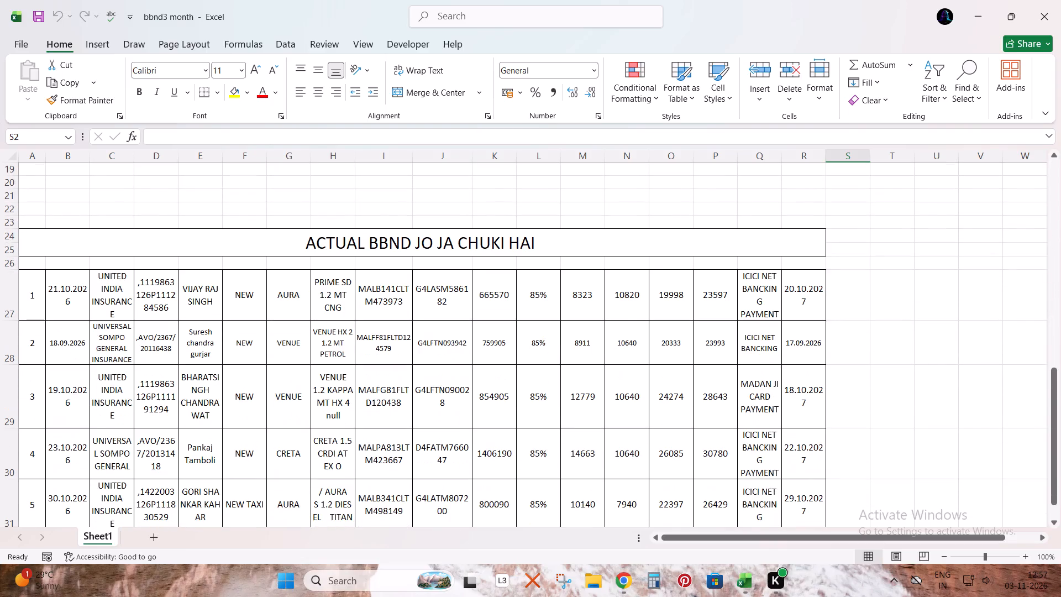
scroll(364, 249, "down", 2)
scroll(364, 249, "up", 1)
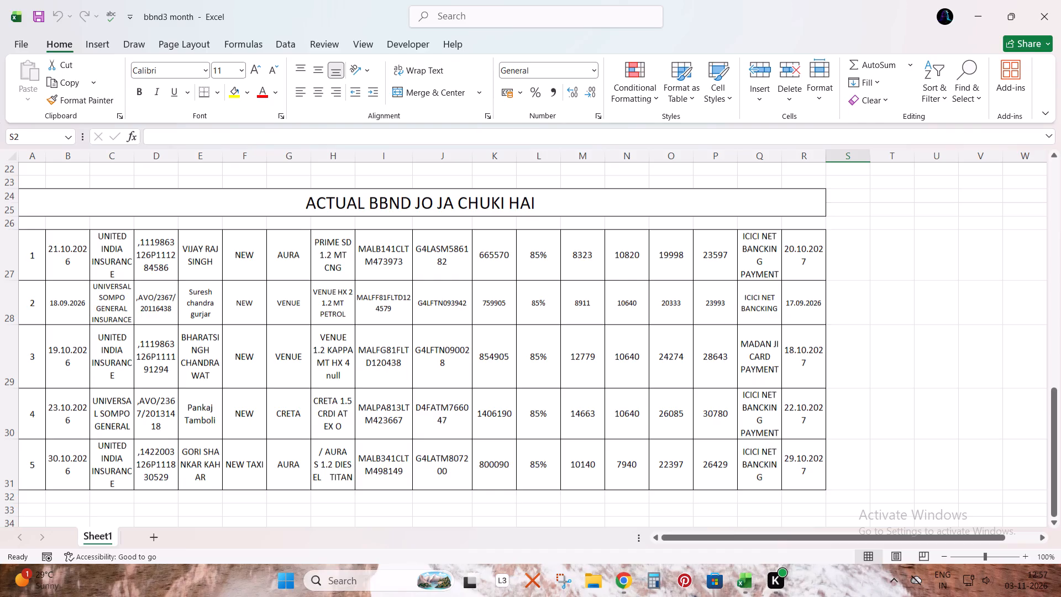
scroll(733, 420, "up", 9)
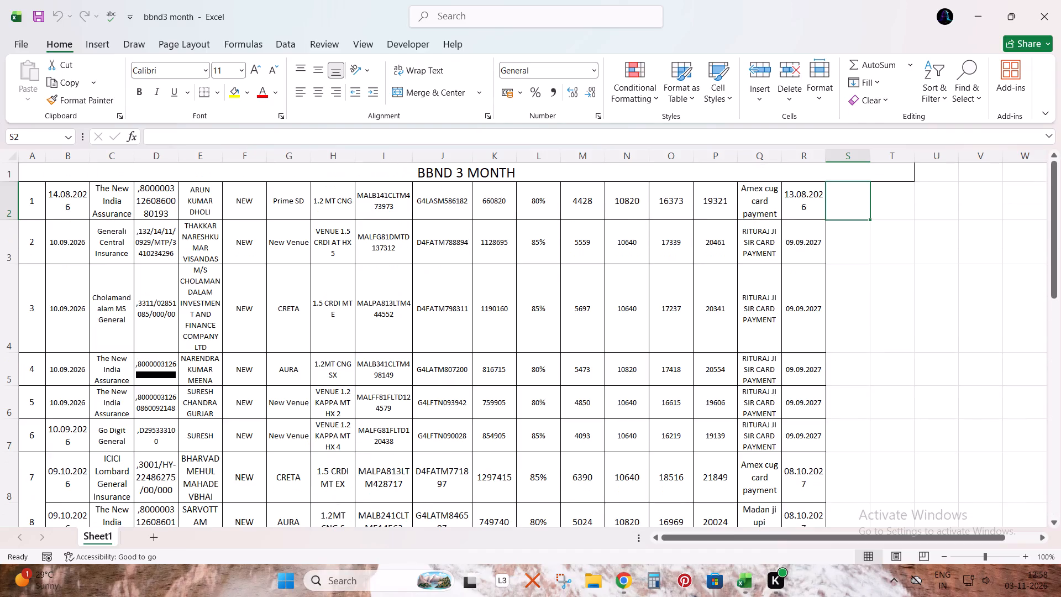
scroll(733, 419, "down", 5)
scroll(733, 419, "up", 5)
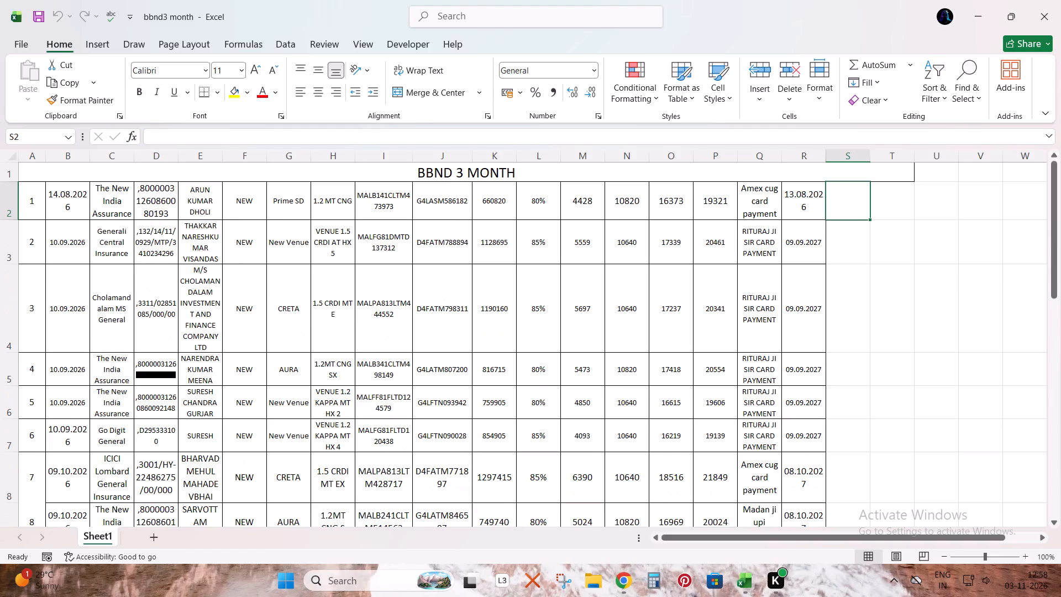
scroll(733, 419, "down", 6)
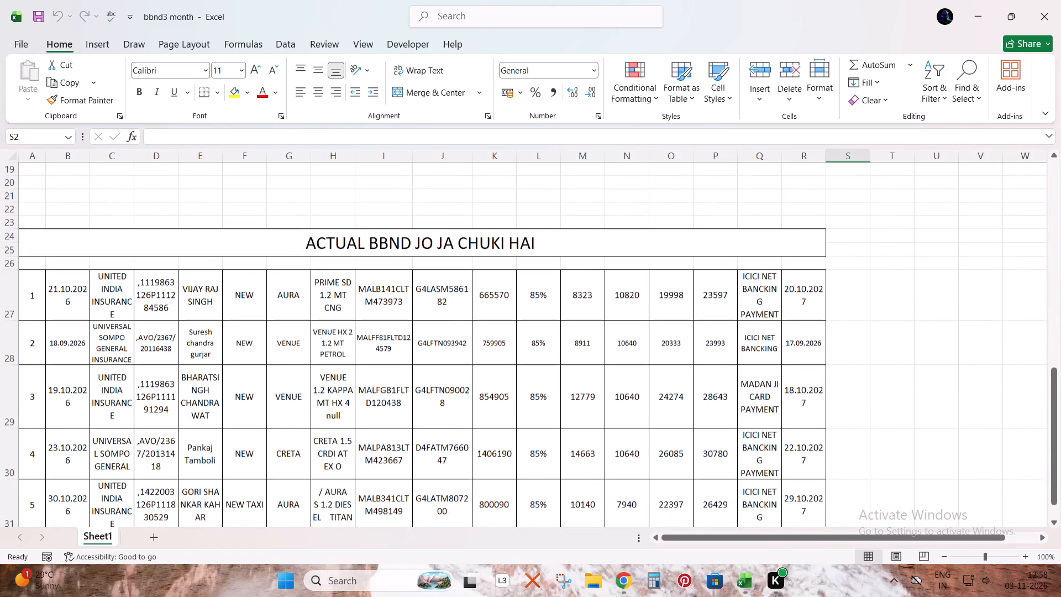
scroll(722, 421, "up", 4)
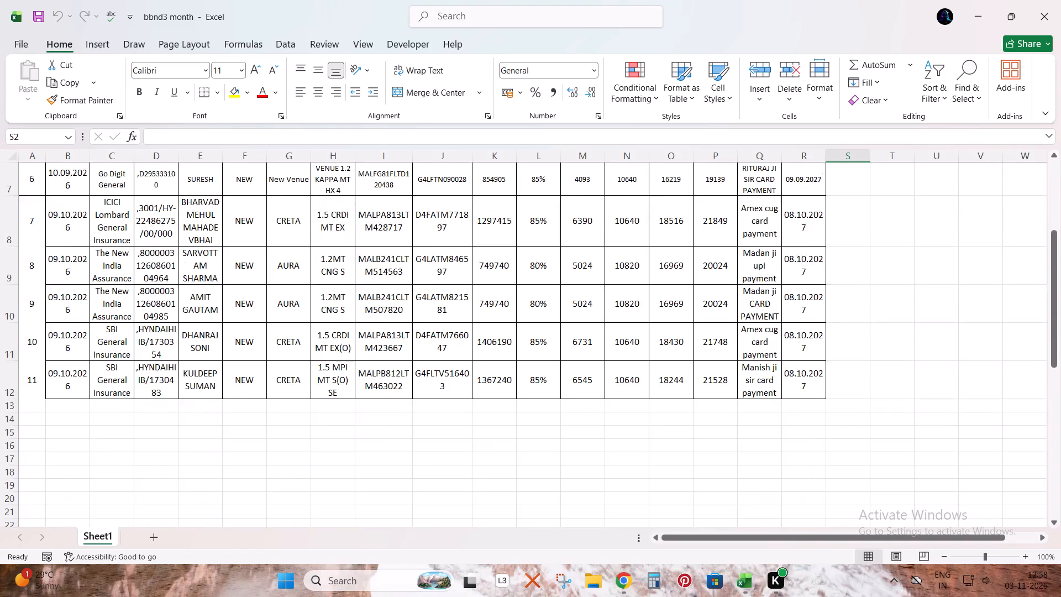
scroll(722, 421, "up", 5)
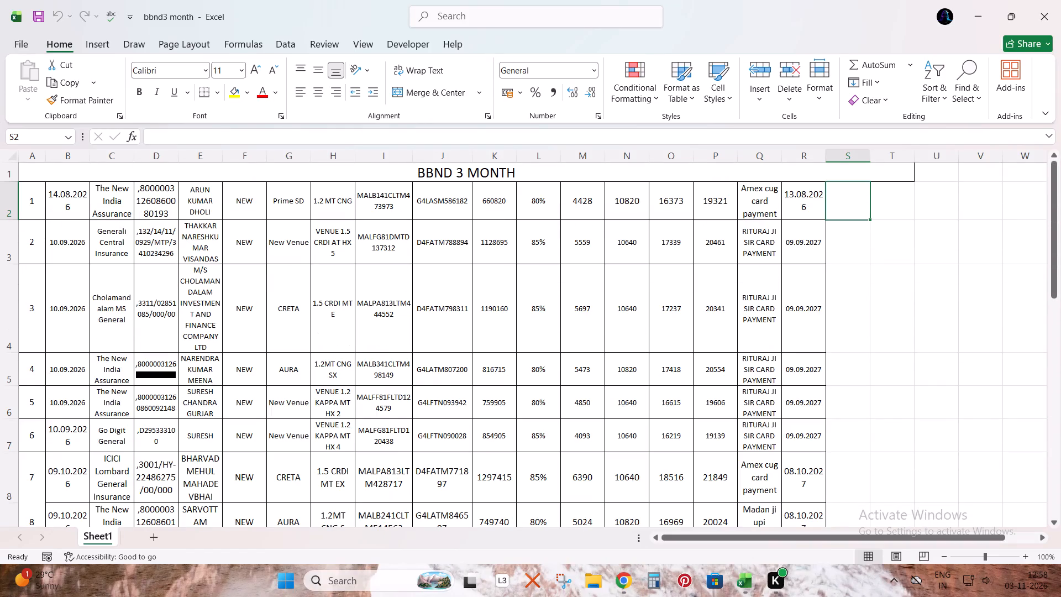
scroll(722, 421, "up", 4)
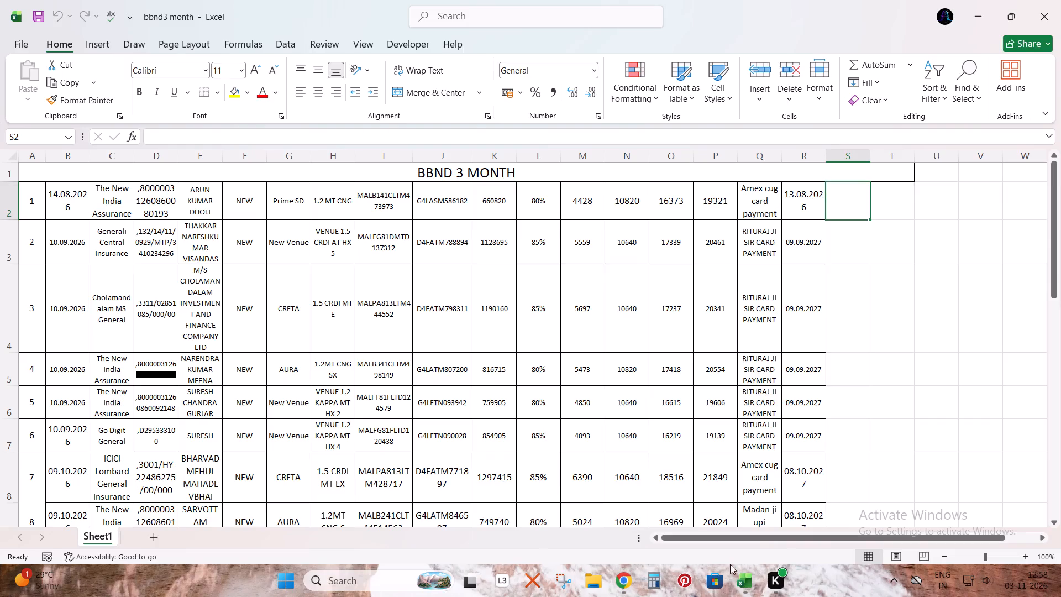
Switch to ALLOCATION STOCK SHEET and inspect the days-left and claim last date formulas in row 4 of the TEST-DRIVE sheet.
left_click(752, 586)
left_click(728, 493)
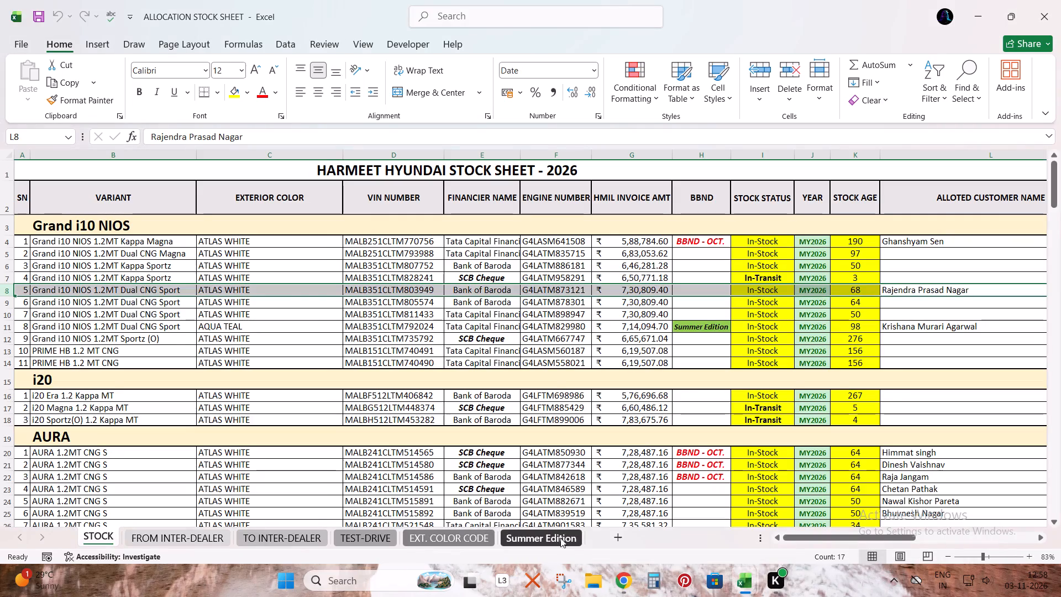
left_click(359, 535)
left_click(965, 227)
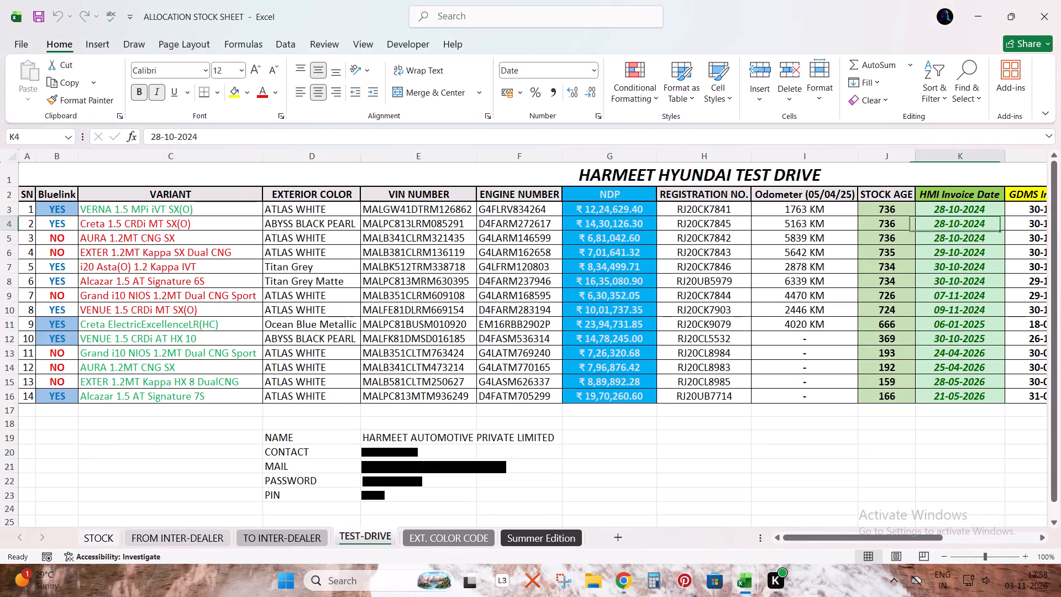
key("ctrl+Right")
key("Left")
key("Left")
key("Left")
key("Left")
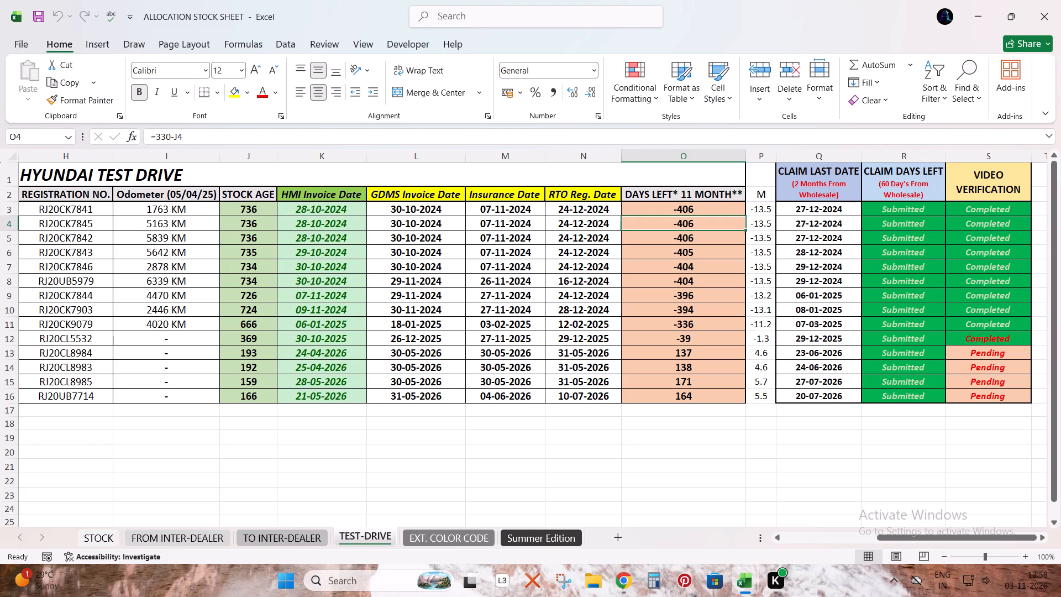
key("Right")
key("Up")
key("Right")
key("Down")
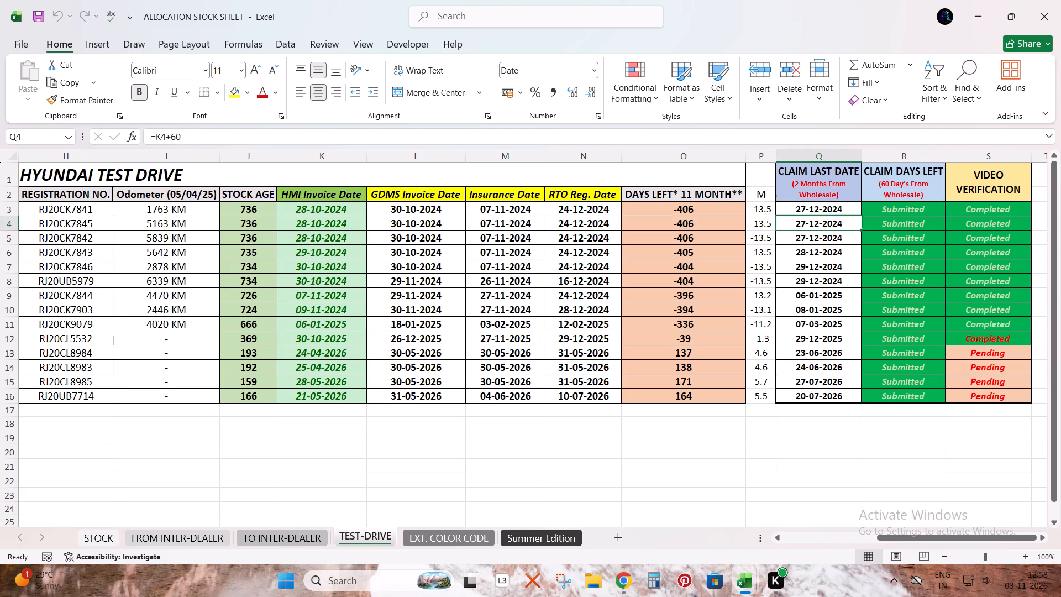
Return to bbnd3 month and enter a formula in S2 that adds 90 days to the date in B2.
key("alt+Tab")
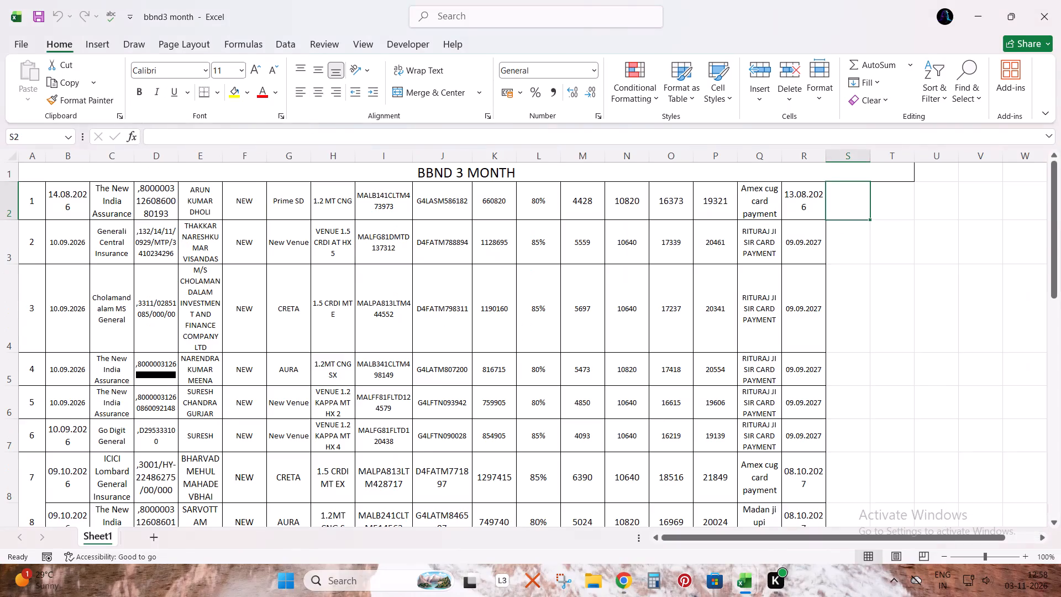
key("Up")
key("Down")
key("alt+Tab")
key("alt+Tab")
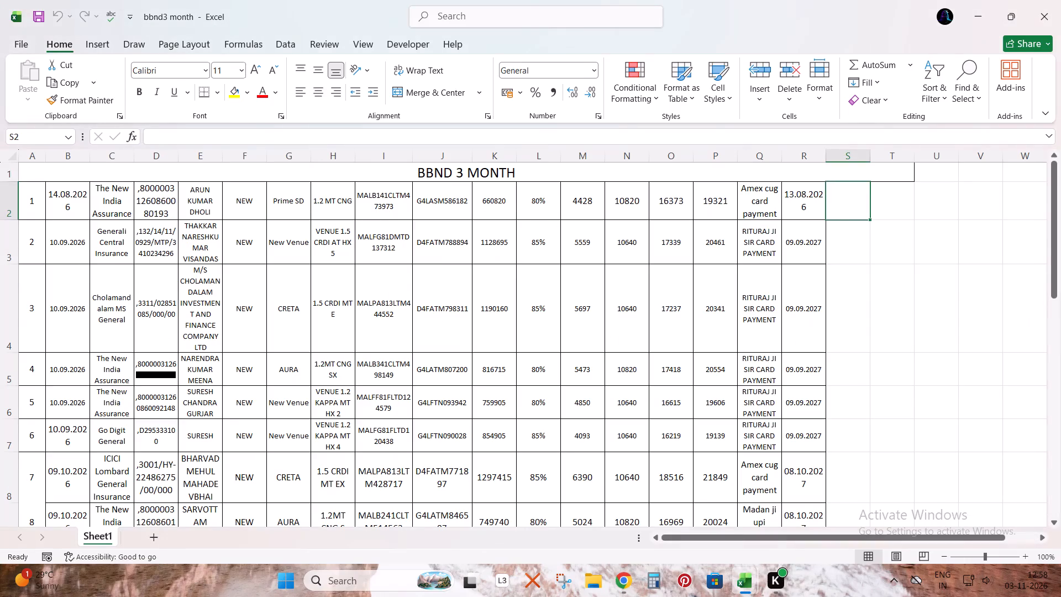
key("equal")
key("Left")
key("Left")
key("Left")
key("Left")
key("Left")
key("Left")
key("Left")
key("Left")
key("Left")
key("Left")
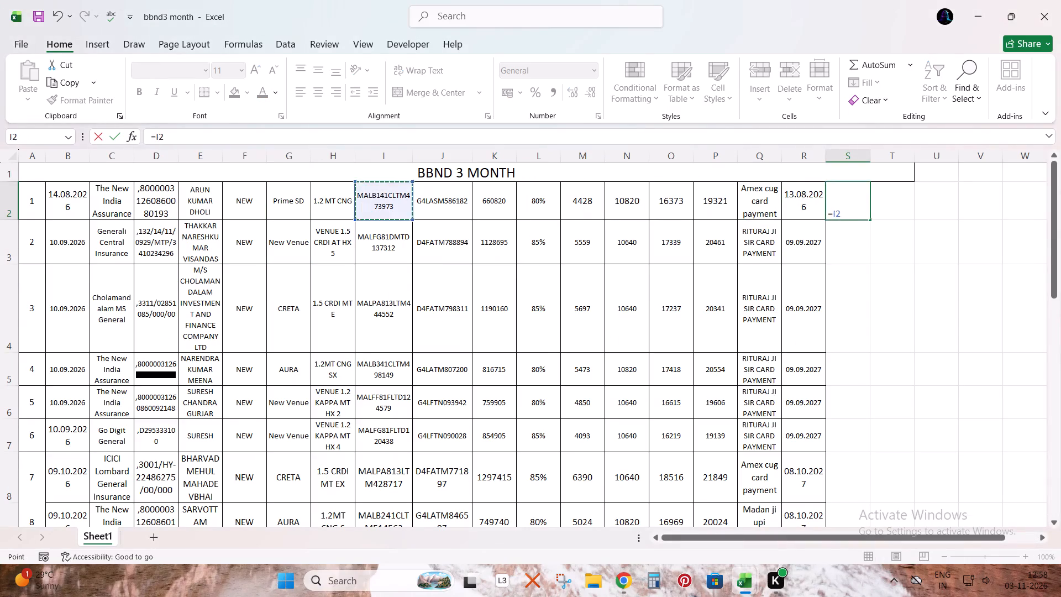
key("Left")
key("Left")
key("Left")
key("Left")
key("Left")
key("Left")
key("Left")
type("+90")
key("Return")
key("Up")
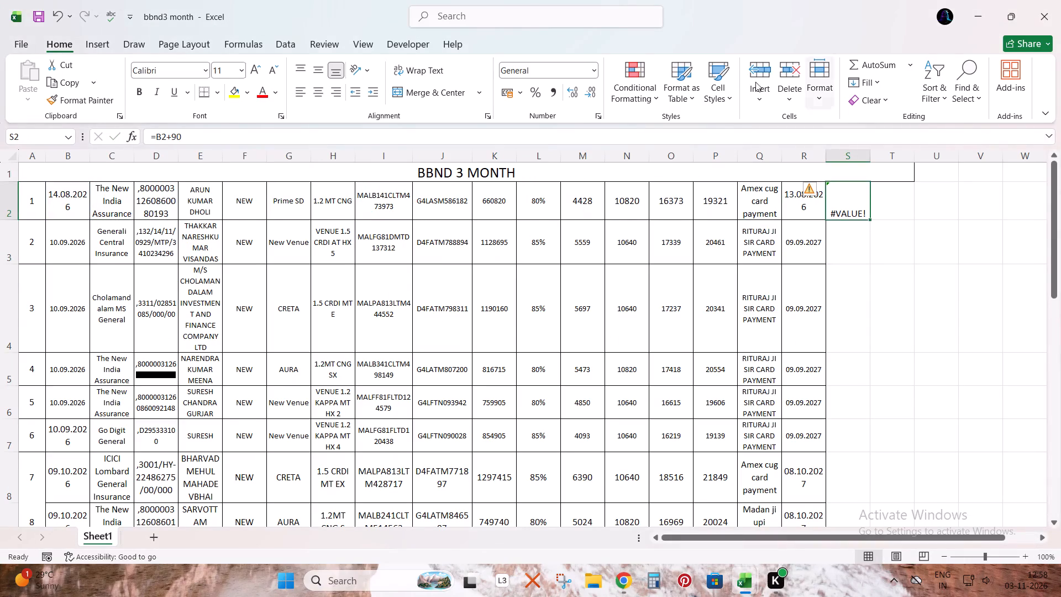
Apply a date number format to cell S2.
left_click(592, 64)
left_click(584, 91)
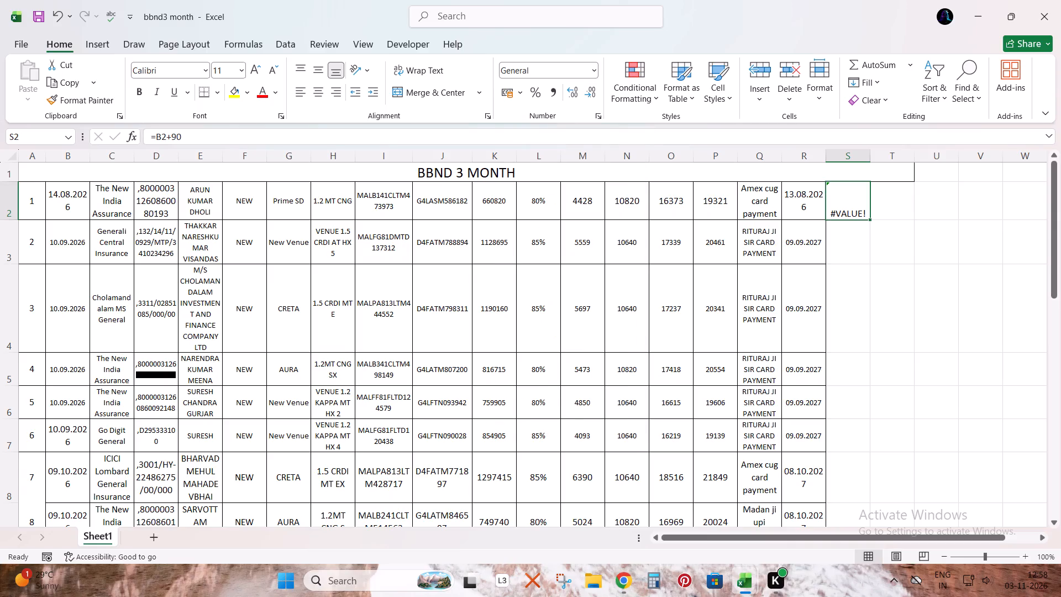
left_click(596, 77)
left_click(573, 229)
key("Down")
key("Up")
Inspect the claim last date formula in Q4 of the TEST-DRIVE sheet in ALLOCATION STOCK SHEET for comparison.
key("alt+Tab")
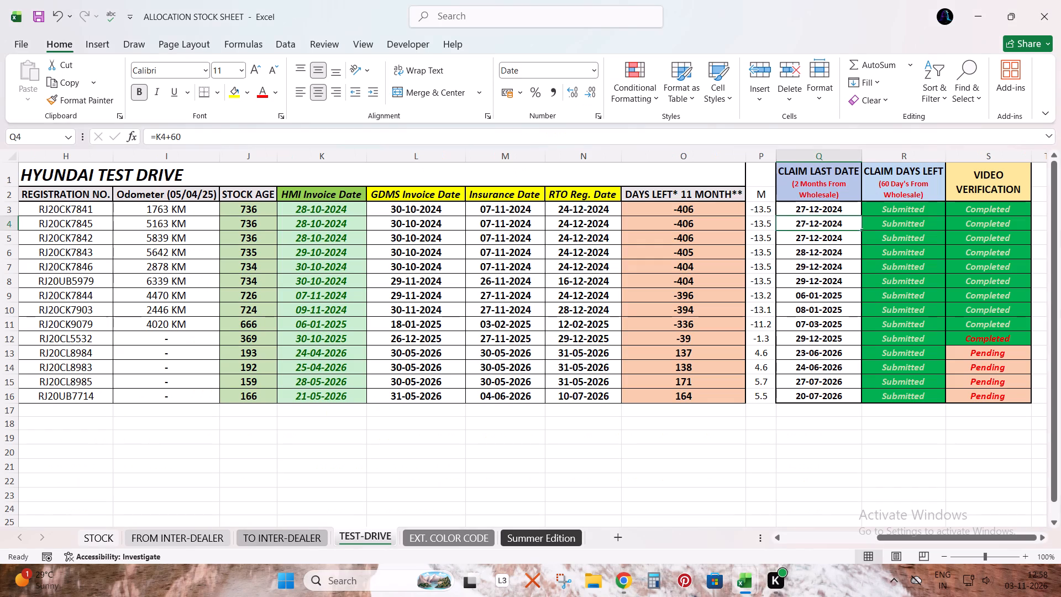
key("F2")
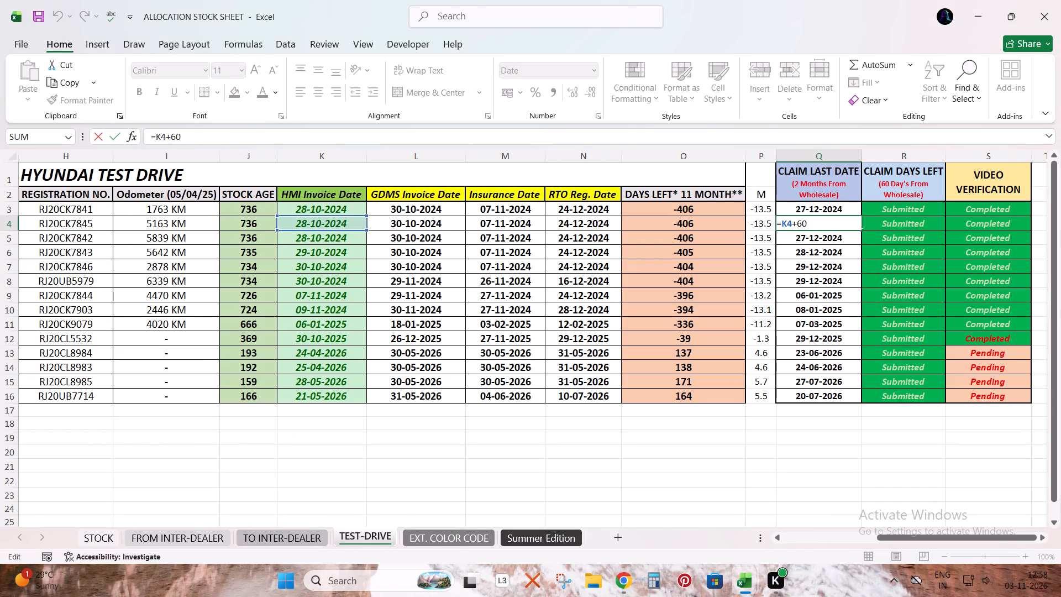
key("Escape")
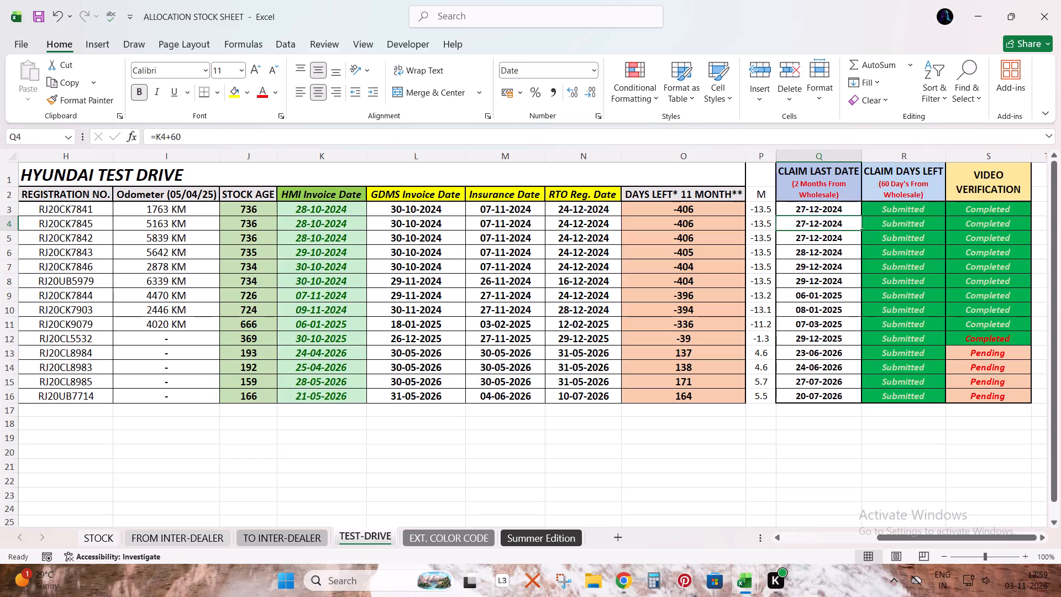
key("alt+Tab")
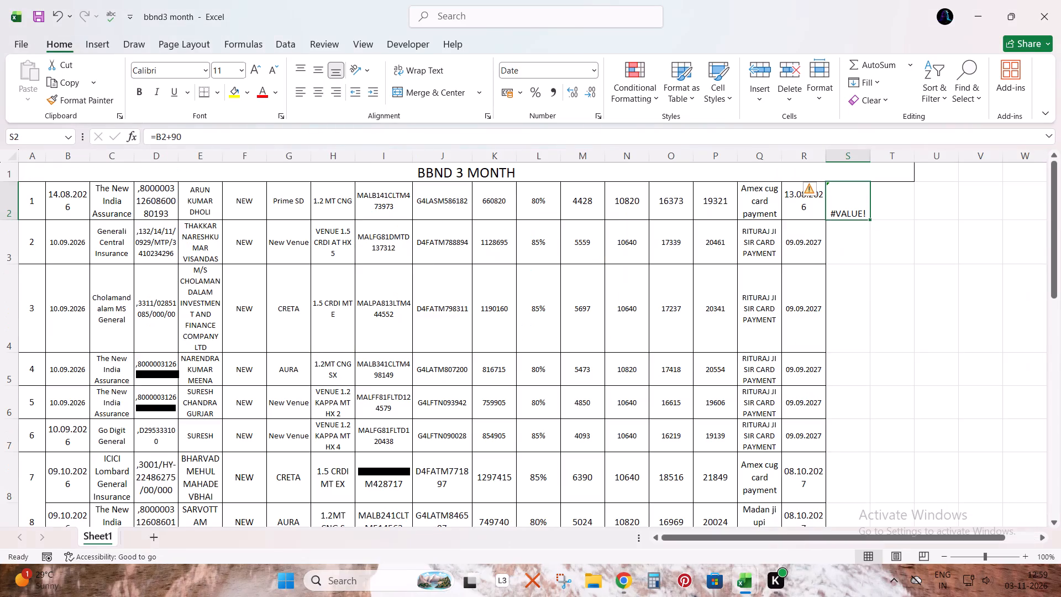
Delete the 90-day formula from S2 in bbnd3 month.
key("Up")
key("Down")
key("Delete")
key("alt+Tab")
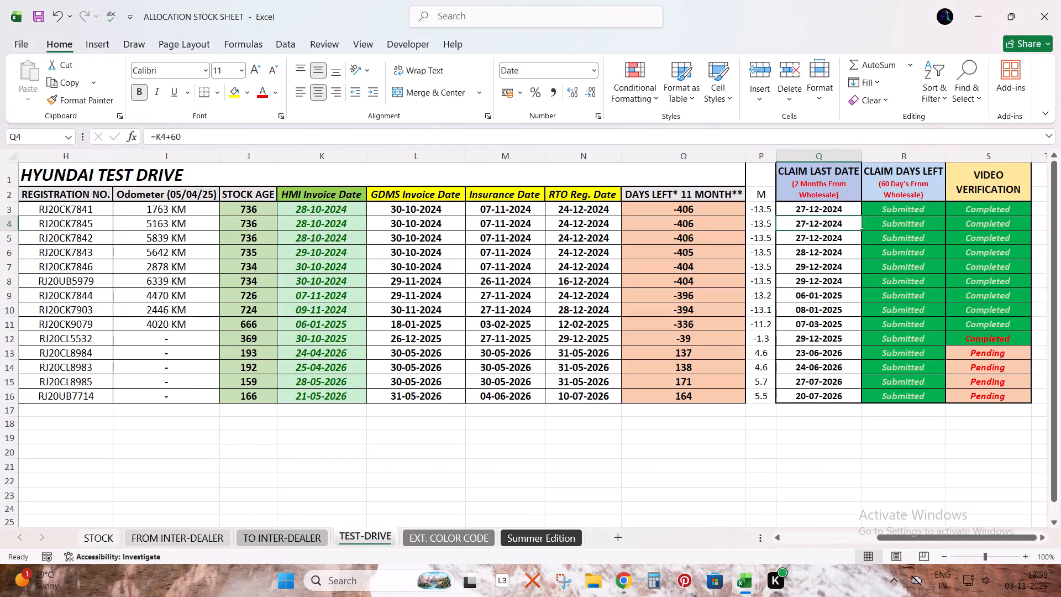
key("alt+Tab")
Format the BBND 3 MONTH dates in B2:B12 as short dates.
left_click(64, 207)
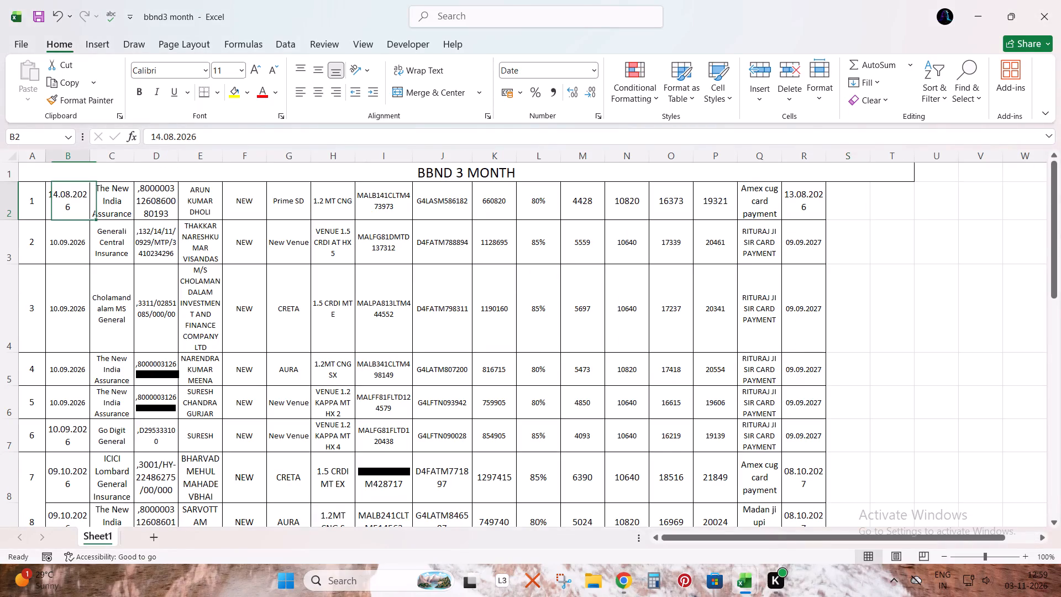
key("ctrl+shift+Down")
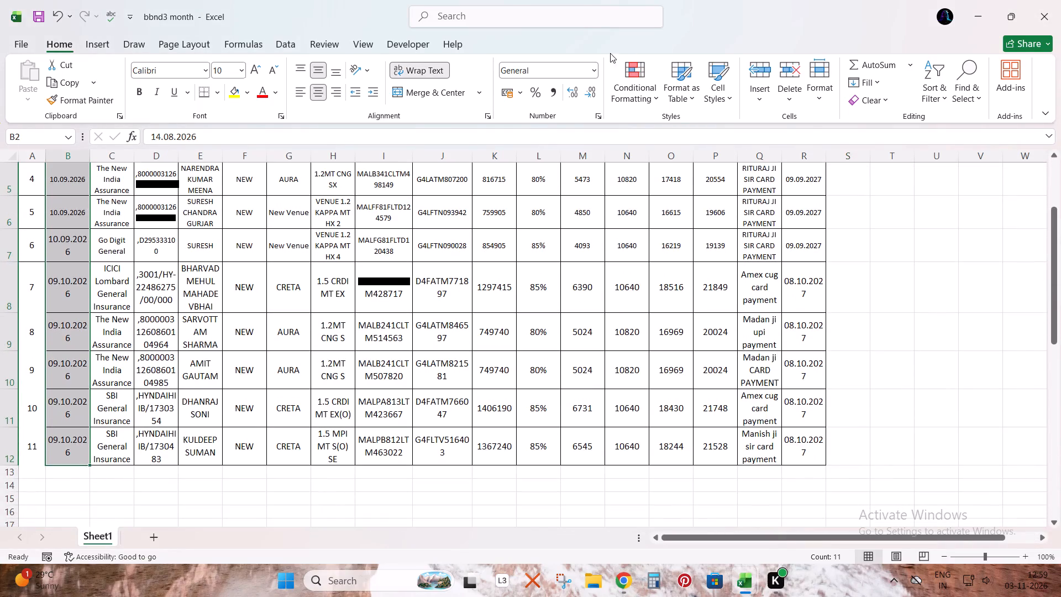
left_click(597, 64)
left_click(590, 238)
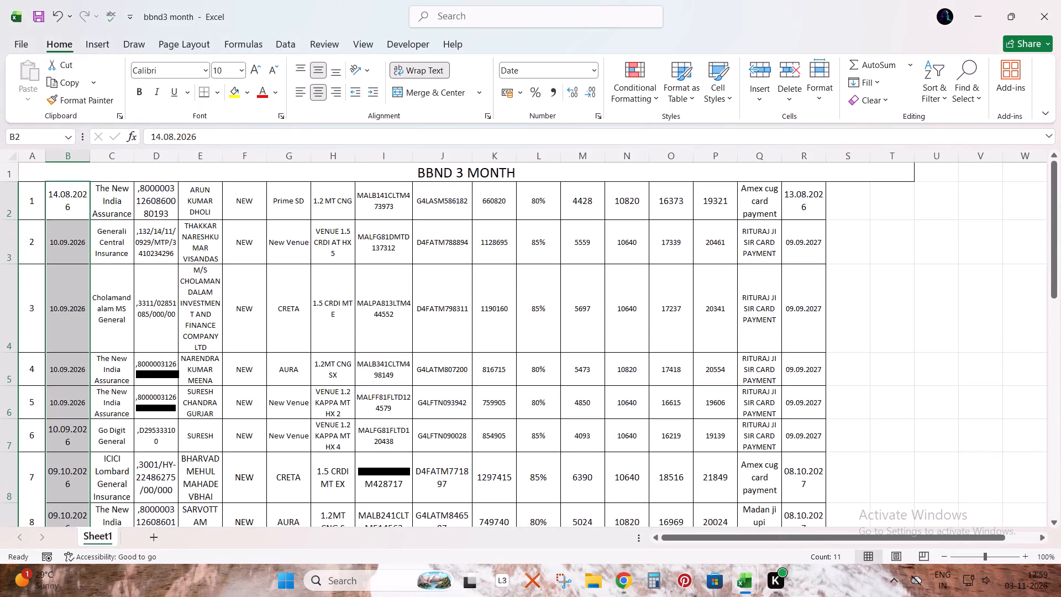
Fit column B's width to its contents so each date sits on one line.
double_click(90, 154)
left_click_drag(90, 154, 117, 154)
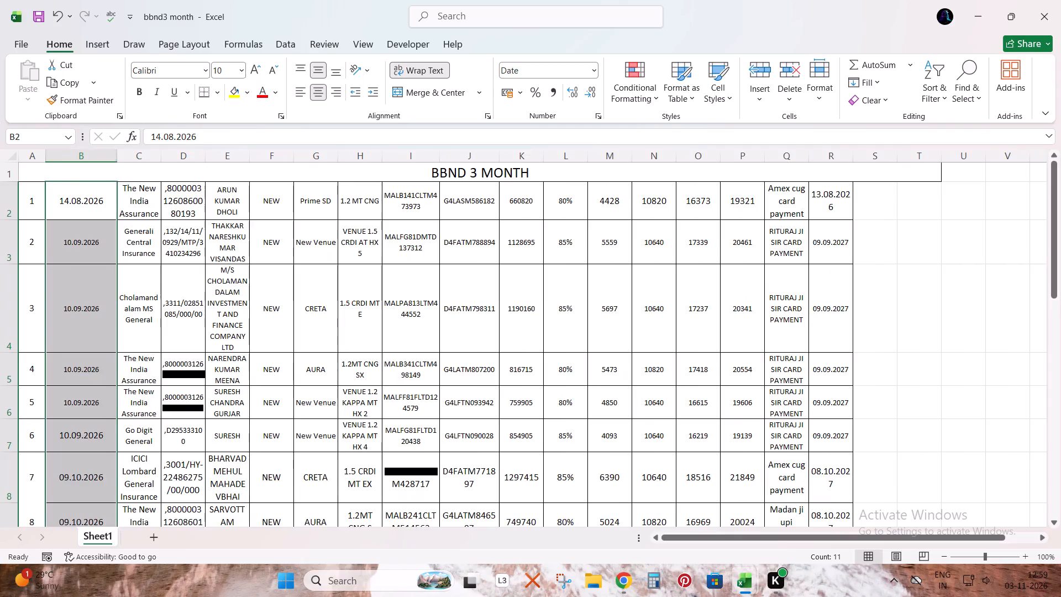
double_click(117, 154)
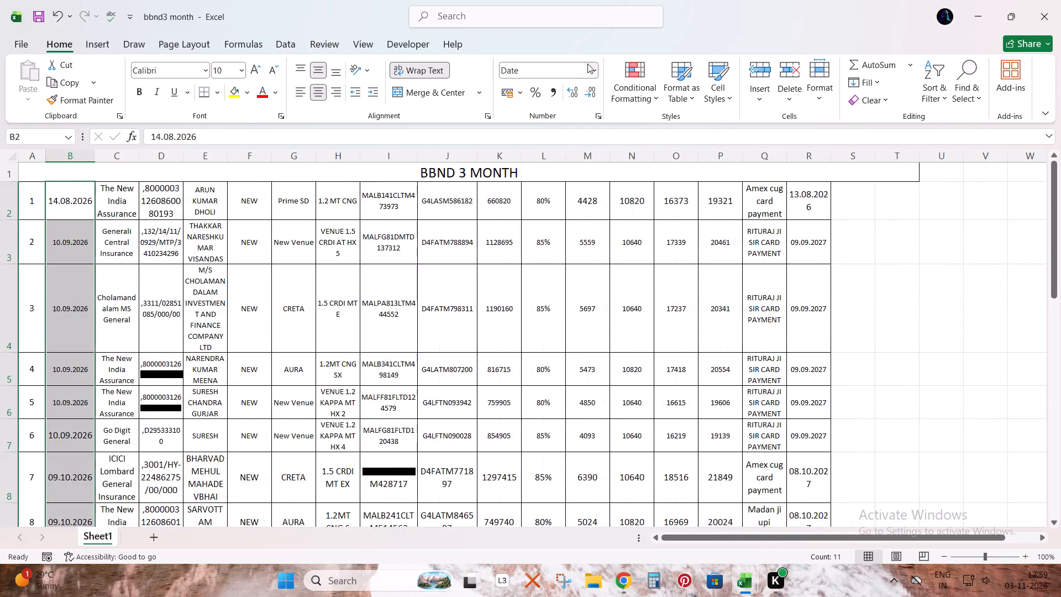
View the date and custom number formats available for B2:B12 without applying a change.
left_click(595, 64)
left_click(574, 418)
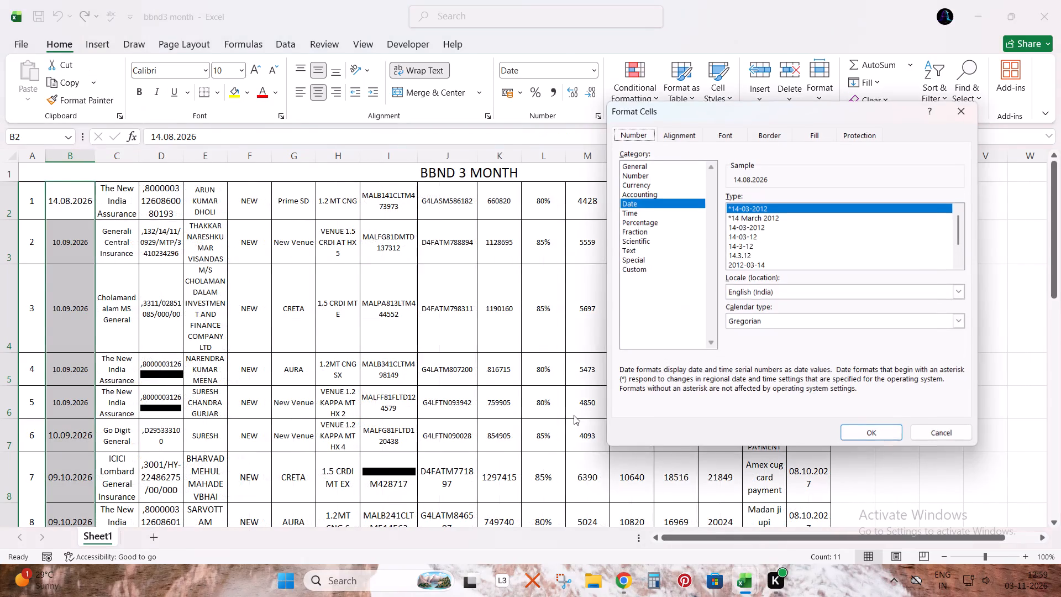
left_click(649, 270)
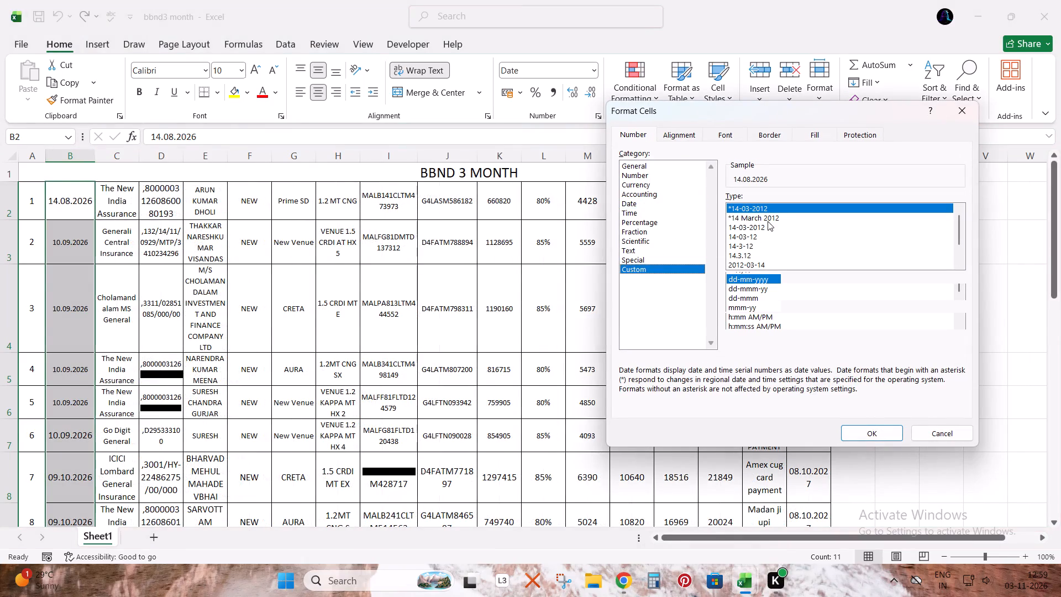
left_click(958, 117)
key("alt+Tab")
key("alt+Tab")
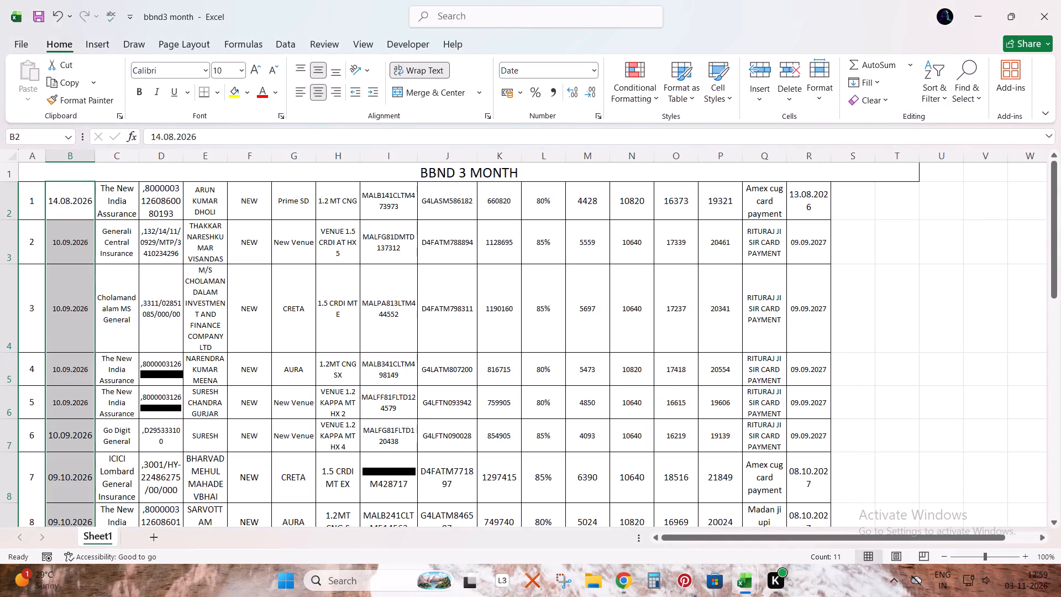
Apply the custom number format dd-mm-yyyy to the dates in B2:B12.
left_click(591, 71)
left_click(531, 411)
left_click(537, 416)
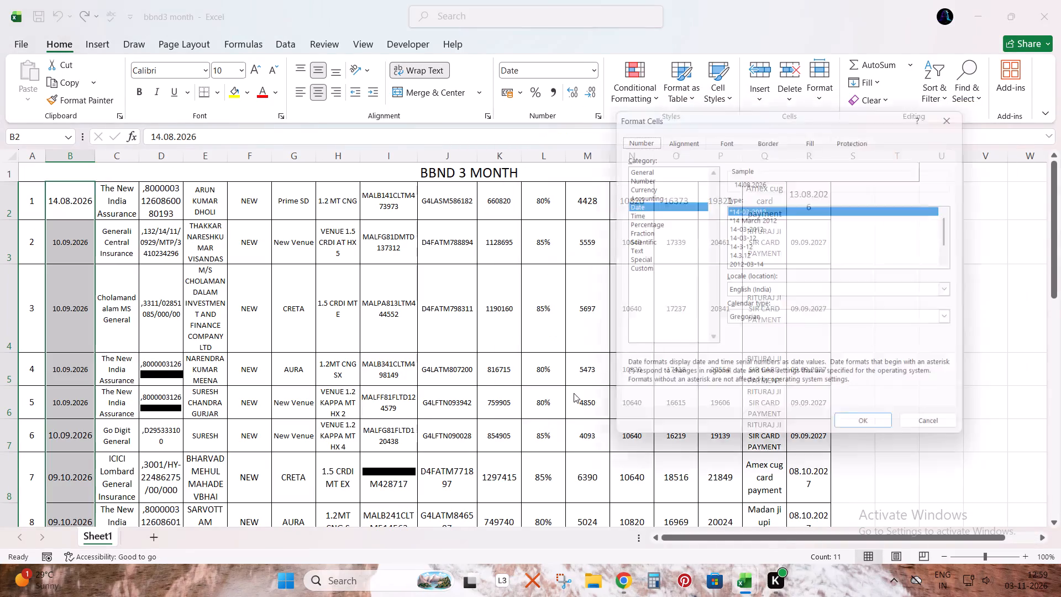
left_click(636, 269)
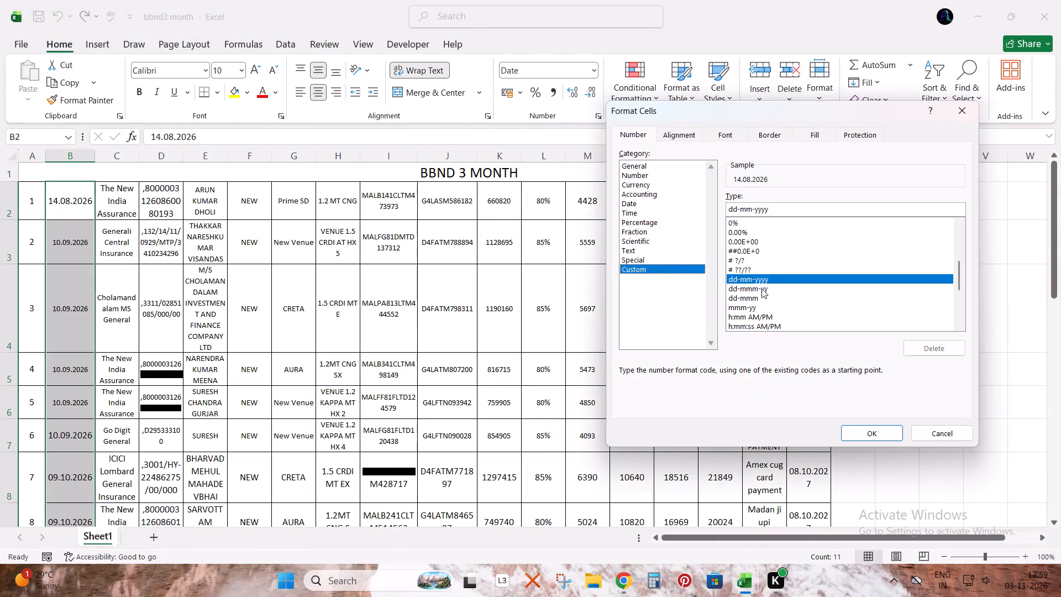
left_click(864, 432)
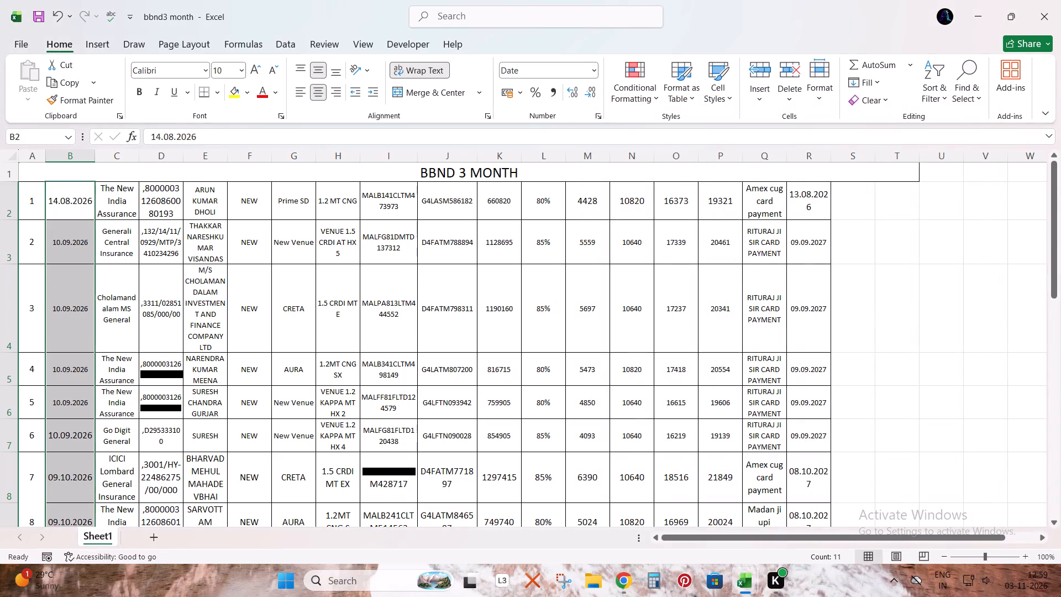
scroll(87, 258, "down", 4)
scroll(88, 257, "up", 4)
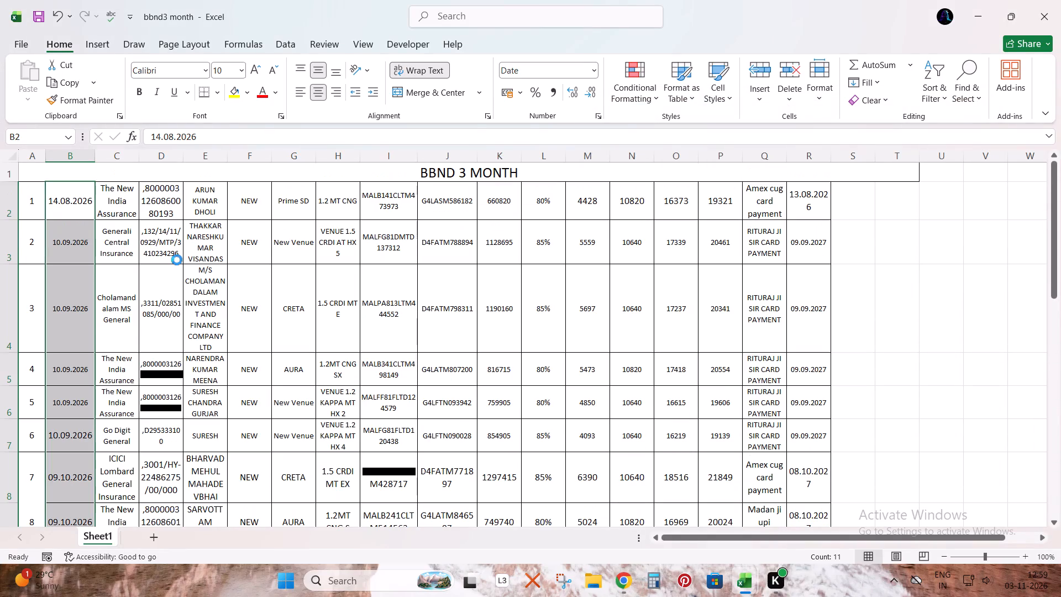
Save the bbnd3 month workbook.
key("ctrl+s")
Select the dates from B2 down to B12 and apply the *14-03-2012 date format with the English (India) locale.
left_click(242, 234)
left_click(72, 203)
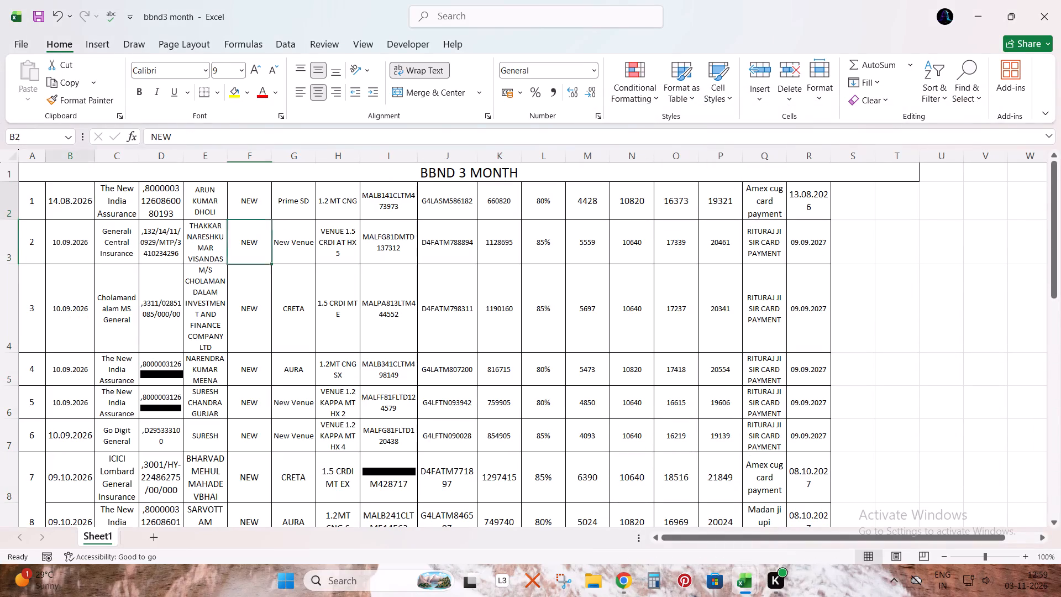
key("ctrl+shift+Down")
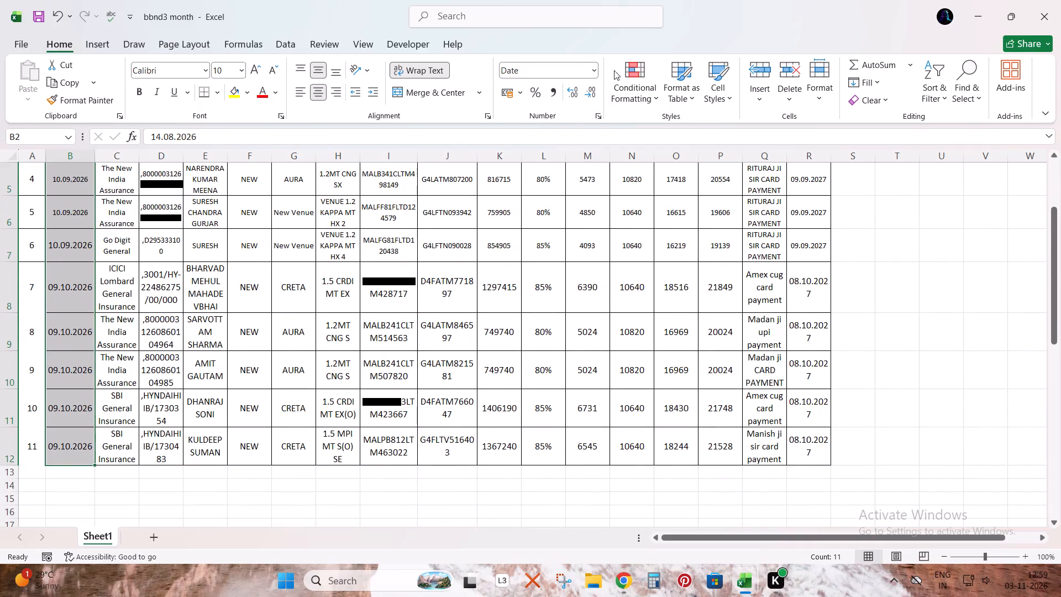
left_click(597, 68)
left_click(566, 429)
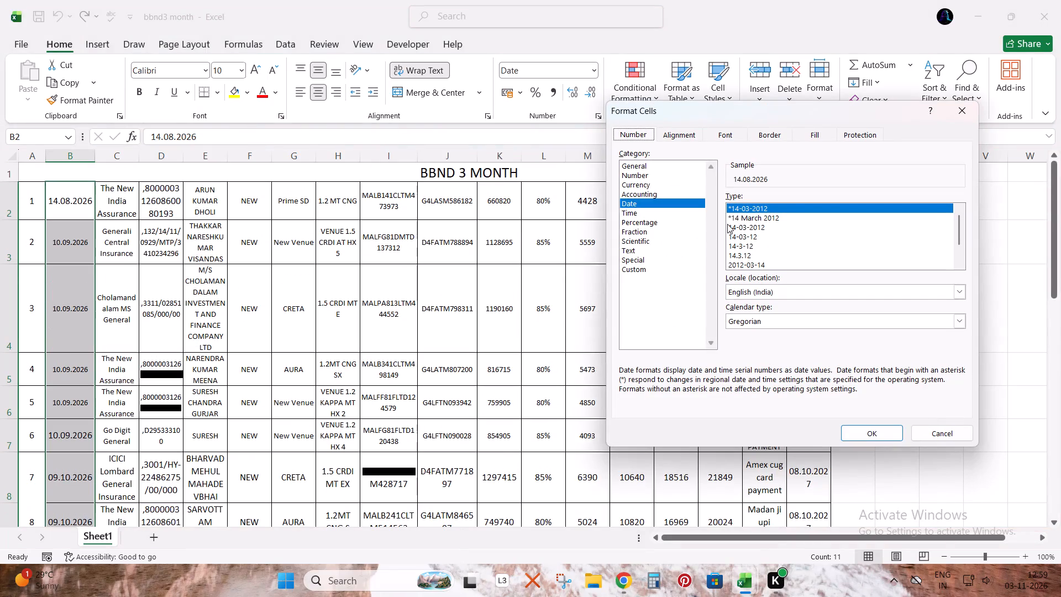
left_click(858, 435)
left_click(419, 259)
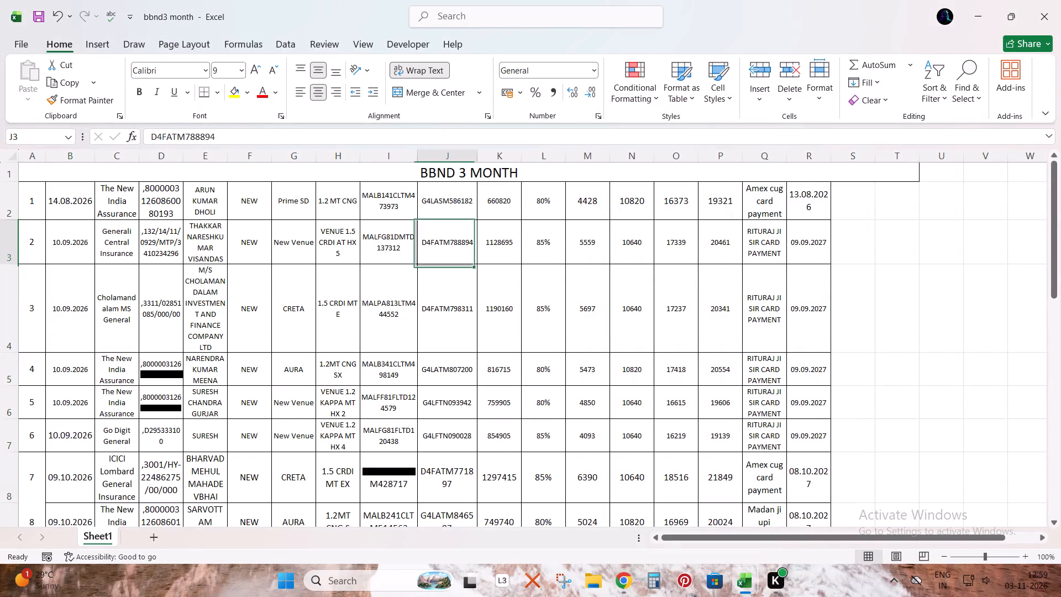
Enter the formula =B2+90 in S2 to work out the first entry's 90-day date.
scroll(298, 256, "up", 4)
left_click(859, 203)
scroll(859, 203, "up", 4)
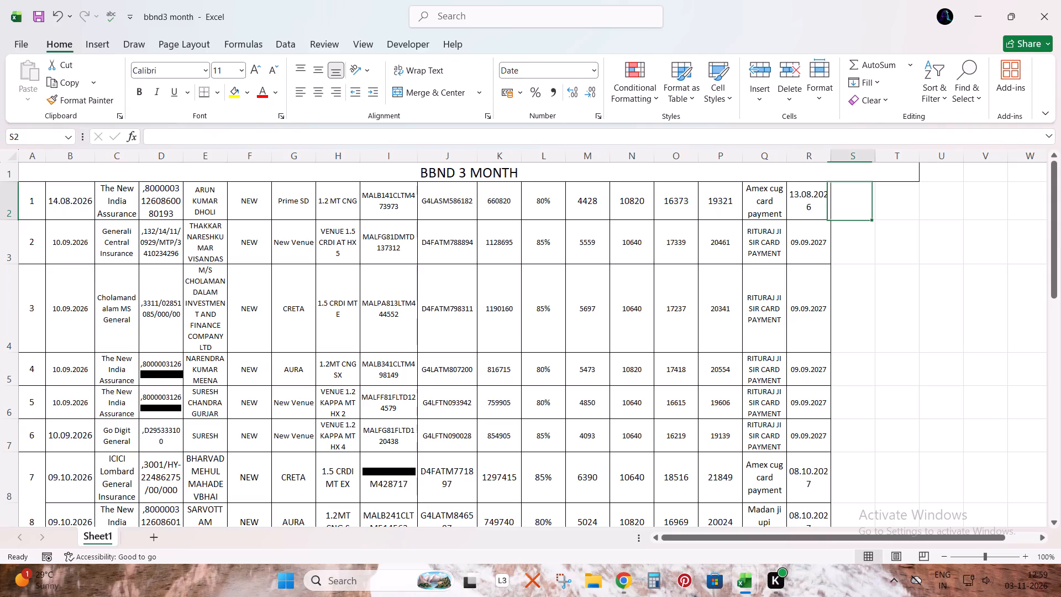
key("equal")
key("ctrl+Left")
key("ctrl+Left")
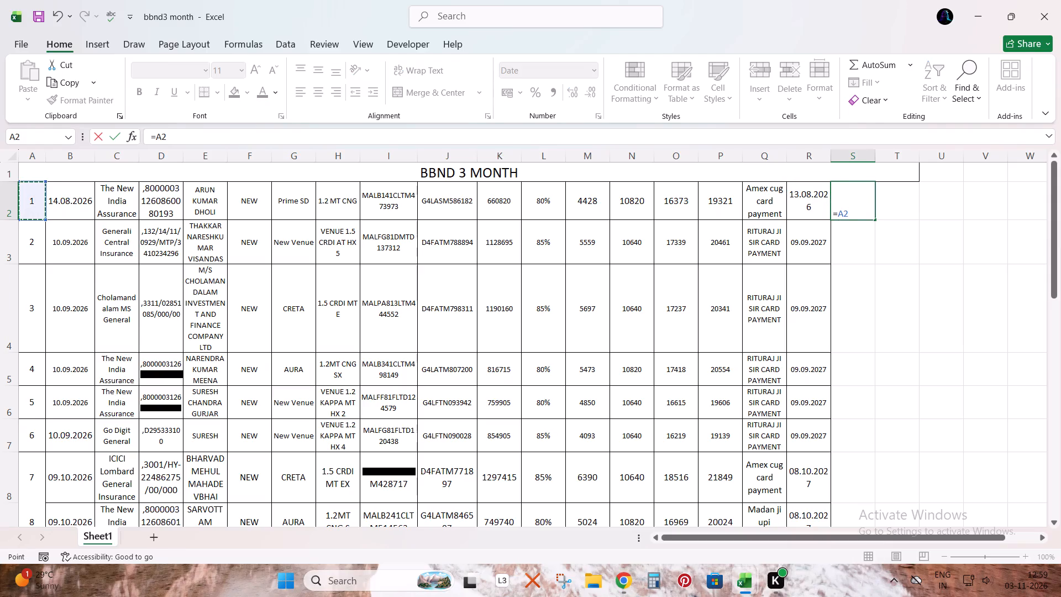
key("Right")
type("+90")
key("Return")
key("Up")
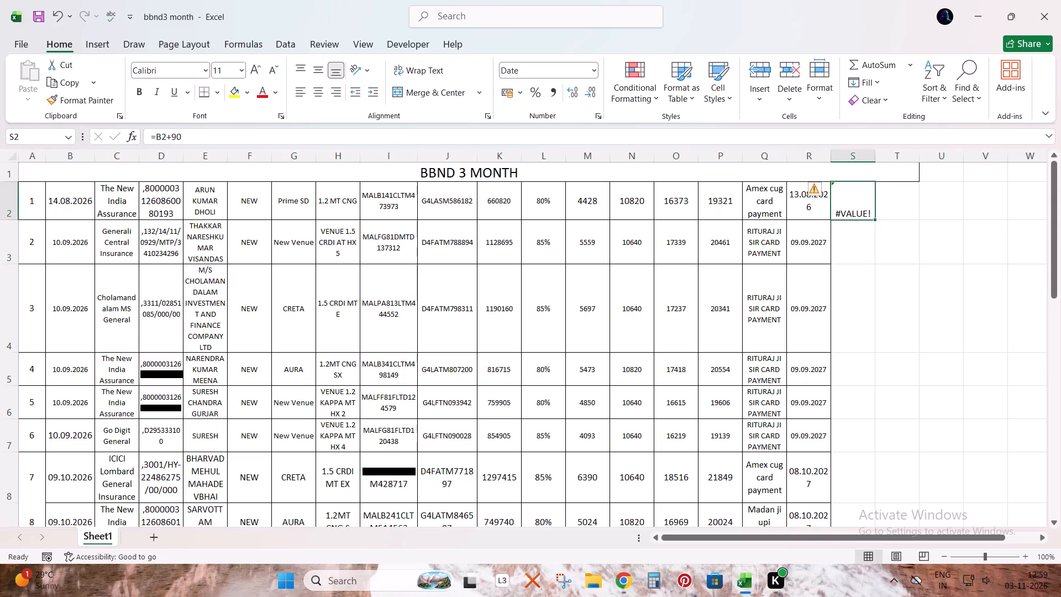
Format S2 as a short date.
left_click(598, 70)
left_click(595, 72)
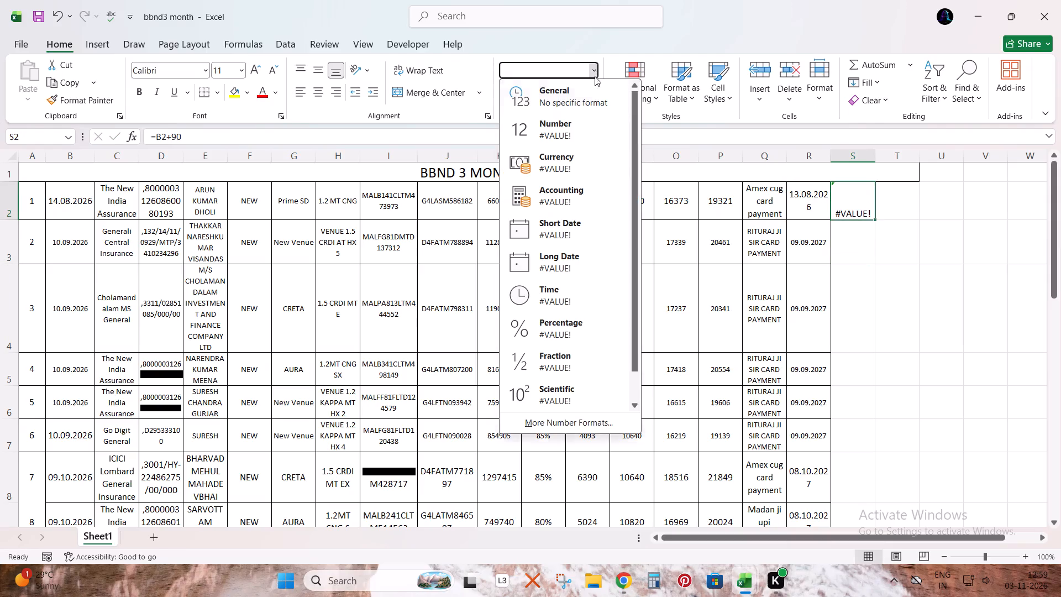
left_click(560, 226)
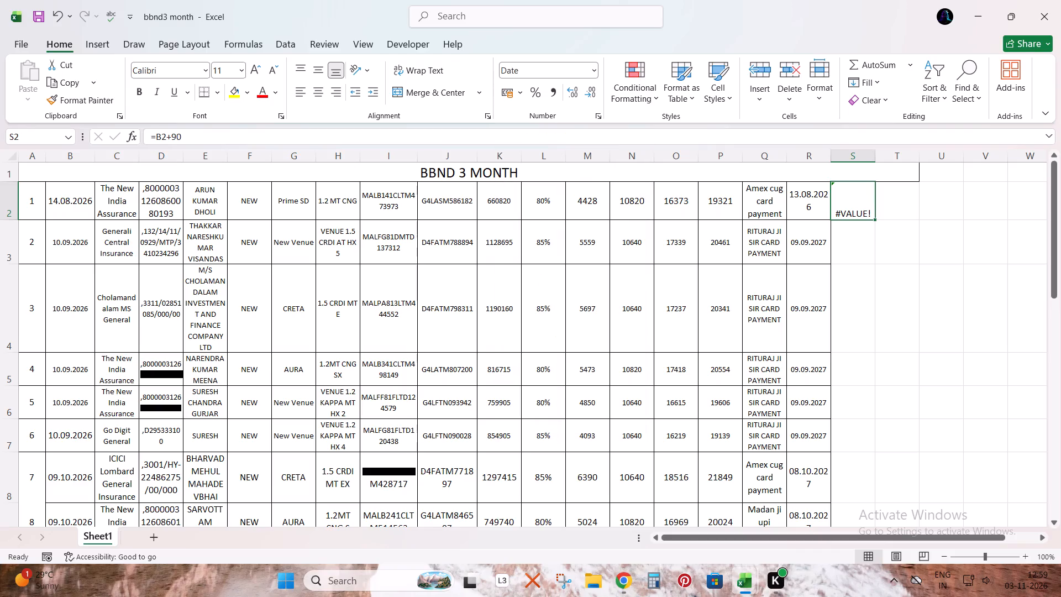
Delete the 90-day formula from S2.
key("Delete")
Re-enter the first entry's date in B2 as 14-8.
key("ctrl+Left")
key("ctrl+Left")
key("ctrl+Left")
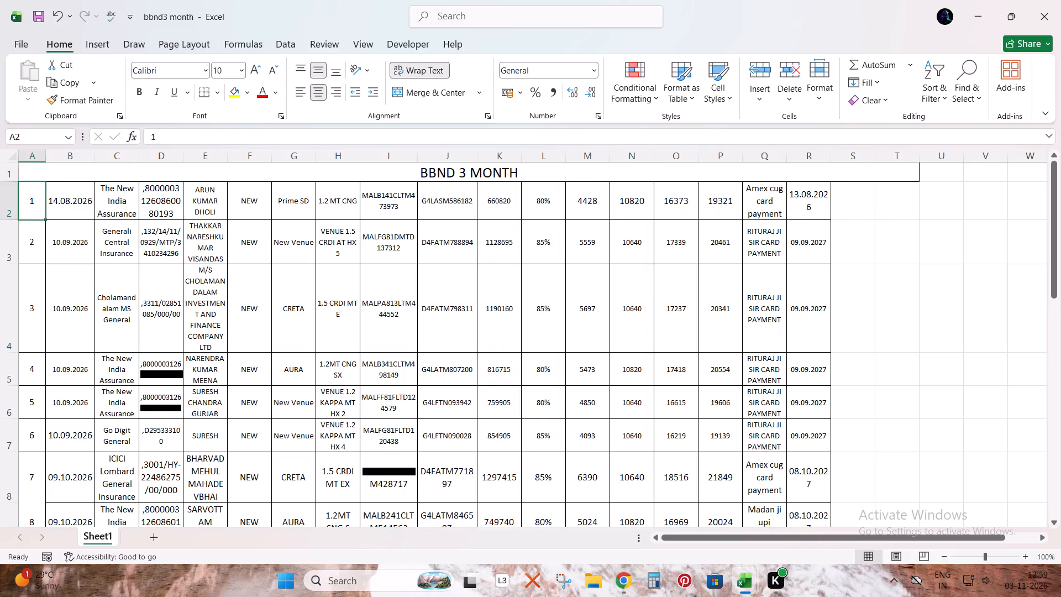
key("Right")
type("14-8")
key("Return")
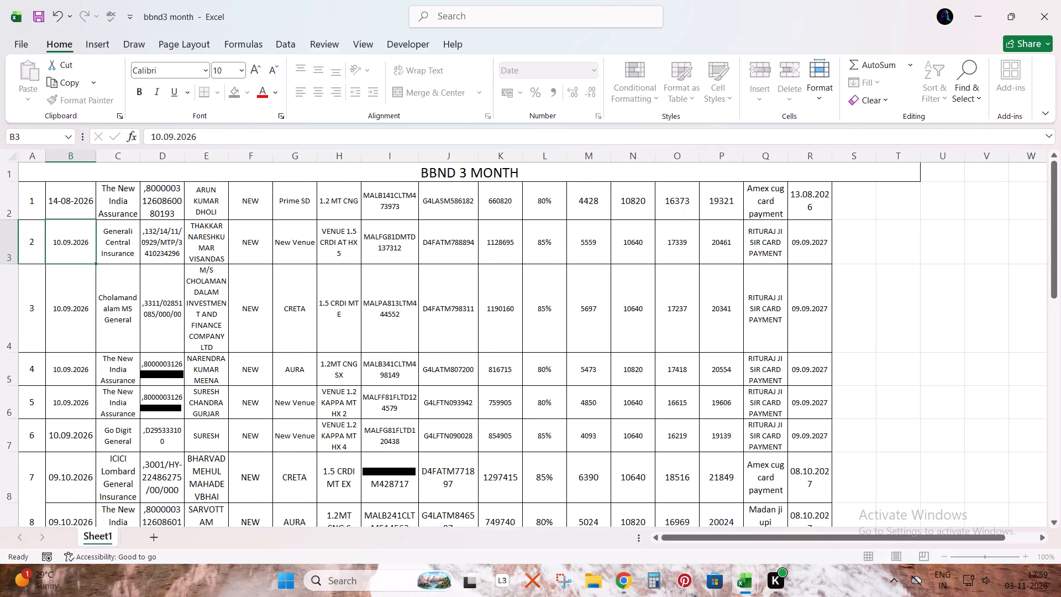
Enter the formula =B2+90 in S2 for the first entry's 90-day date.
key("Up")
key("ctrl+Right")
key("Right")
key("equal")
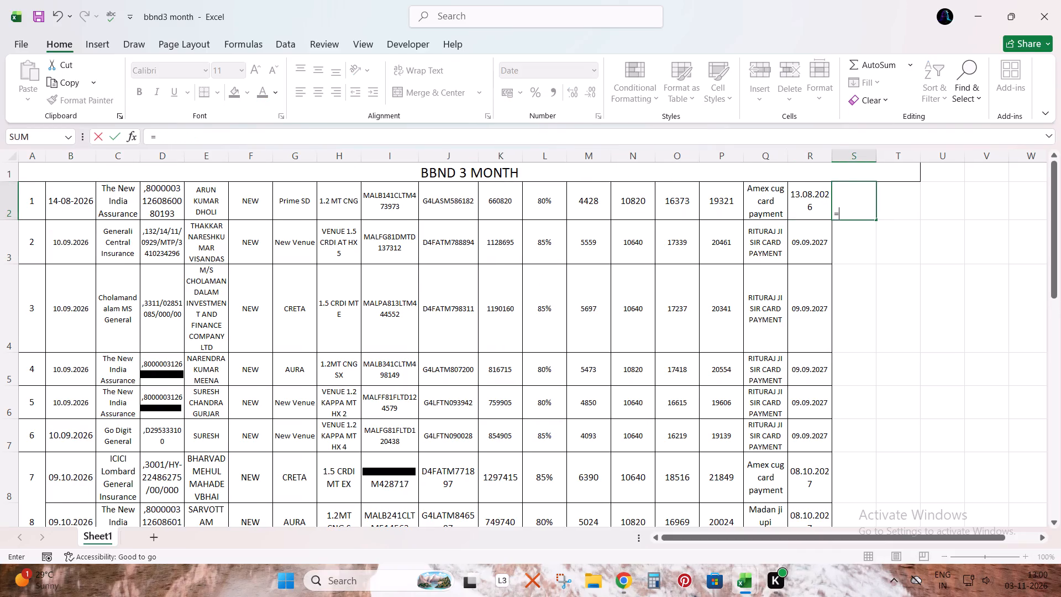
key("ctrl+Left")
key("ctrl+Left")
key("Right")
type("+90")
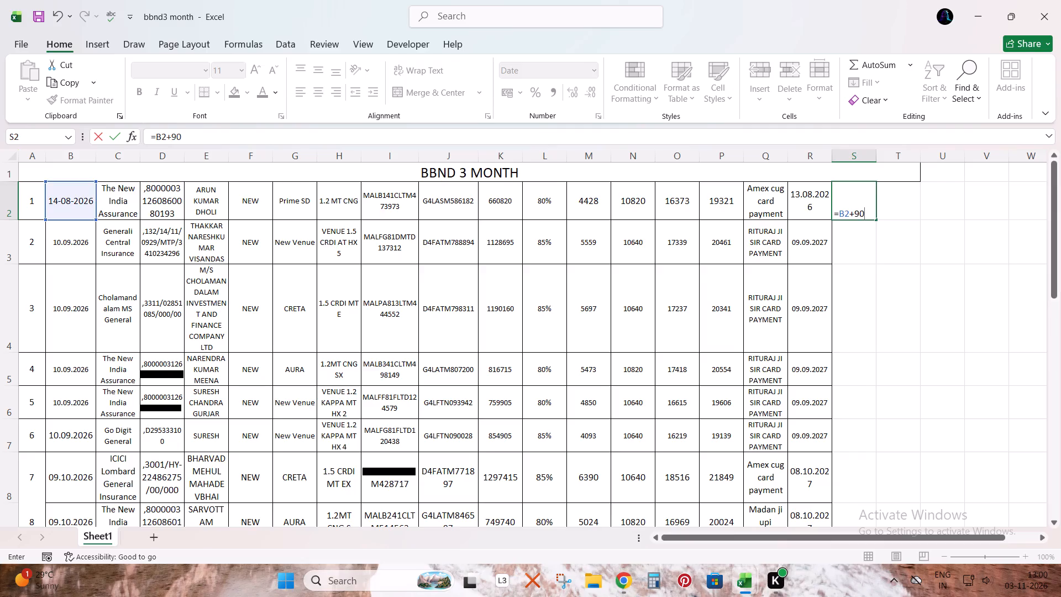
key("Return")
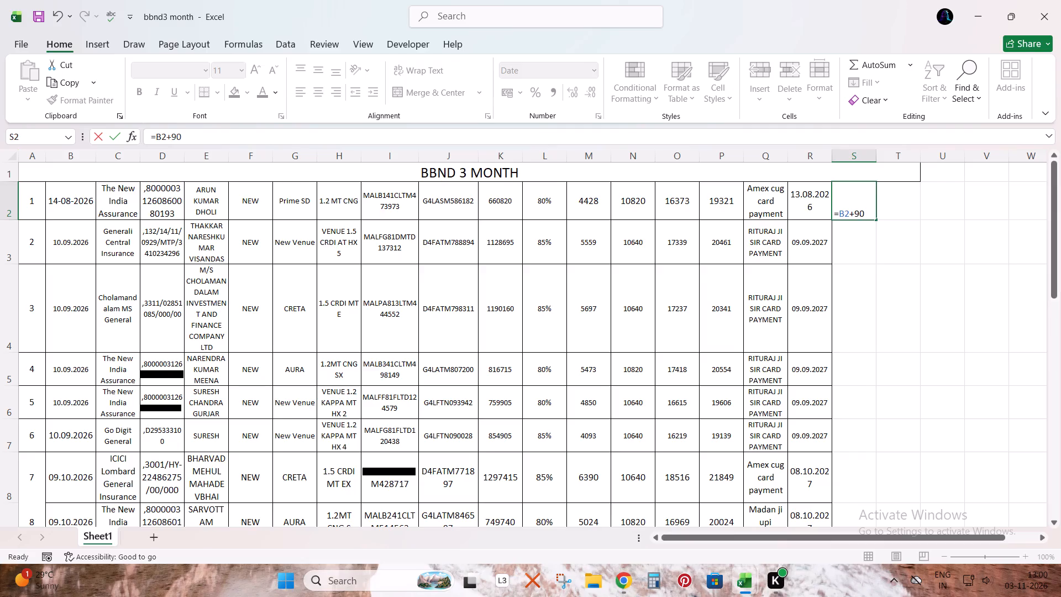
key("Down")
key("Up")
key("Up")
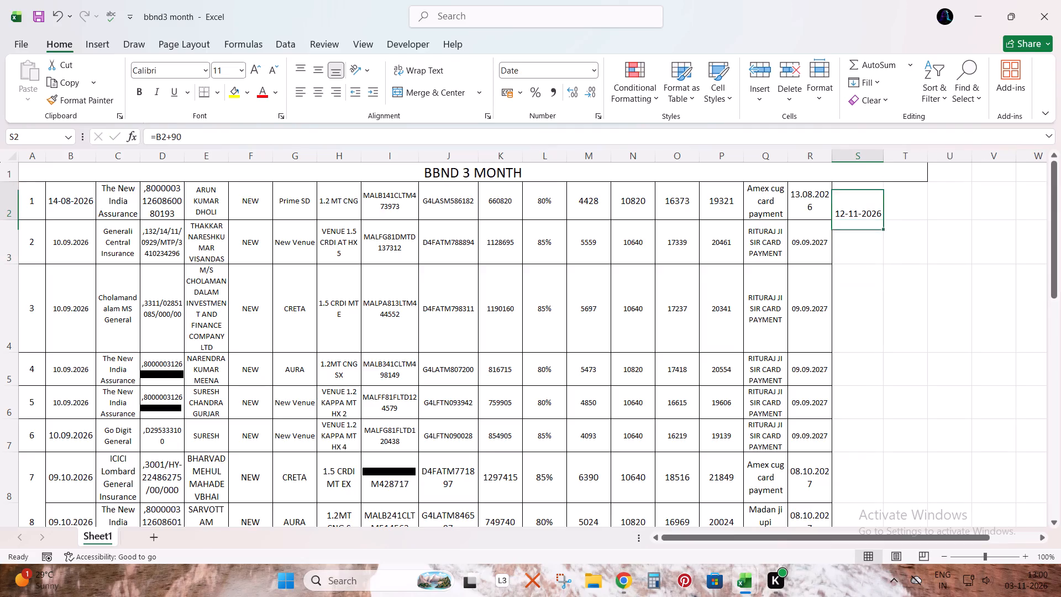
Copy the cell formatting of B2 onto the dates below it through B12 with Format Painter.
key("Down")
key("Left")
key("Left")
key("Left")
key("Left")
key("Left")
key("Left")
key("Up")
key("Left")
key("Left")
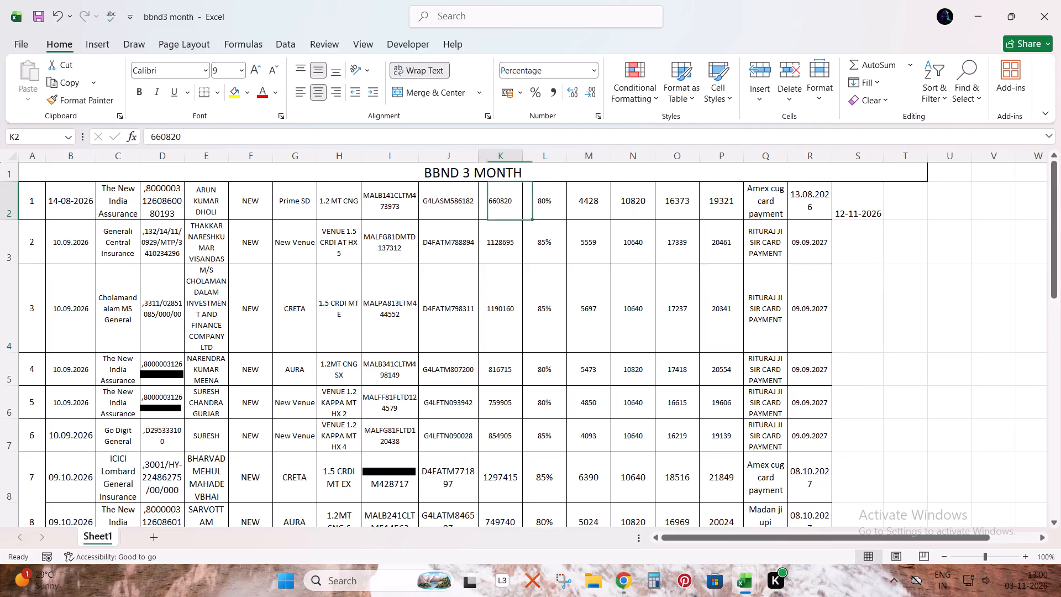
key("Left")
key("Left")
key("Left")
key("Left")
key("Left")
key("Left")
key("Left")
key("Left")
key("Left")
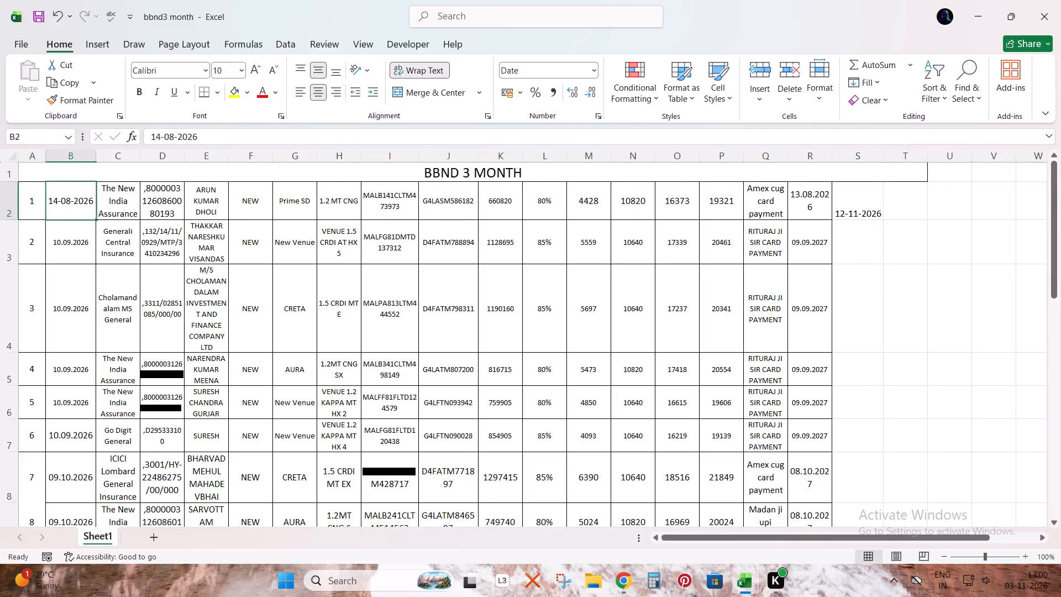
left_click(106, 96)
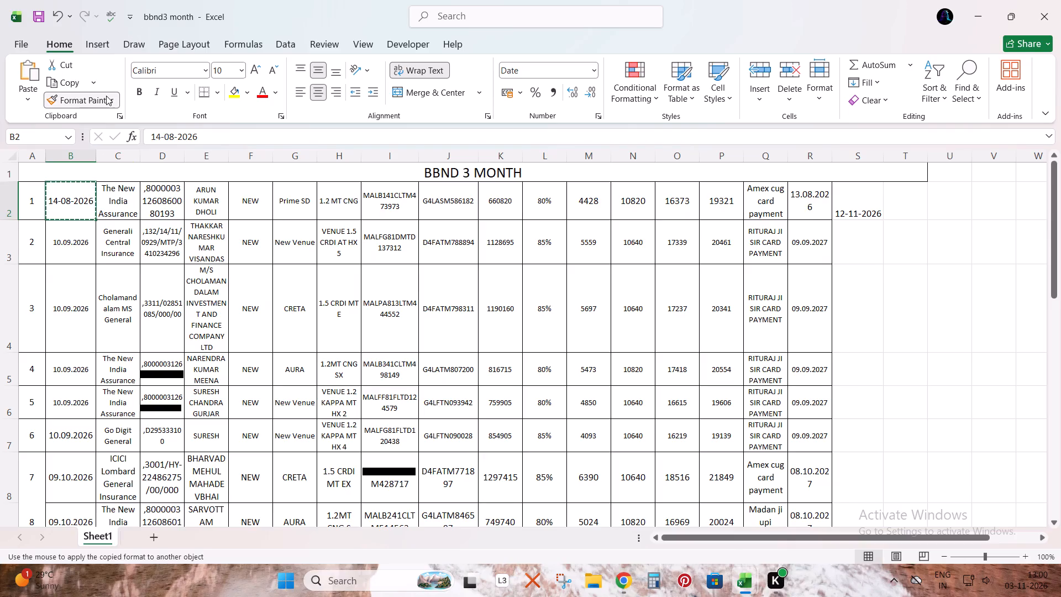
key("ctrl+shift+Down")
Re-enter the dates in B3 and B4 as 10-9.
key("Right")
key("Down")
key("Left")
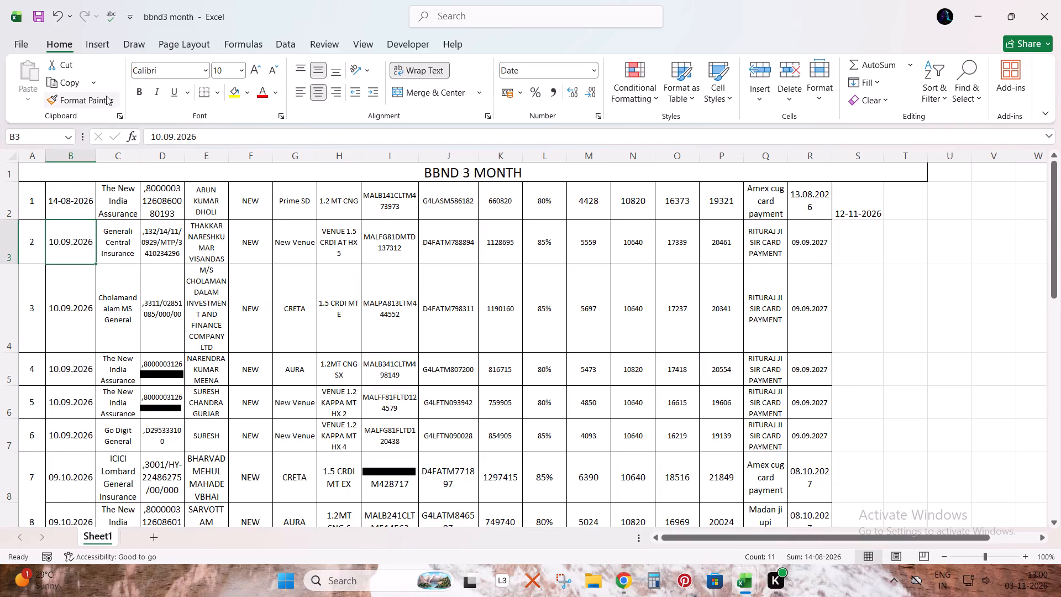
type("10")
key("minus")
key("9")
key("Return")
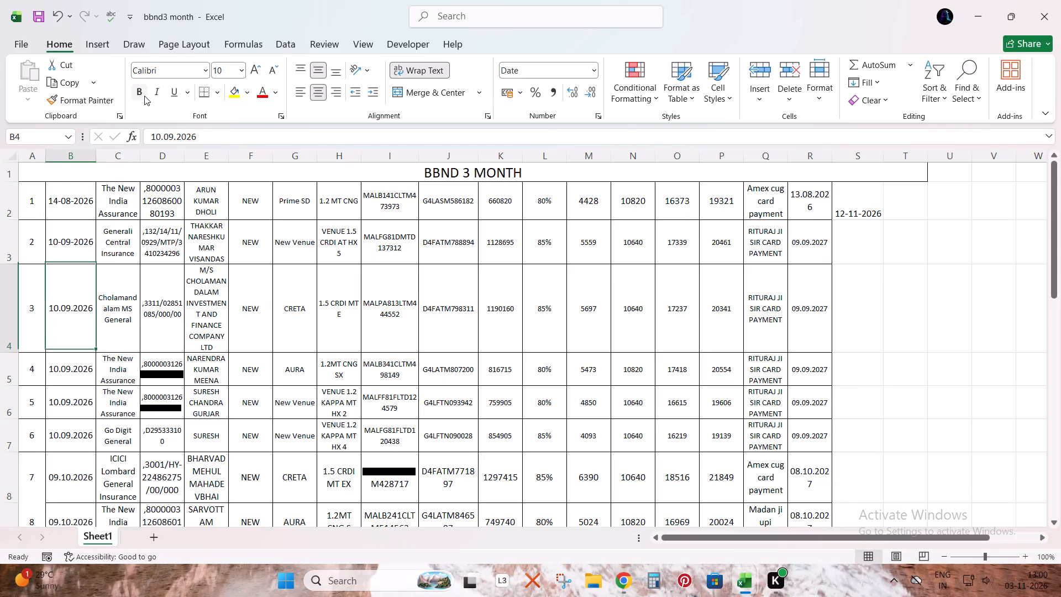
type("10-9")
key("Return")
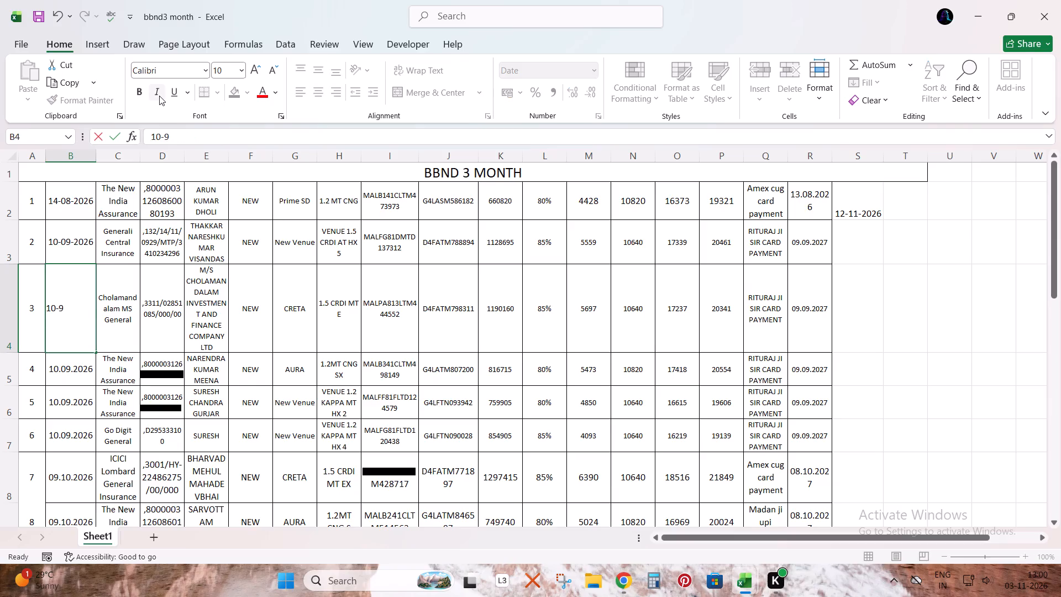
Fill the 90-day formula from S2 down into S3.
key("Right")
key("Down")
key("Right")
key("Up")
key("Right")
key("Up")
key("Right")
key("Up")
key("Right")
key("Right")
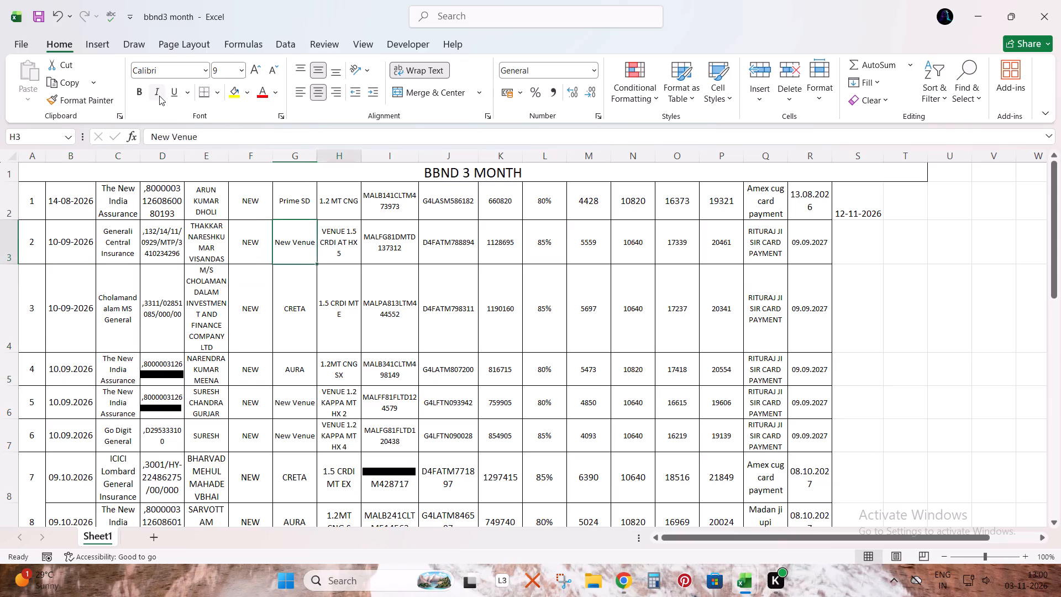
key("Right")
key("Right")
key("Up")
key("Right")
key("Right")
key("Right")
key("Right")
key("Right")
key("Right")
key("Right")
key("Right")
key("Right")
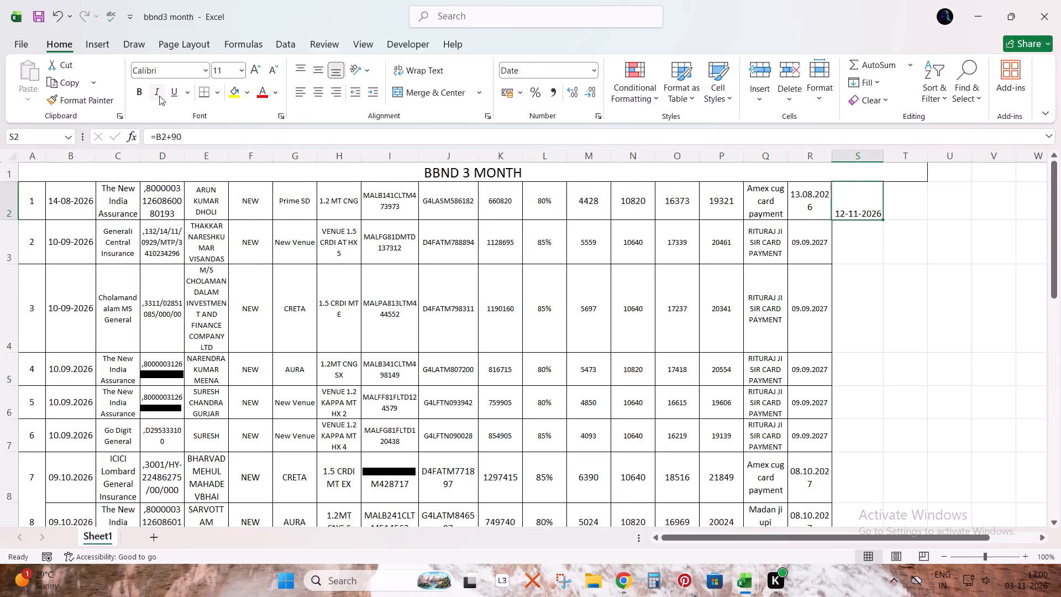
key("Down")
key("ctrl+d")
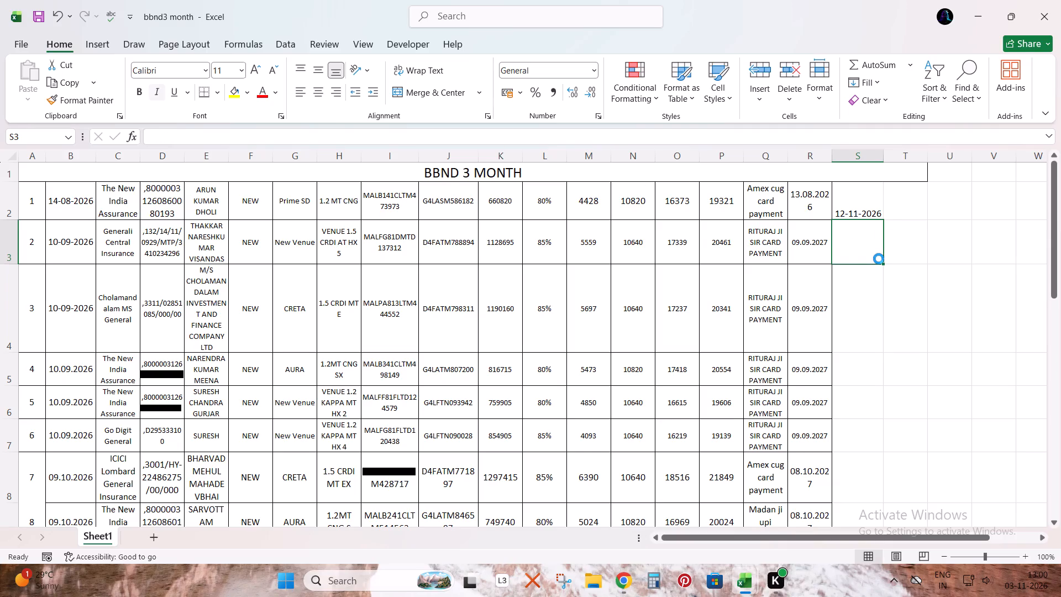
Select S2:S3 and extend the 90-day formula down column S through row 12.
left_click_drag(862, 211, 864, 241)
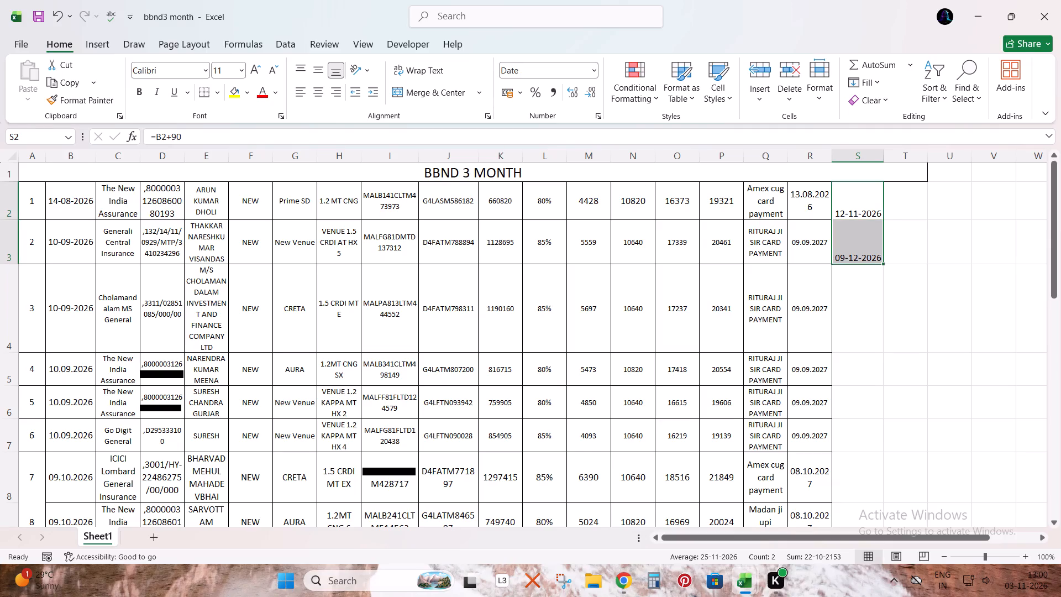
left_click(881, 260)
left_click(883, 260)
double_click(883, 262)
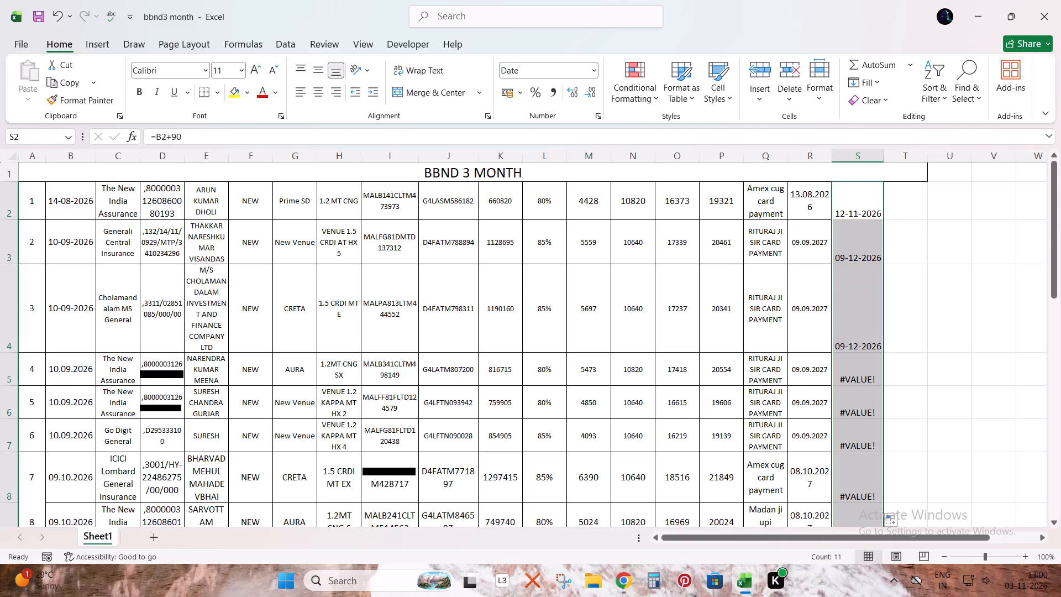
scroll(43, 329, "down", 2)
scroll(97, 282, "up", 3)
Re-enter the dates in B5:B7 as 10-9.
left_click(75, 284)
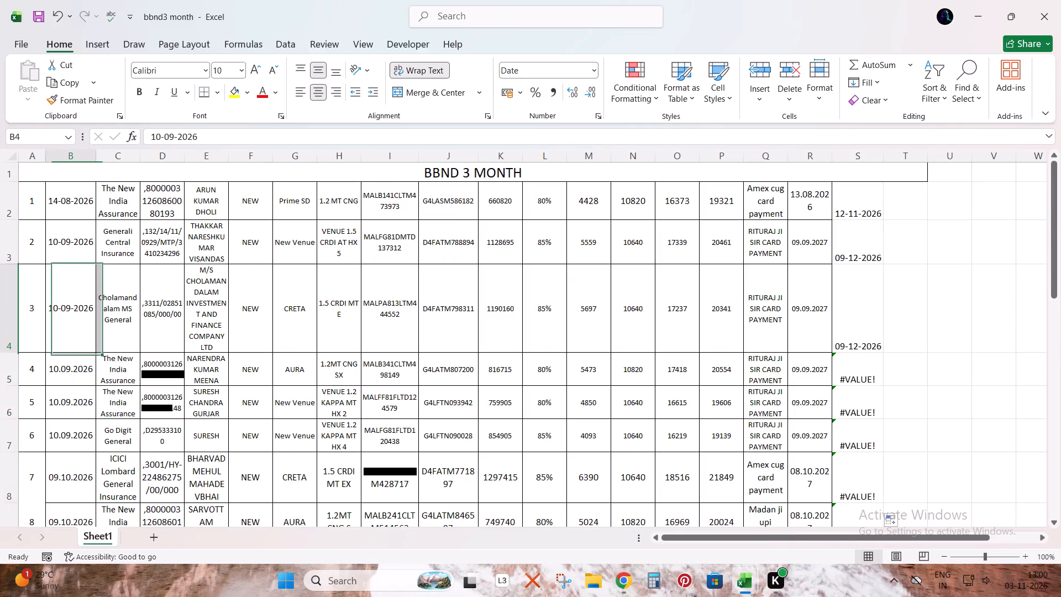
key("Down")
type("10-")
key("9")
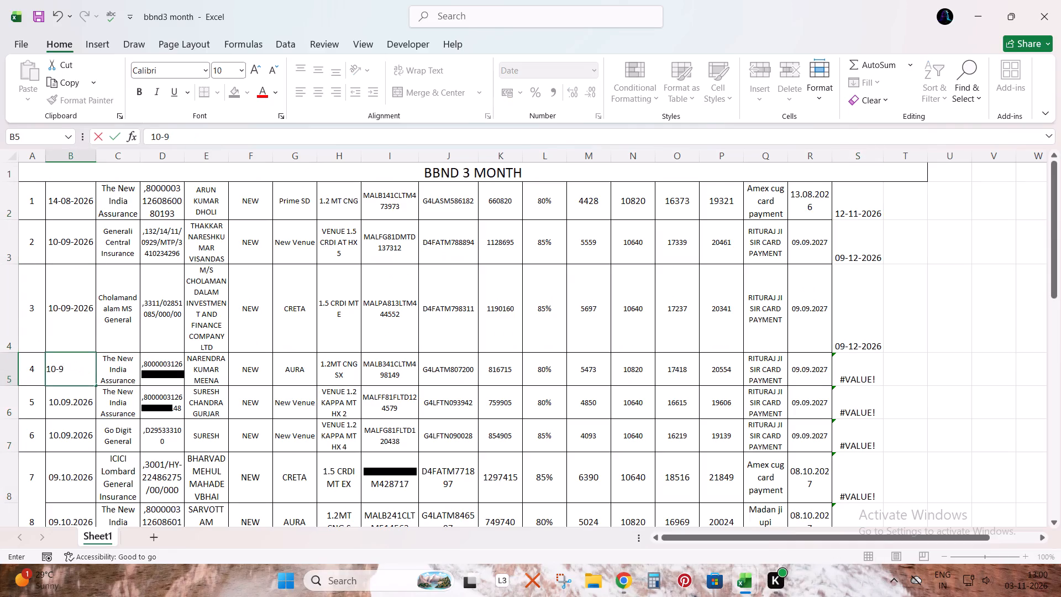
key("Return")
type("10-9")
key("Return")
type("10-9")
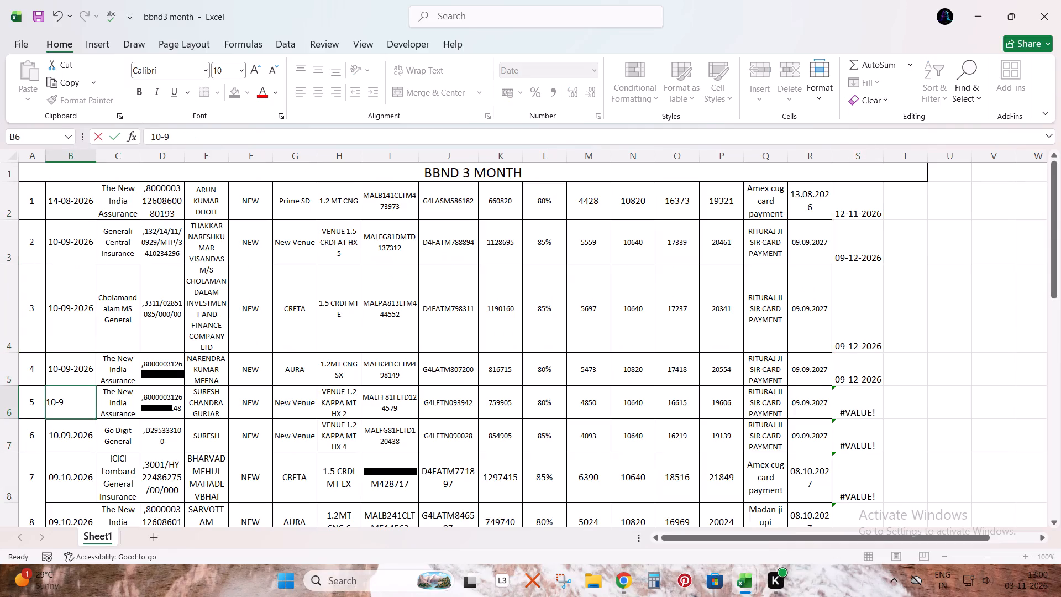
key("Return")
Re-enter the dates in B8 and B9 as 9-10.
type("9-10")
key("Return")
type("9-10")
key("Return")
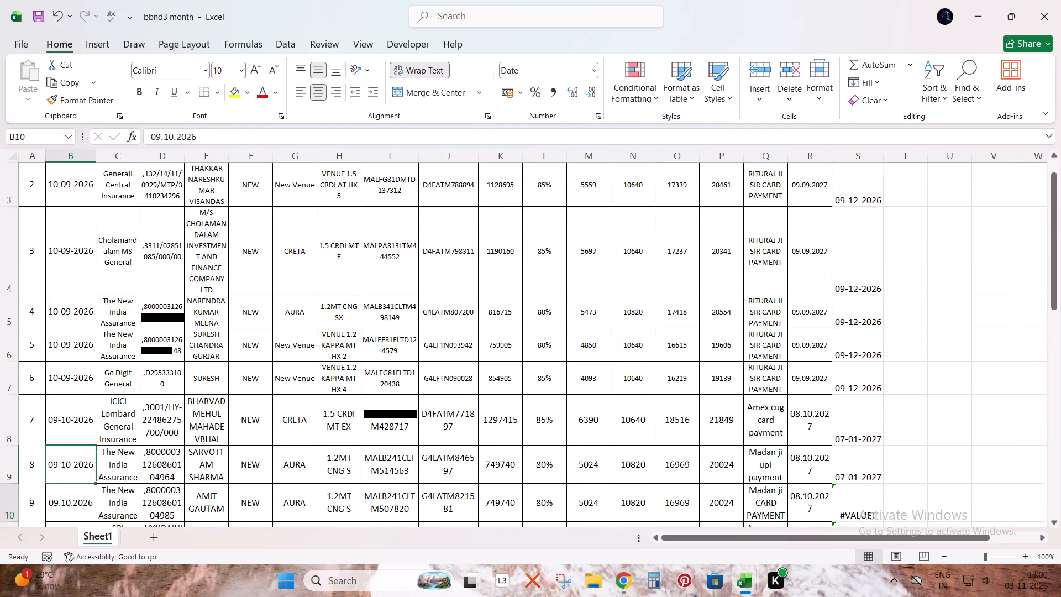
Copy the re-entered date from B9 down into B10, B11 and B12.
key("Return")
key("Return")
key("Return")
key("Up")
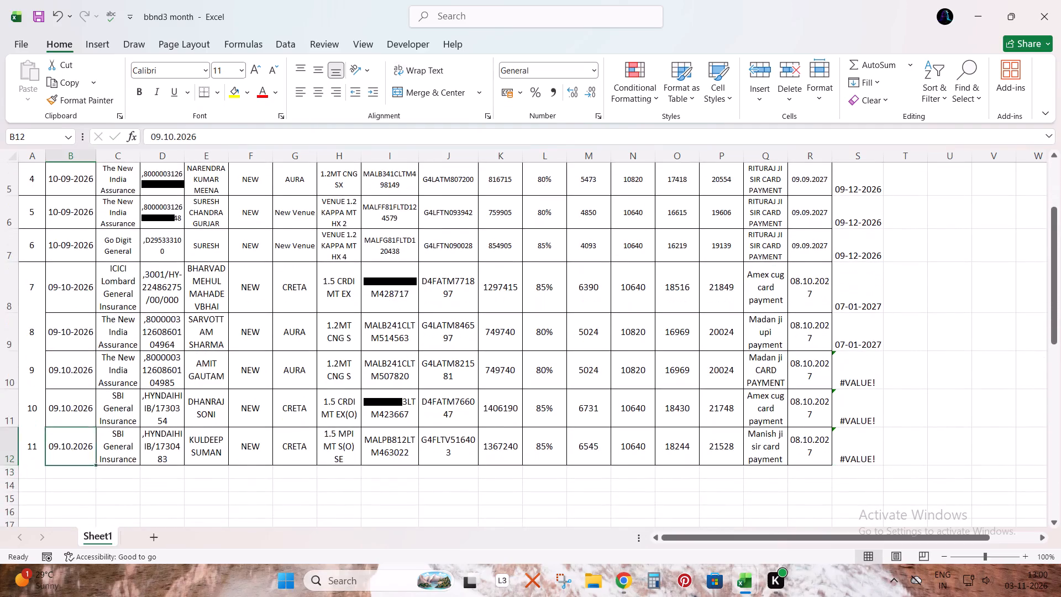
key("Up")
key("Up")
key("ctrl+d")
key("Down")
key("ctrl+d")
key("Down")
key("ctrl+d")
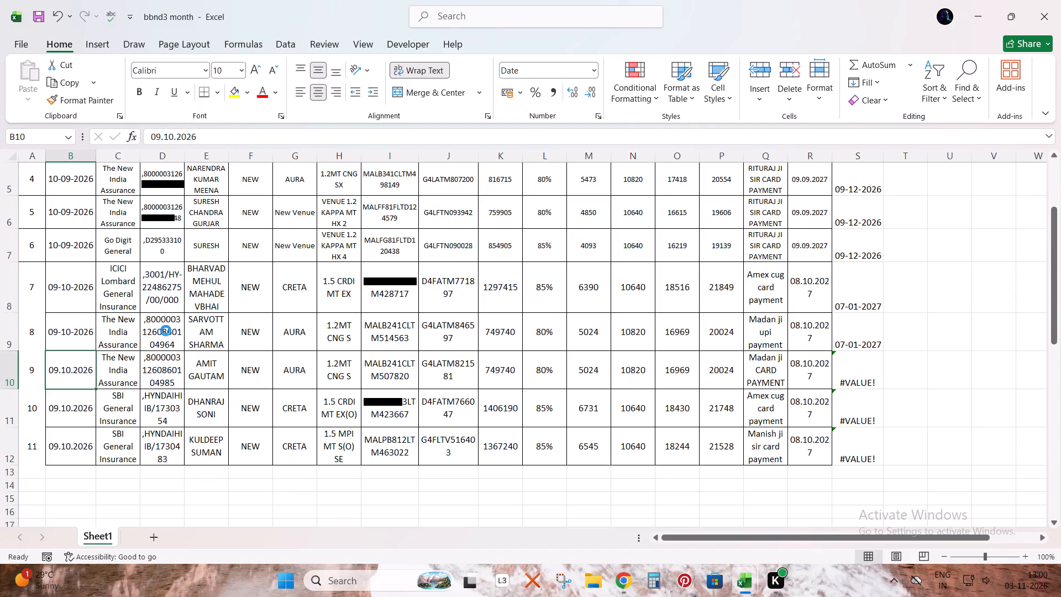
key("Down")
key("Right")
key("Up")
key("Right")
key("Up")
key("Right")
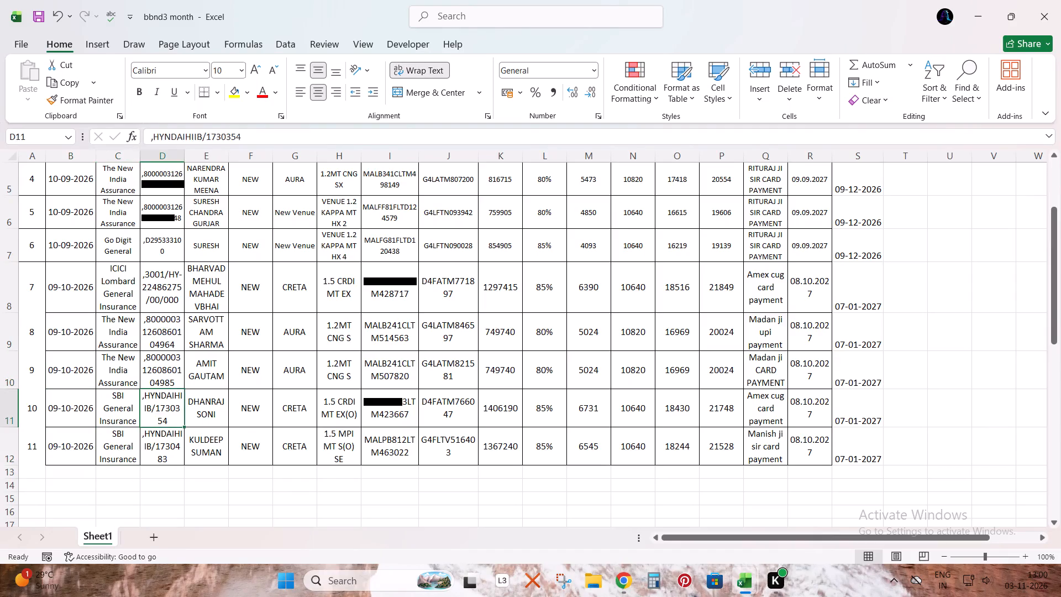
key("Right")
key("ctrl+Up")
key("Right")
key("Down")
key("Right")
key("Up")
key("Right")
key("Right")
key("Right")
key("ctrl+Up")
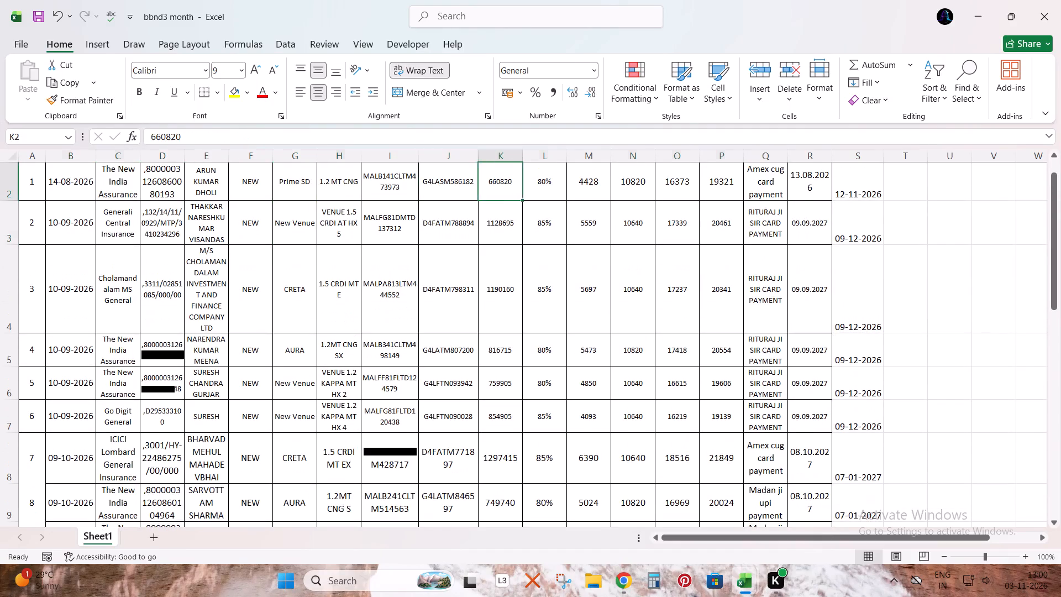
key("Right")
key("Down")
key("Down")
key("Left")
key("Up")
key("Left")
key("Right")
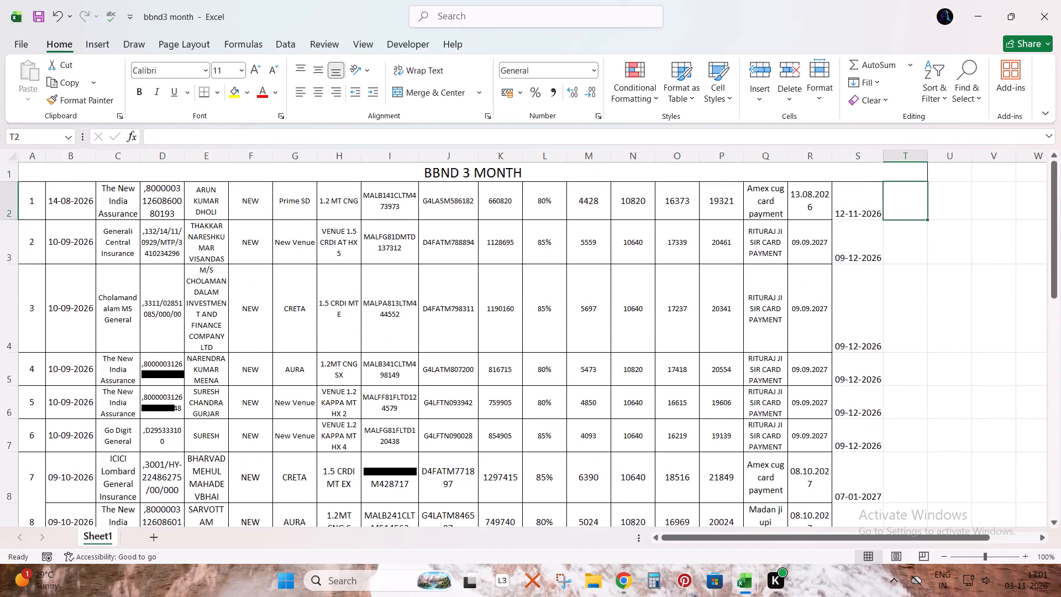
Switch to the ALLOCATION STOCK SHEET workbook, examine the DAYS LEFT formula in O4, and return to the bbnd3 month workbook.
key("alt+Tab")
key("Left")
key("Left")
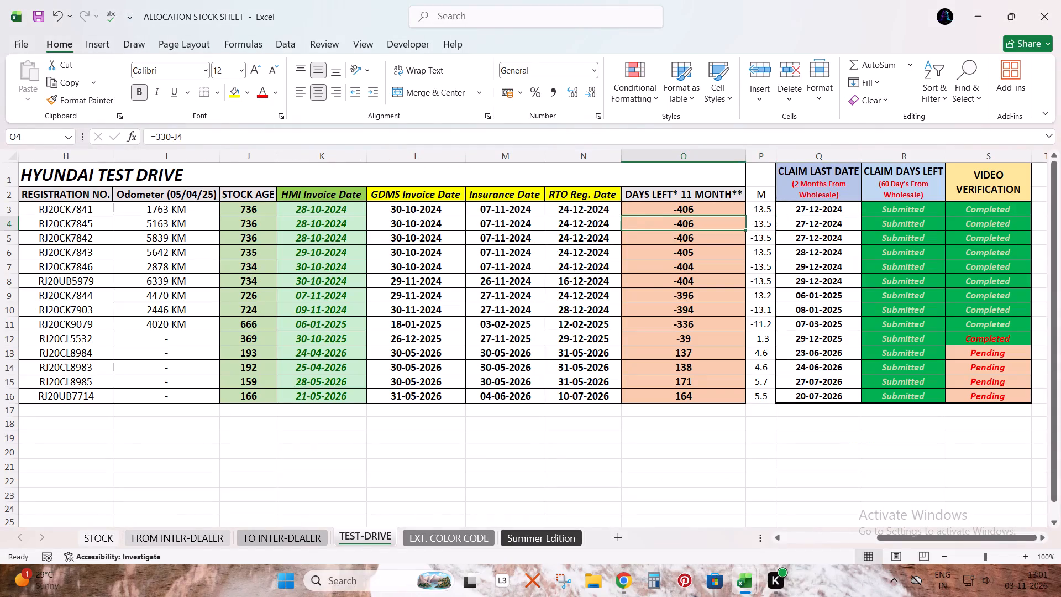
key("F2")
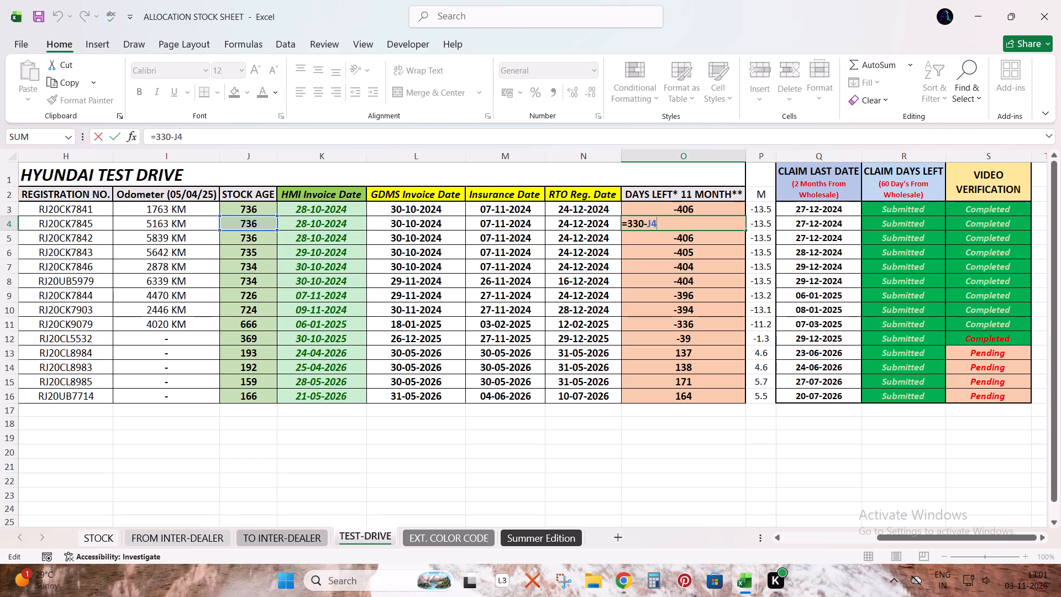
key("Escape")
key("alt+Tab")
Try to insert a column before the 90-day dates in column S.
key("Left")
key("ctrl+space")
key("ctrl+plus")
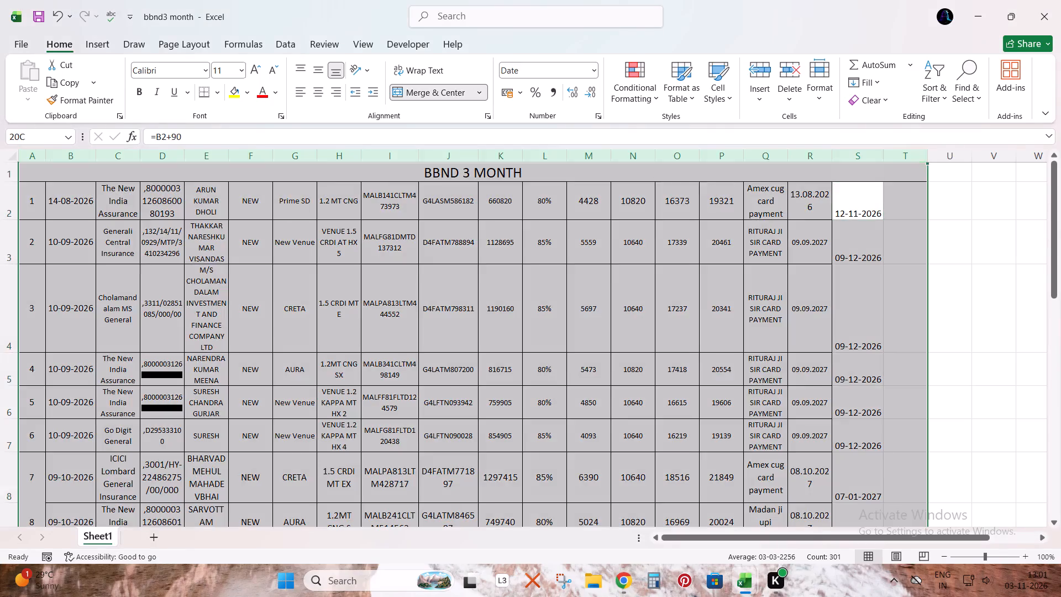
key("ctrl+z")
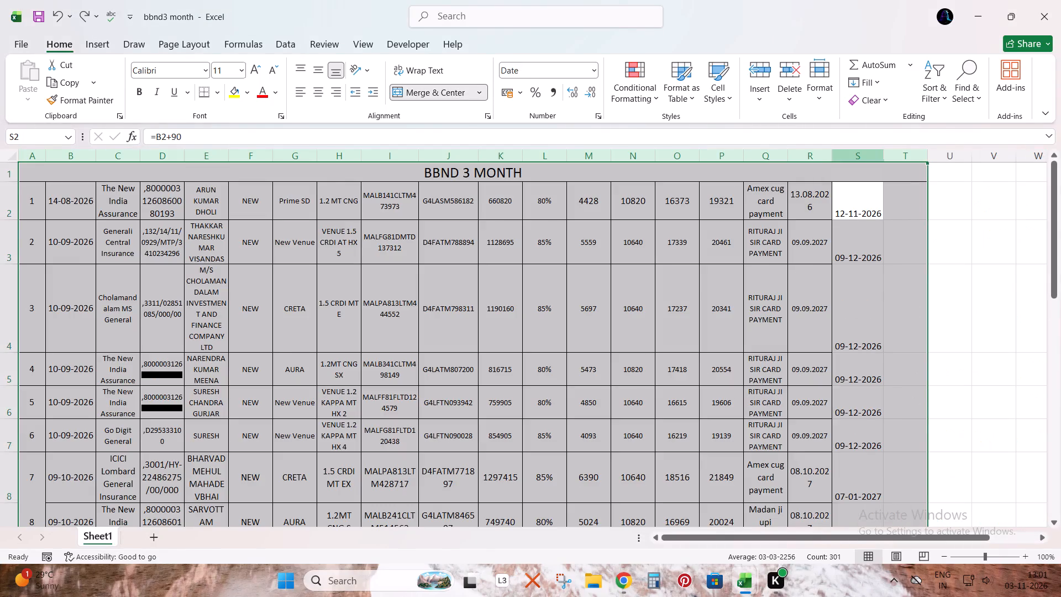
Insert one empty column before the 90-day date column S.
left_click(865, 152)
key("ctrl+plus")
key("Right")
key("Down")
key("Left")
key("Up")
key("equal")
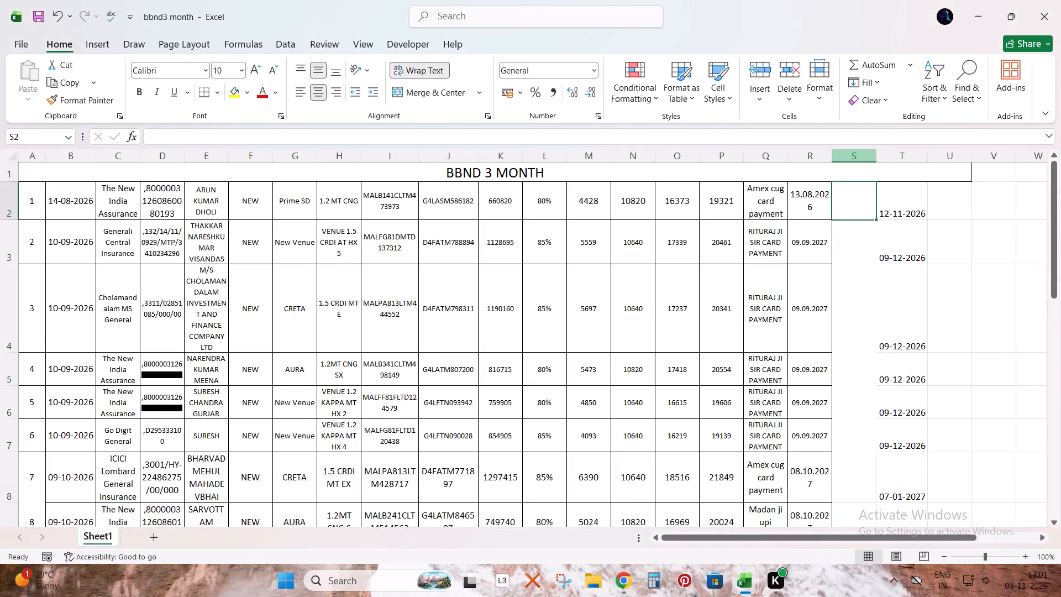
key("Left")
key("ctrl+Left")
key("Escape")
Enter the formula =TODAY()-B2 in S2.
key("Right")
key("Left")
type("=to")
key("Tab")
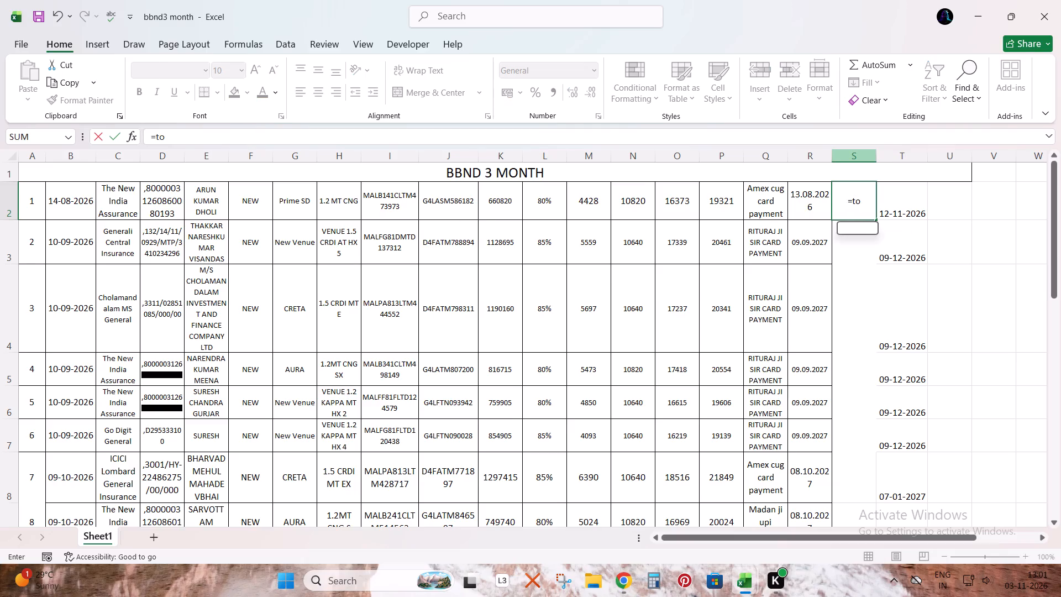
type(")-")
key("ctrl+Left")
key("ctrl+Left")
key("Right")
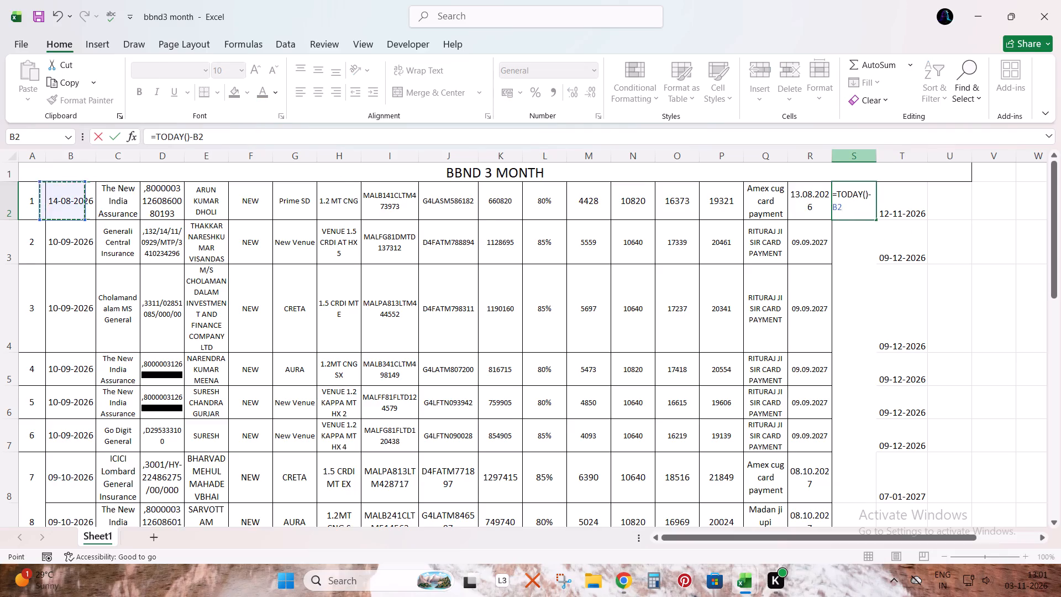
key("Return")
key("Up")
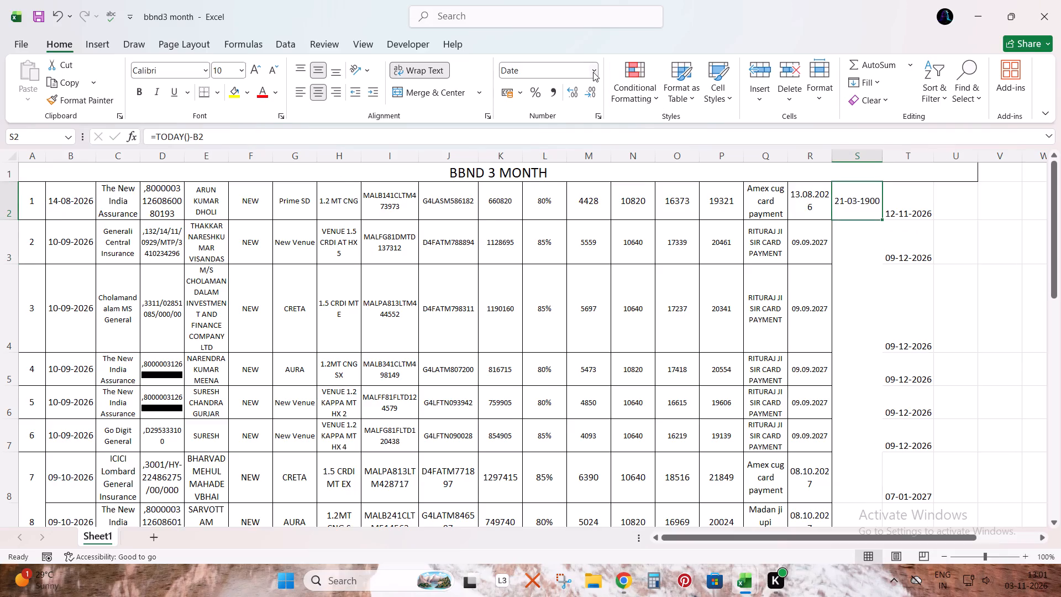
Set S2 to the General number format and fill its formula down column S through row 12.
left_click(591, 71)
left_click(575, 92)
double_click(884, 219)
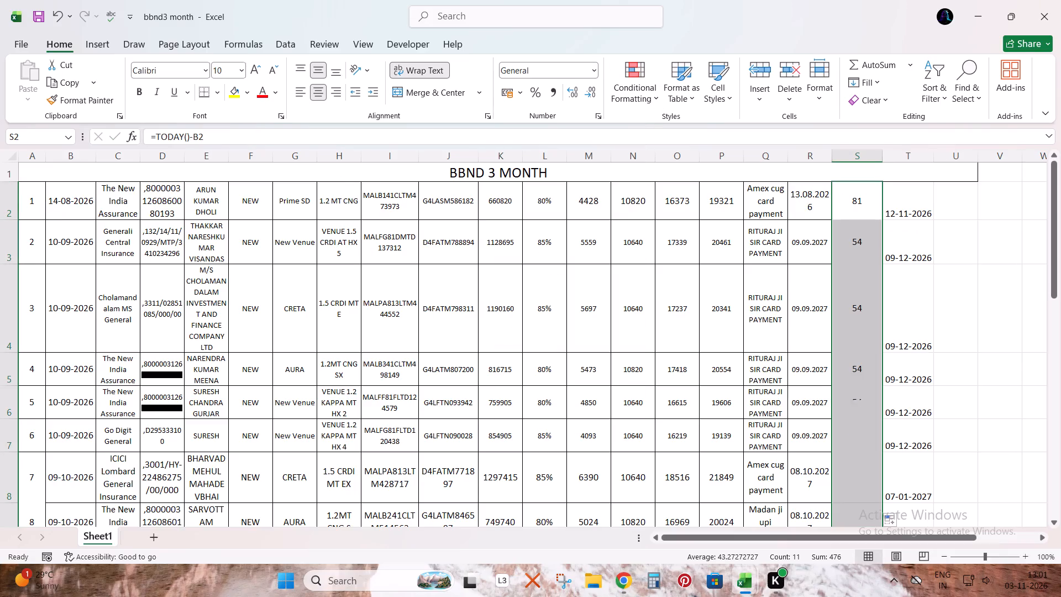
scroll(884, 219, "down", 5)
scroll(884, 219, "up", 8)
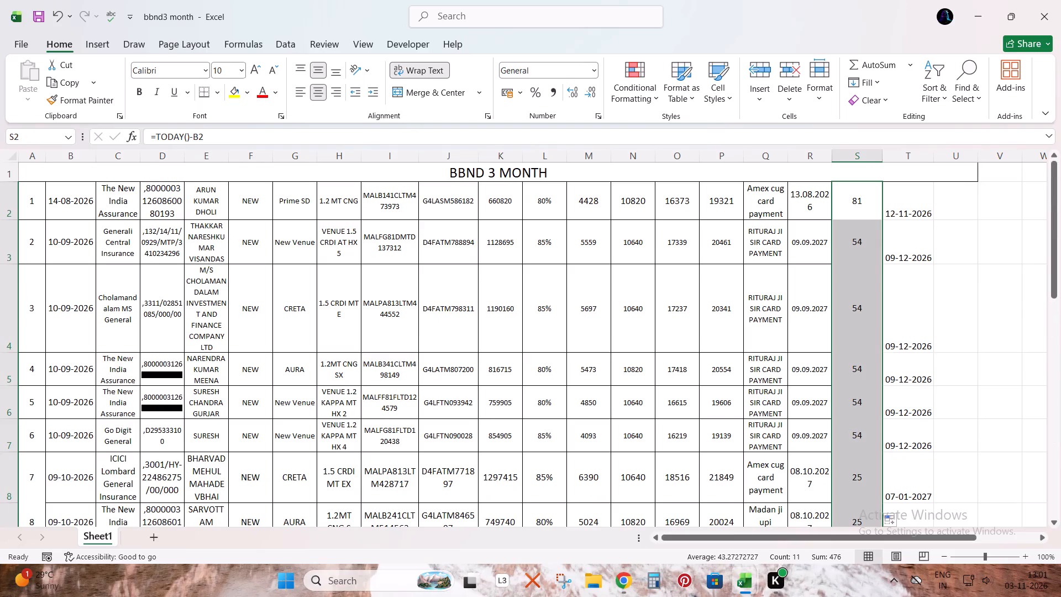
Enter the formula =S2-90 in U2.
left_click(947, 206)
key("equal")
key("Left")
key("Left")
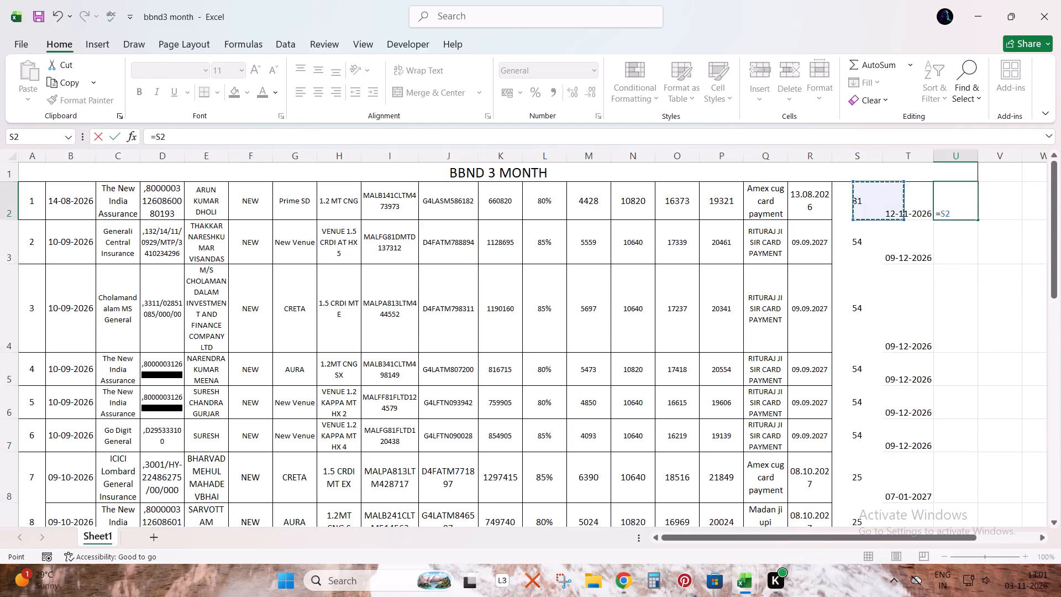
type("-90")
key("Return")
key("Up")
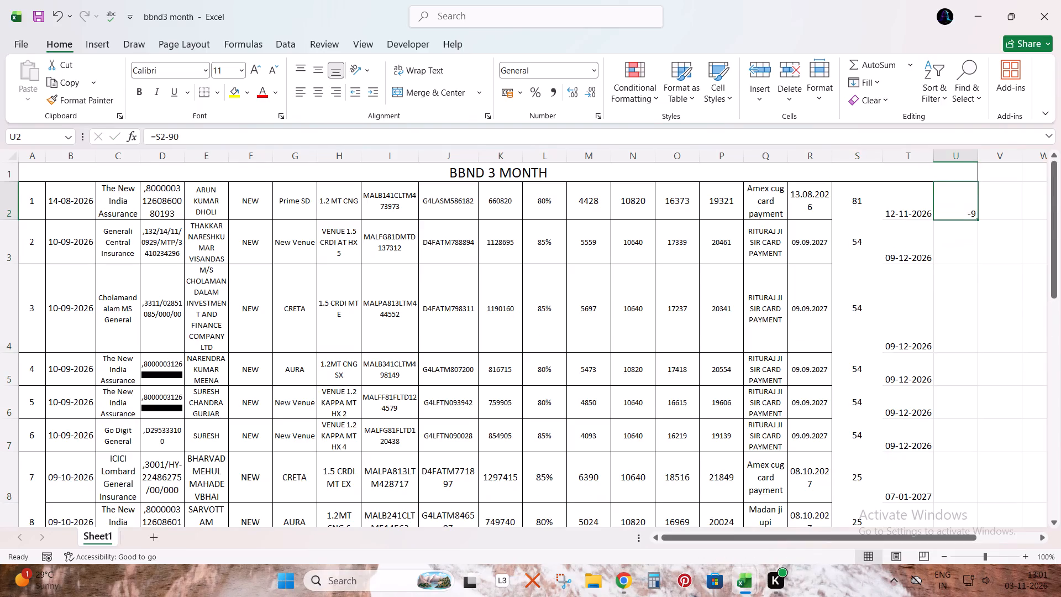
Enter the formula =90-S2 in U2 and fill it down column U through row 12.
type("=90-")
key("Left")
key("Left")
key("Return")
key("Up")
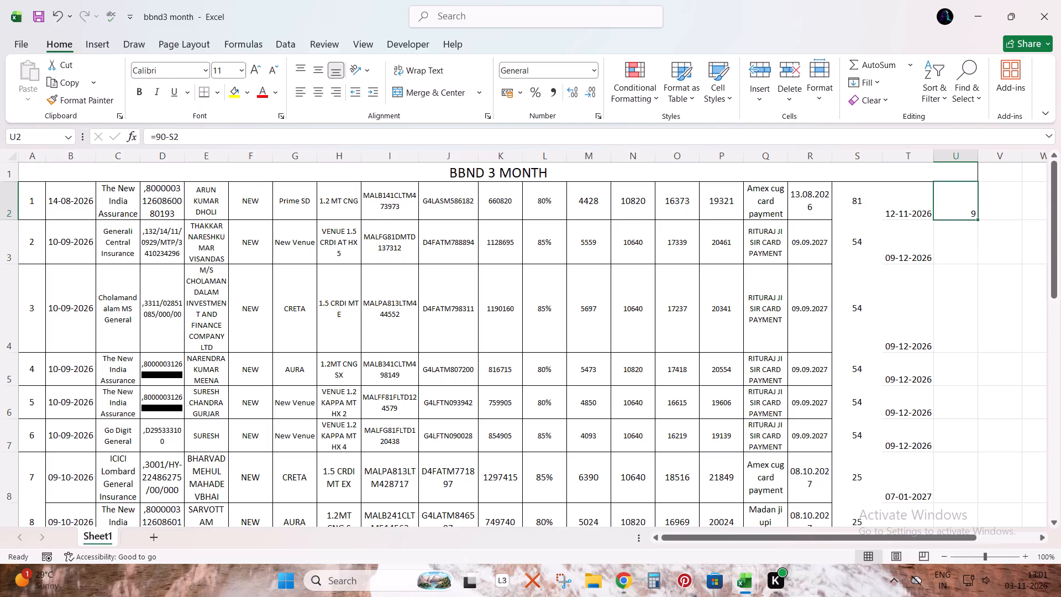
double_click(978, 218)
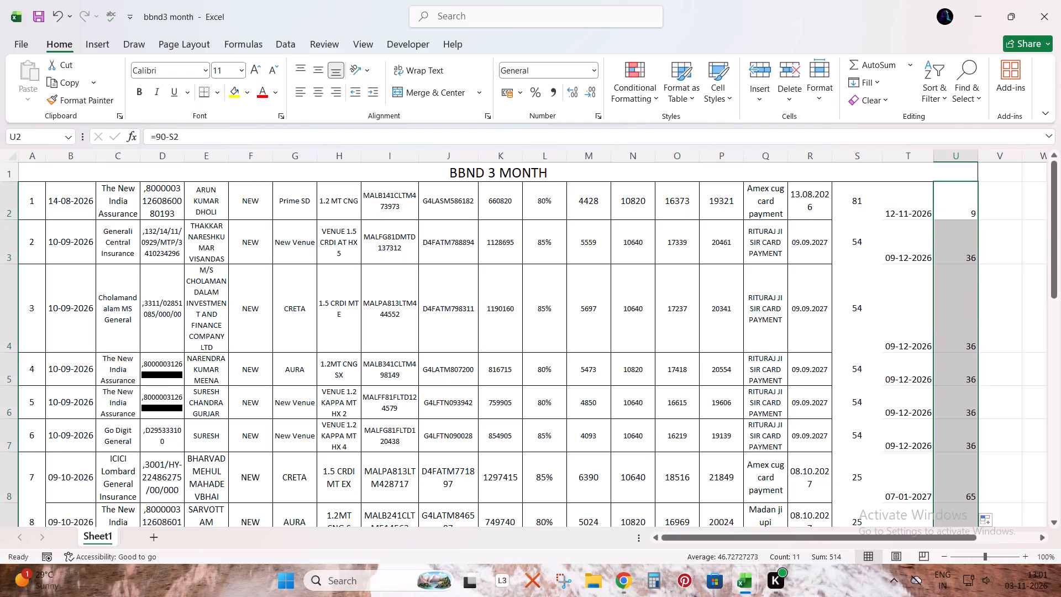
Centre the contents of S2:U12 horizontally and vertically.
left_click(862, 203)
key("shift+Right")
key("ctrl+shift+Down")
key("shift+Right")
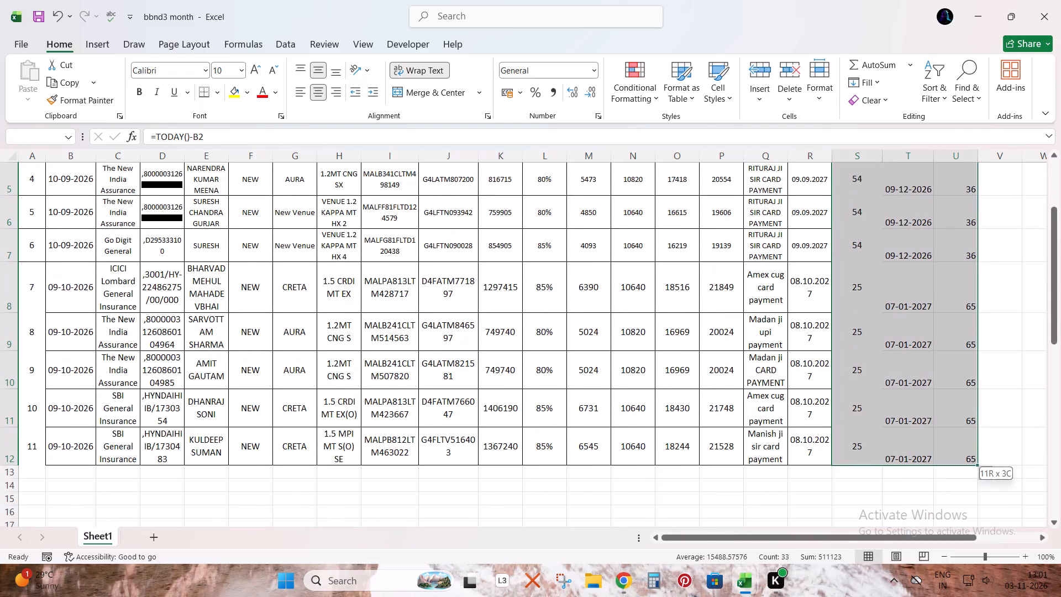
double_click(318, 90)
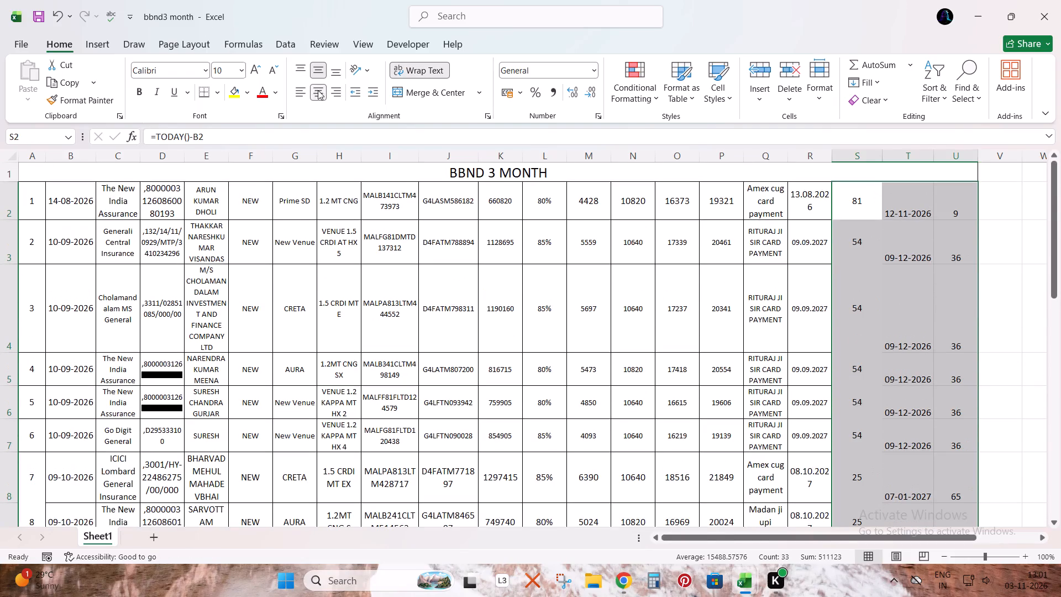
double_click(316, 70)
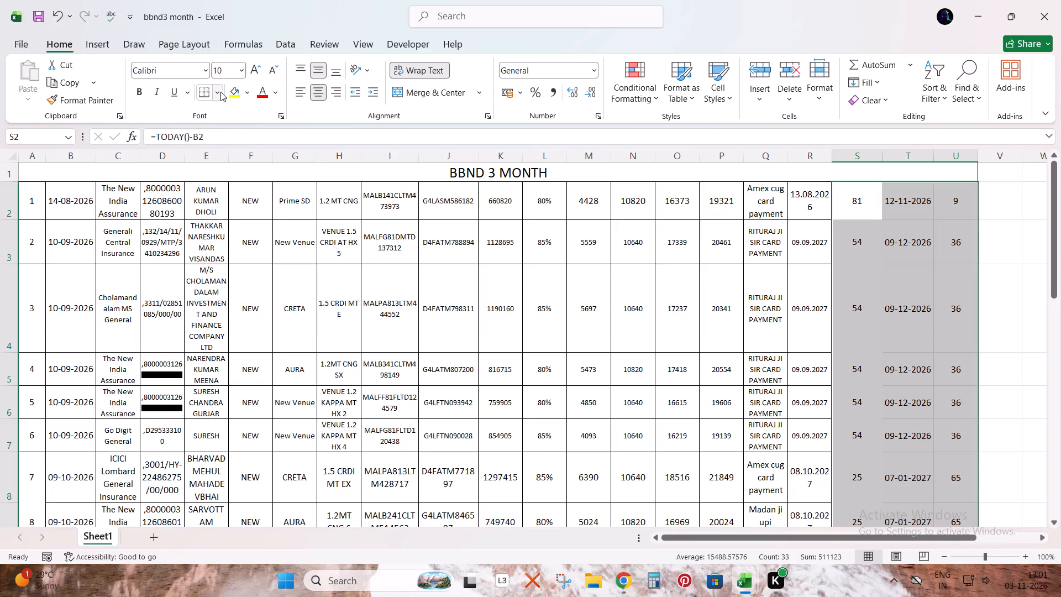
Apply all borders to the cells in S2:U12.
left_click(220, 92)
left_click(218, 229)
left_click(770, 271)
scroll(868, 248, "up", 5)
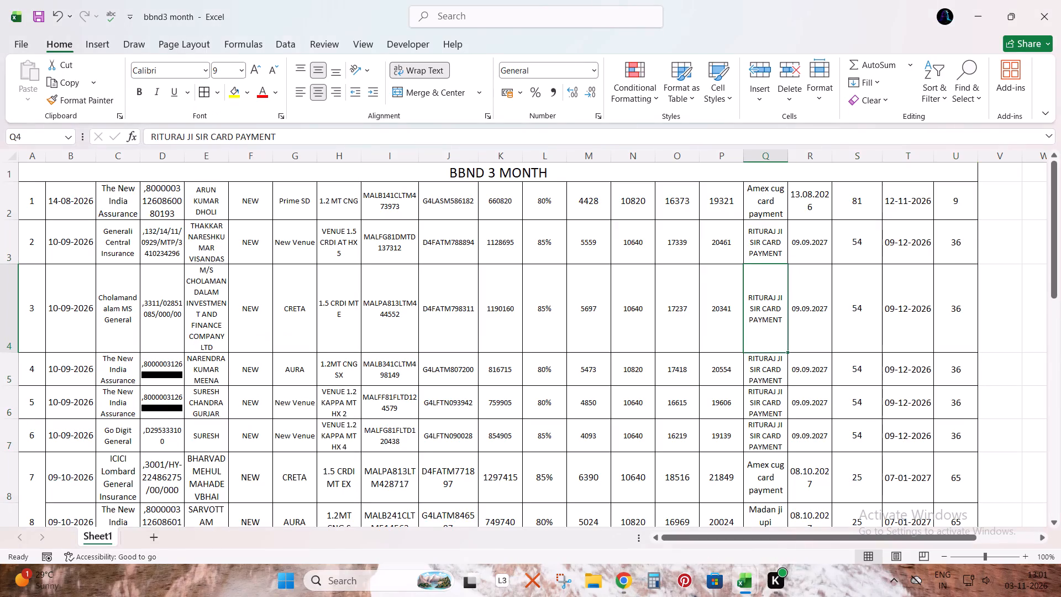
Unmerge the BBND 3 MONTH title row and merge and centre the title across A1:R1 only.
left_click(852, 171)
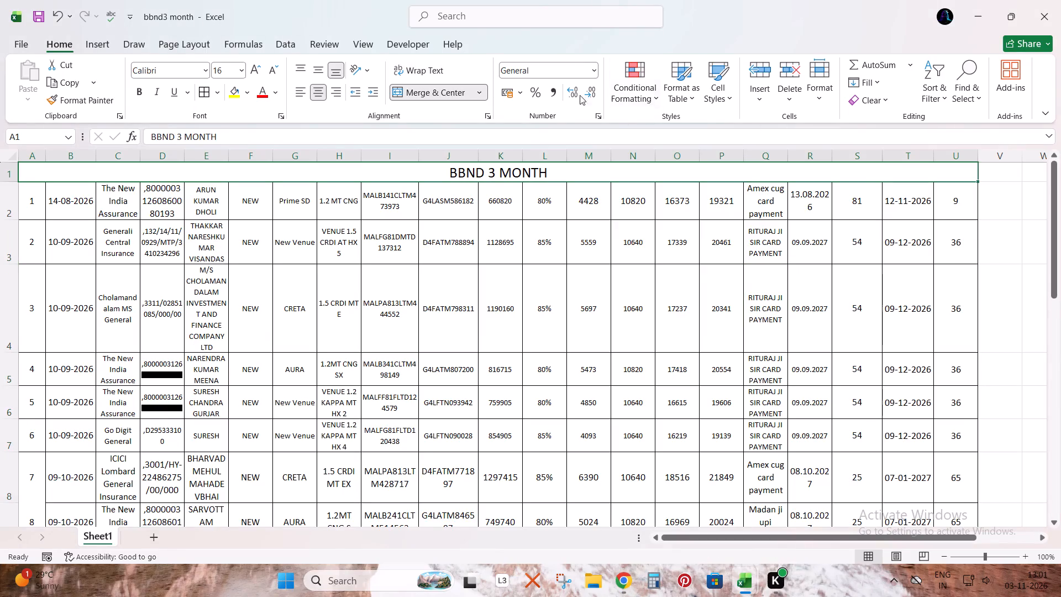
left_click(449, 93)
left_click(689, 259)
left_click_drag(35, 173, 700, 172)
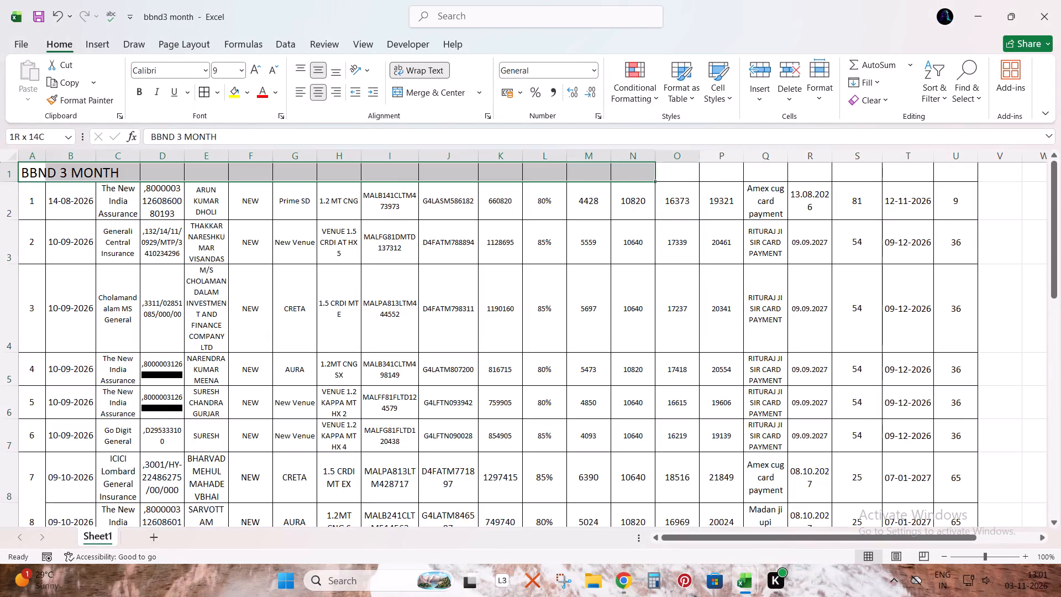
left_click_drag(700, 172, 819, 161)
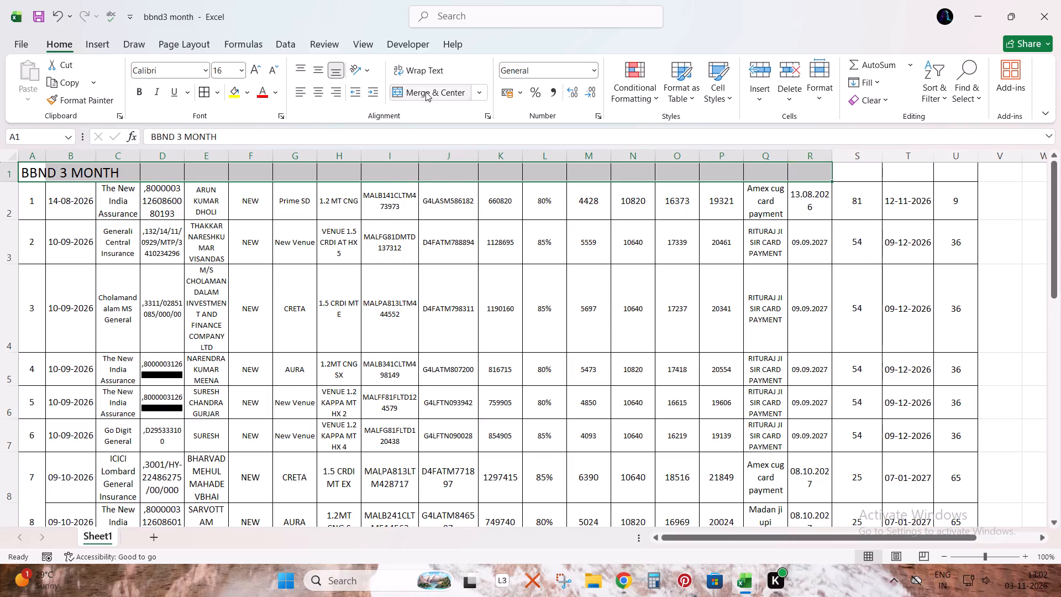
left_click(426, 92)
left_click(864, 265)
Enter the headings POLICY AGING in S1, CANCEL DATE in T1 and DAYS LEFT in U1.
left_click(849, 173)
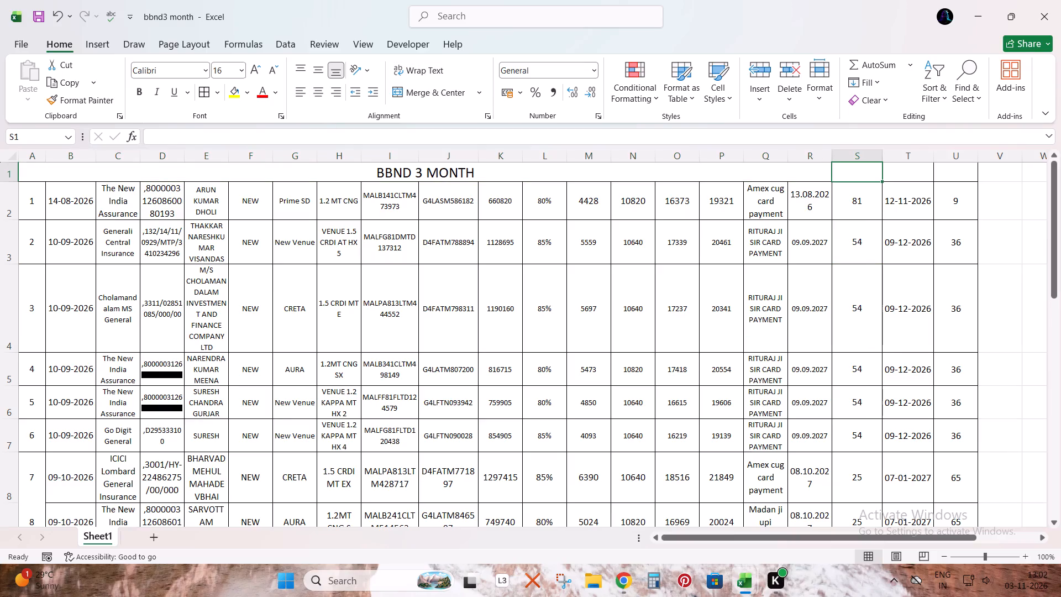
type("POLICY AGING")
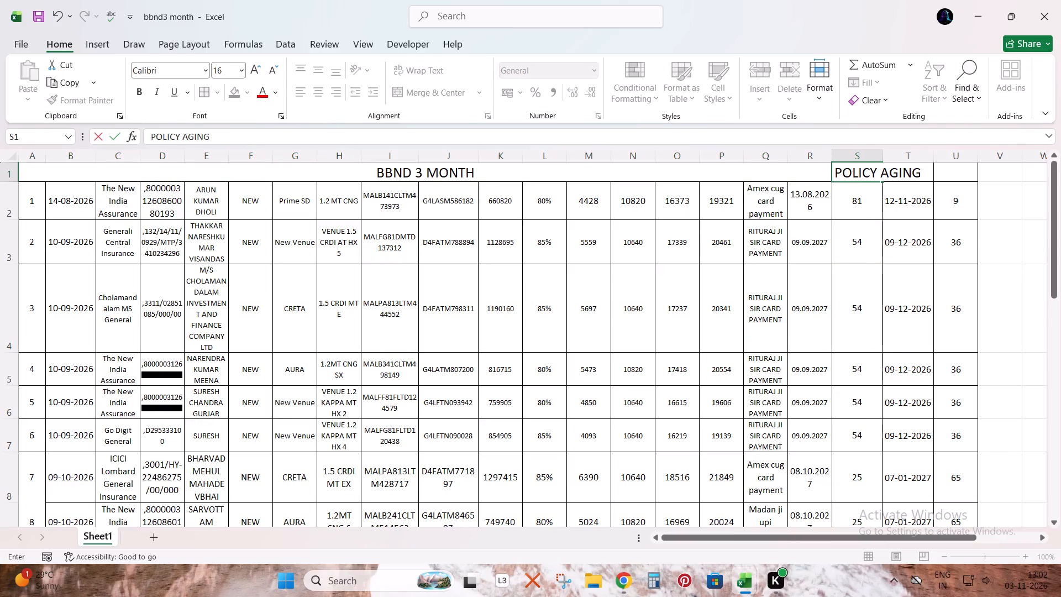
key("Tab")
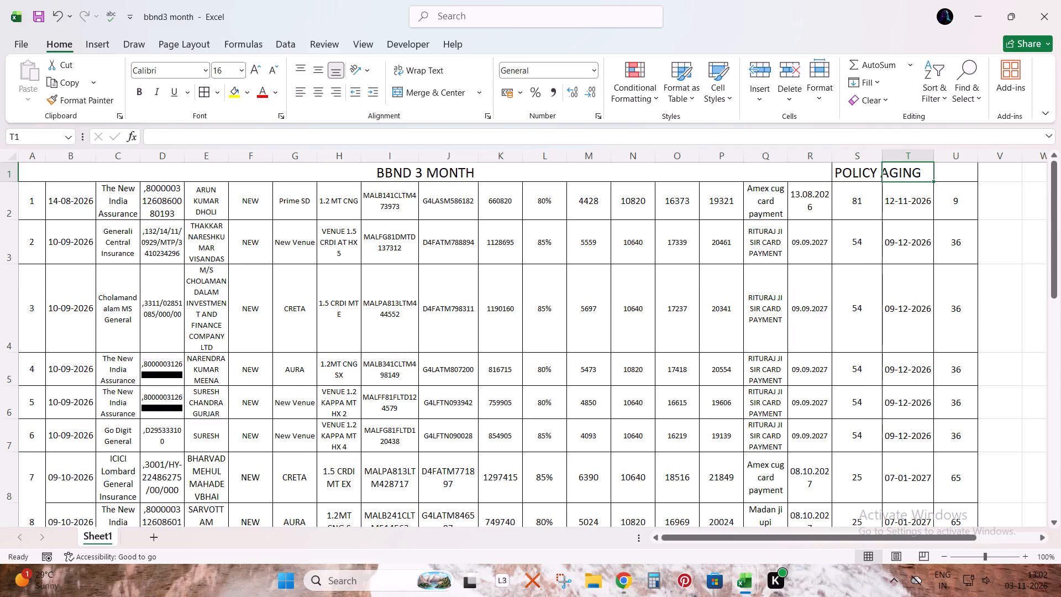
type("CANCEL DATE")
key("Tab")
type("DAYS LEFT")
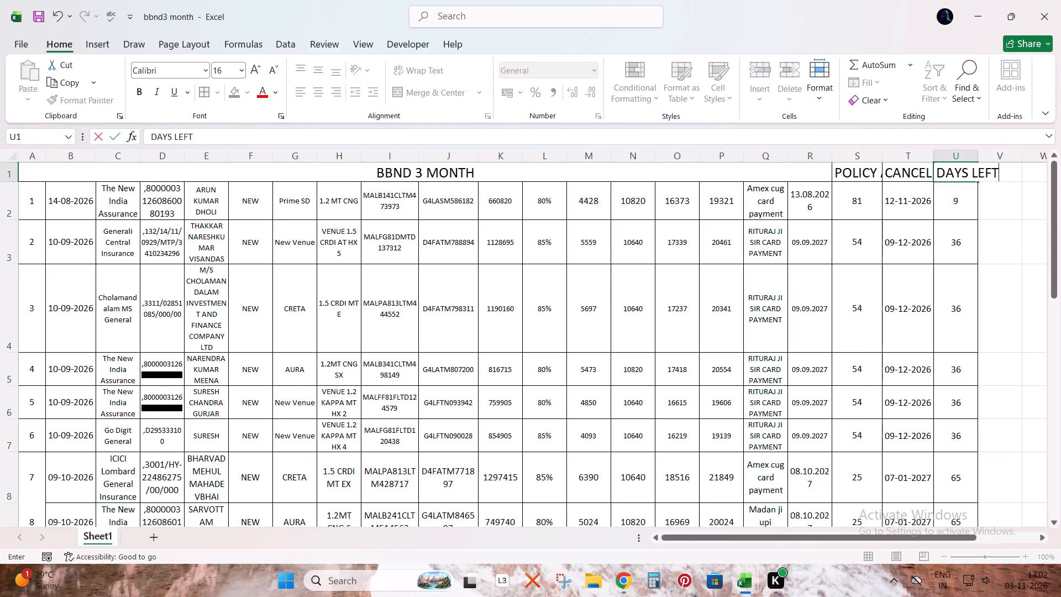
key("Return")
Reduce the font size of the headings in S1:U1 to 9.
key("Up")
key("shift+Right")
key("shift+Right")
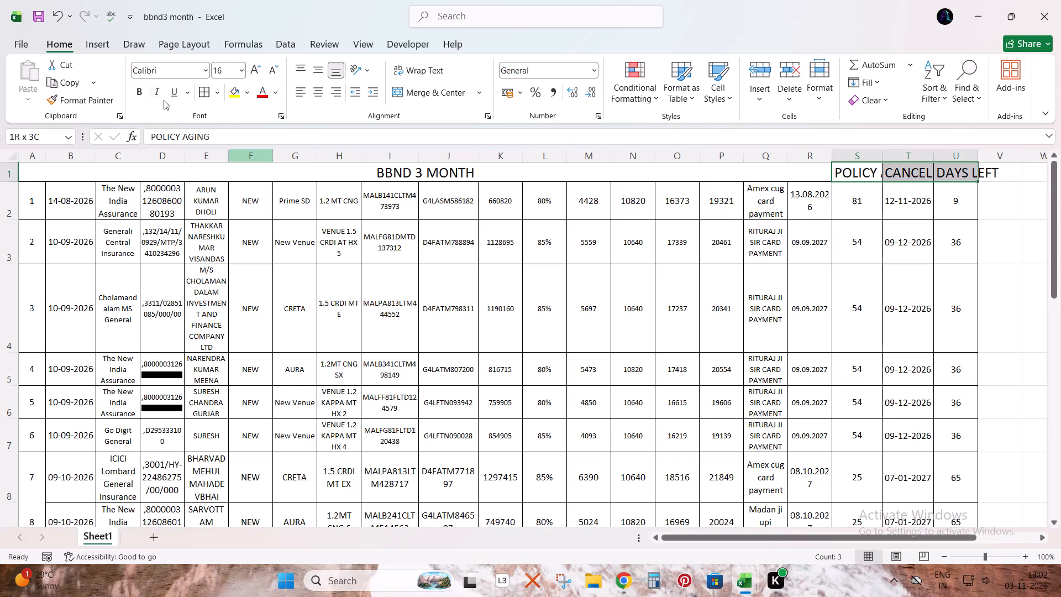
triple_click(266, 76)
left_click(266, 76)
left_click(266, 76)
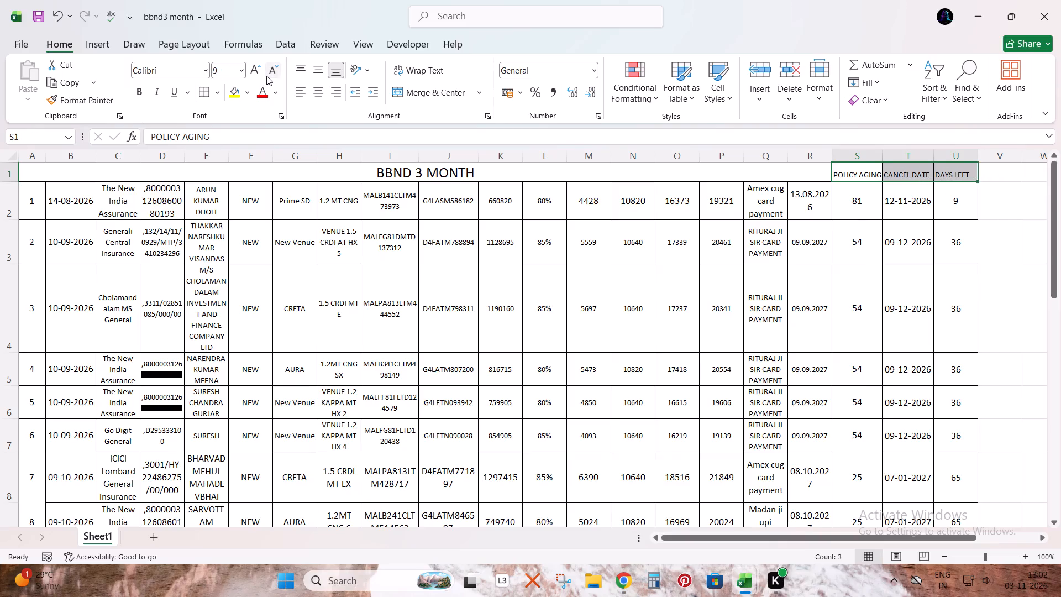
Format the headings in S1:U1 as bold size 8, centred horizontally and vertically, and save the workbook.
left_click(266, 76)
left_click(321, 90)
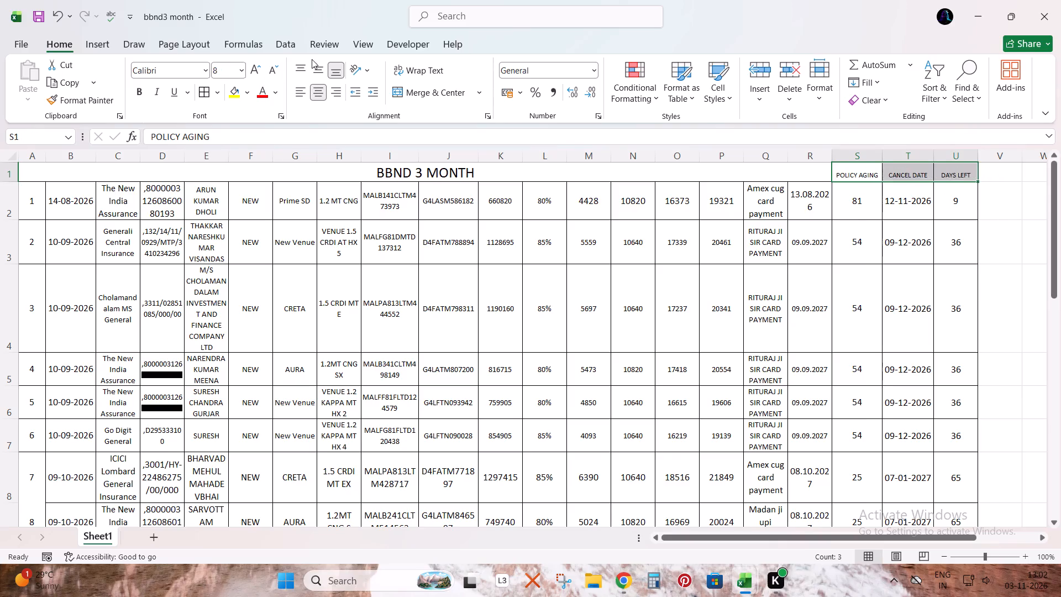
left_click(312, 59)
left_click(133, 84)
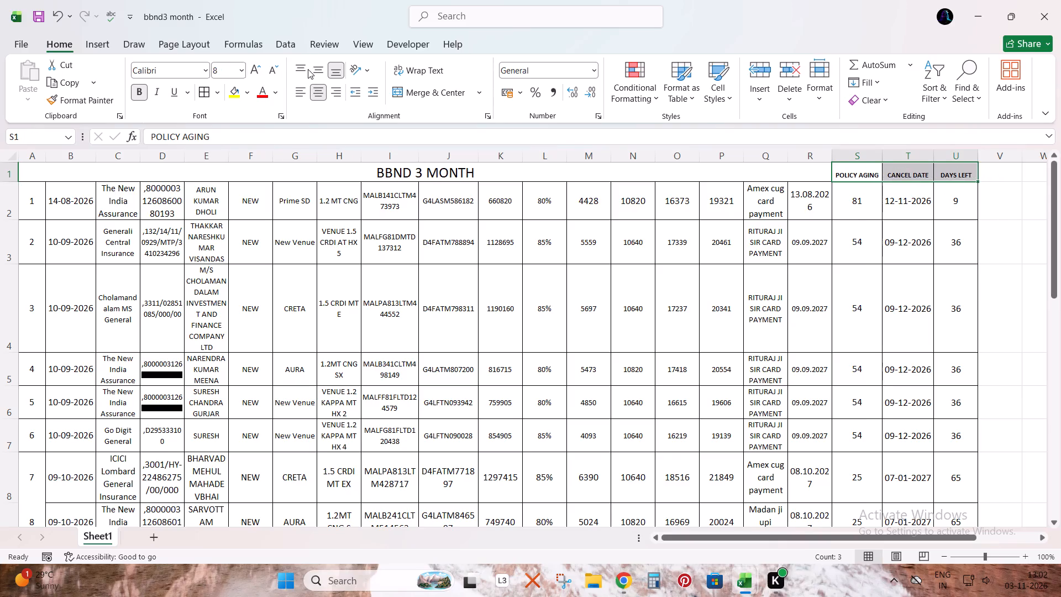
left_click(310, 69)
left_click(829, 339)
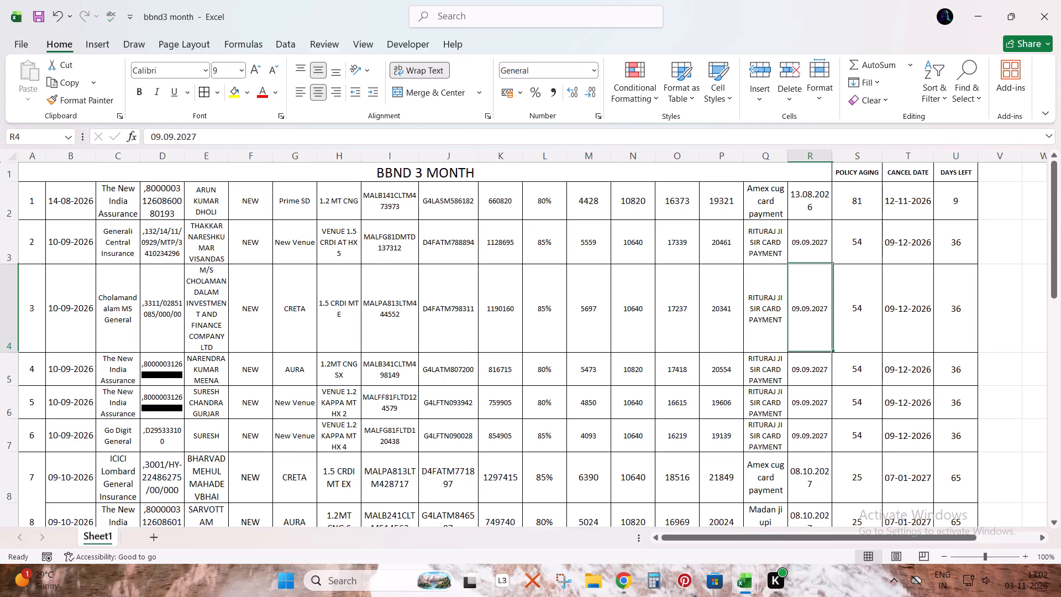
key("ctrl+s")
Check the POLICY AGING heading and the formulas in the cells below it, from S2 down to S6.
left_click(860, 202)
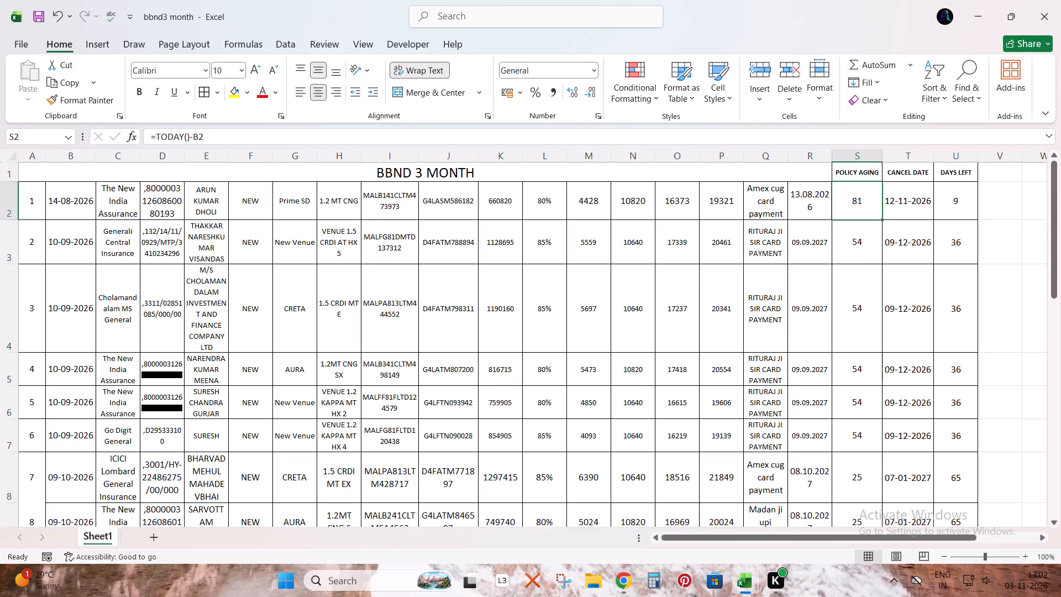
left_click(857, 171)
left_click(864, 207)
left_click(869, 245)
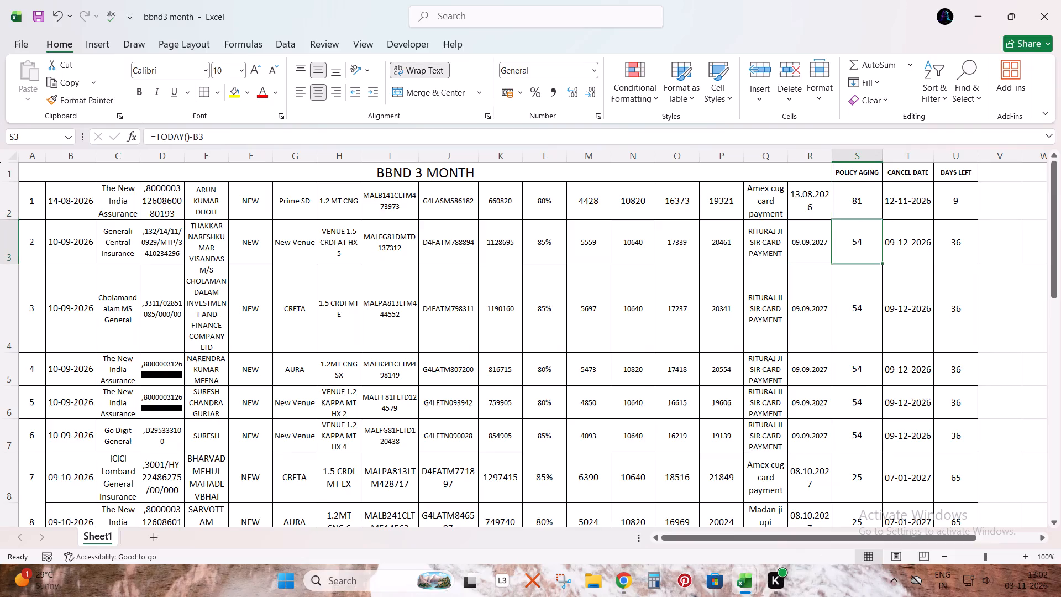
left_click(860, 303)
left_click(875, 373)
left_click(866, 412)
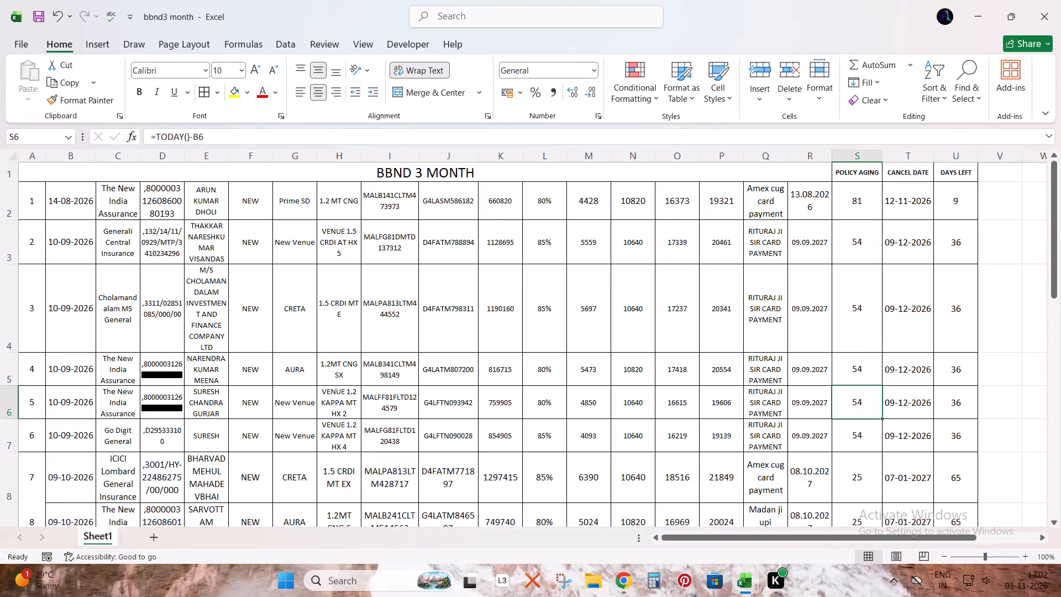
Check the CANCEL DATE formulas in cells T2, T3 and T4.
left_click(912, 197)
left_click(915, 239)
left_click(907, 285)
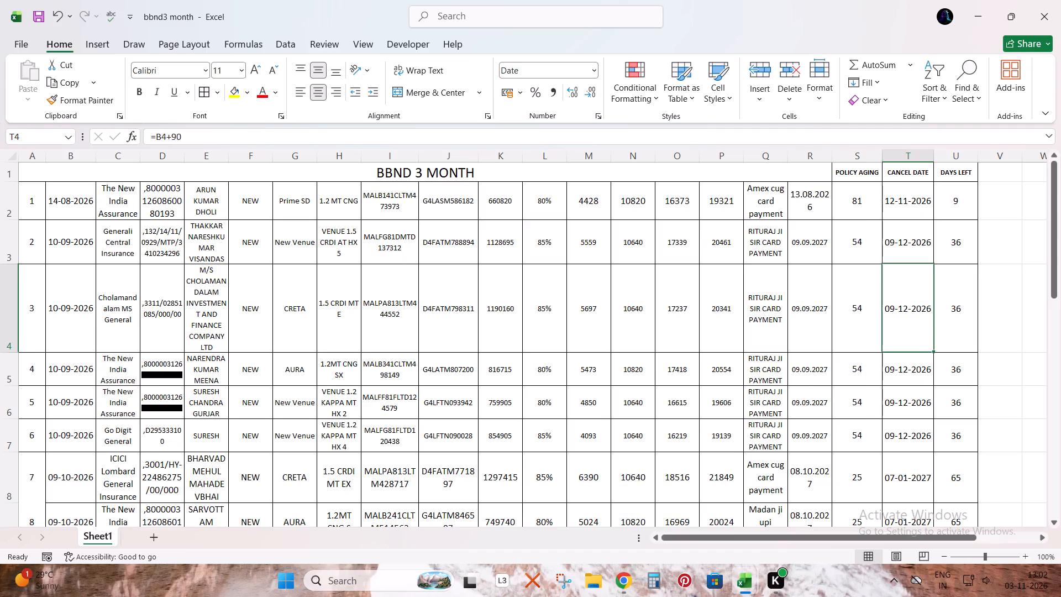
scroll(949, 290, "down", 1)
scroll(949, 290, "up", 4)
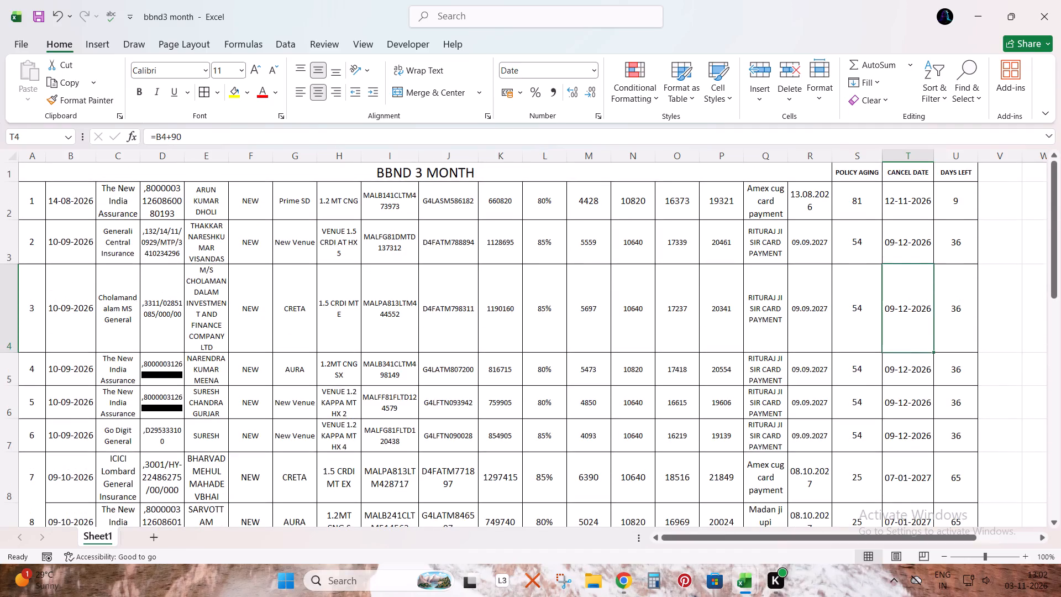
Save the bbnd3 month workbook and close it.
left_click(34, 21)
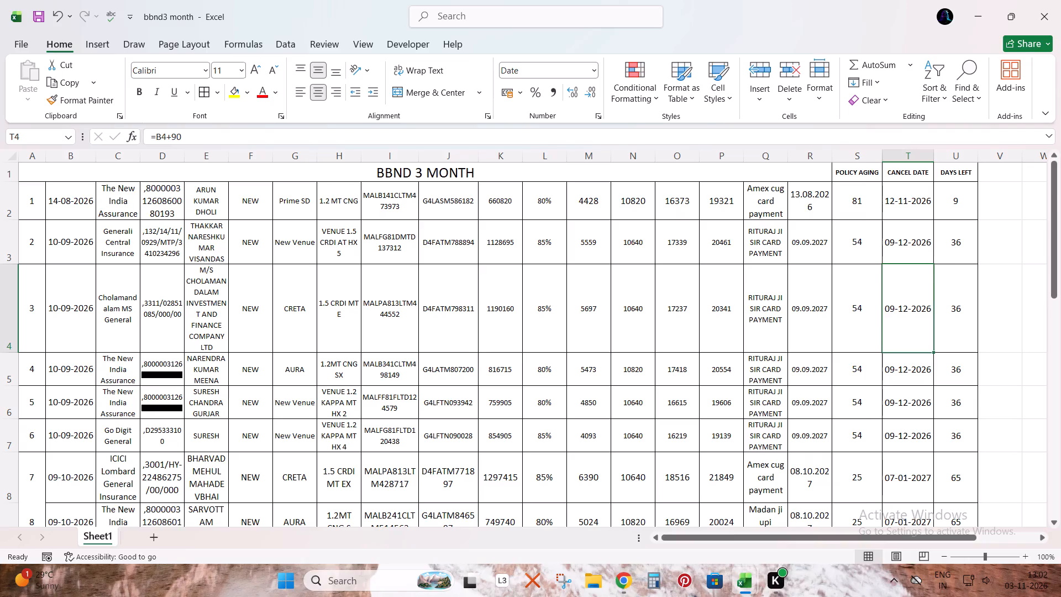
left_click(1060, 0)
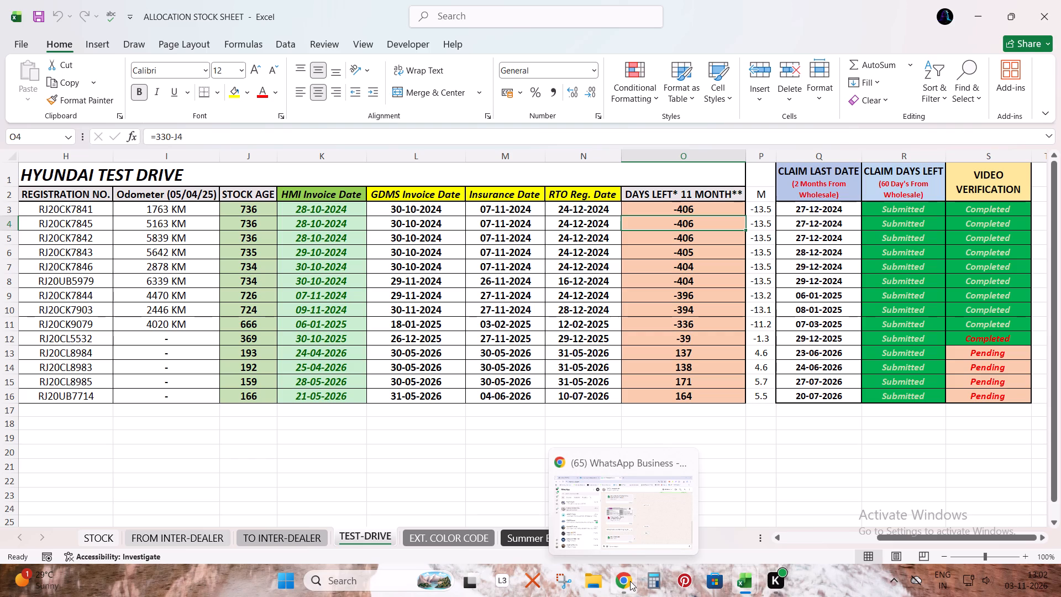
Reopen the bbnd3 month workbook from the Downloads folder in File Explorer.
left_click(591, 577)
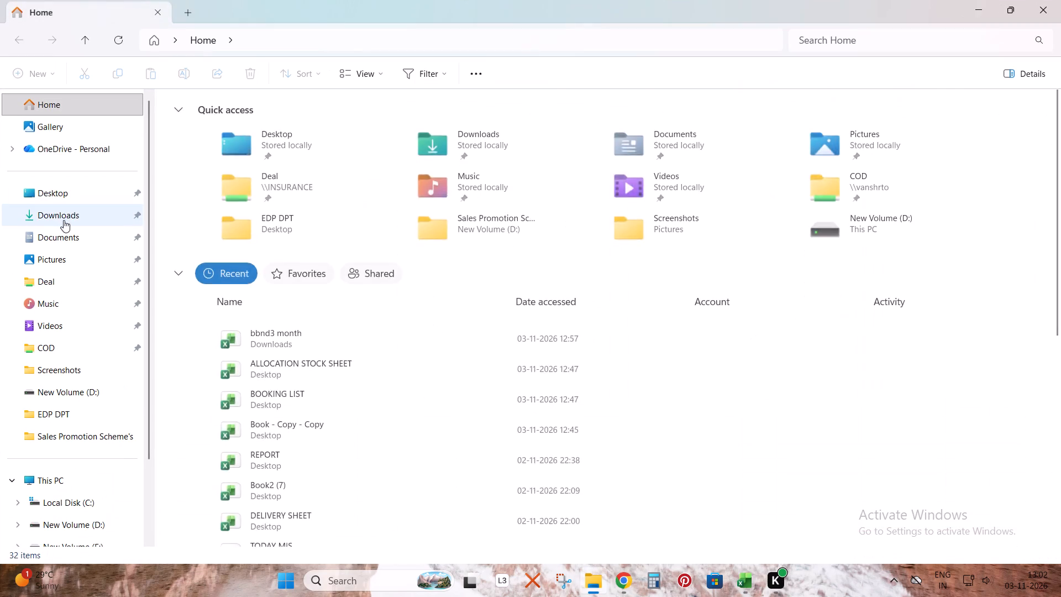
left_click(64, 220)
double_click(208, 155)
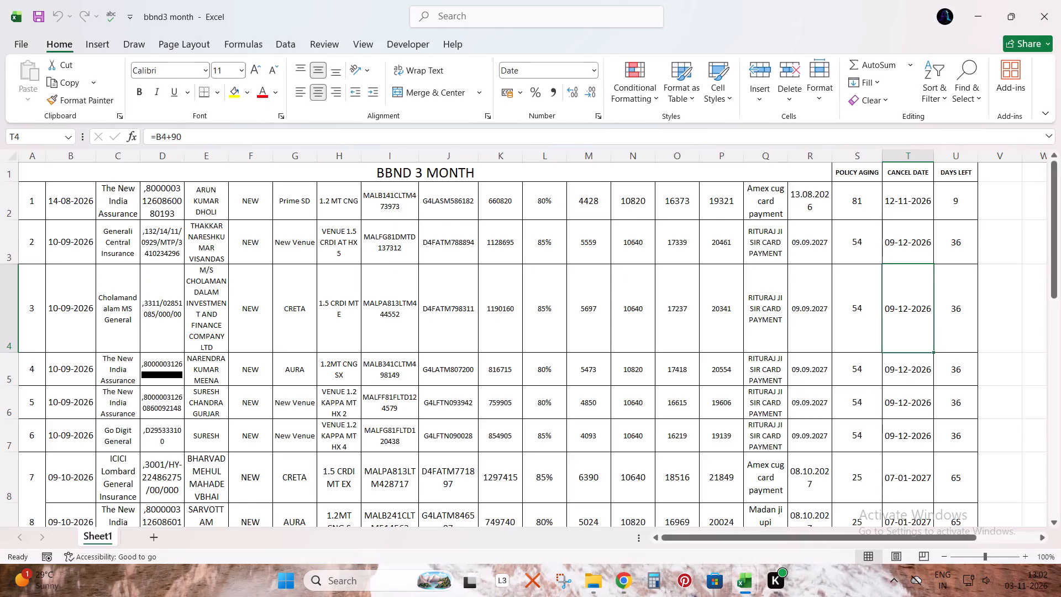
Review the rows of the BBND 3 MONTH table and the ACTUAL BBND JO JA CHUKI HAI table below it.
scroll(971, 328, "down", 3)
scroll(894, 406, "down", 3)
scroll(740, 366, "down", 2)
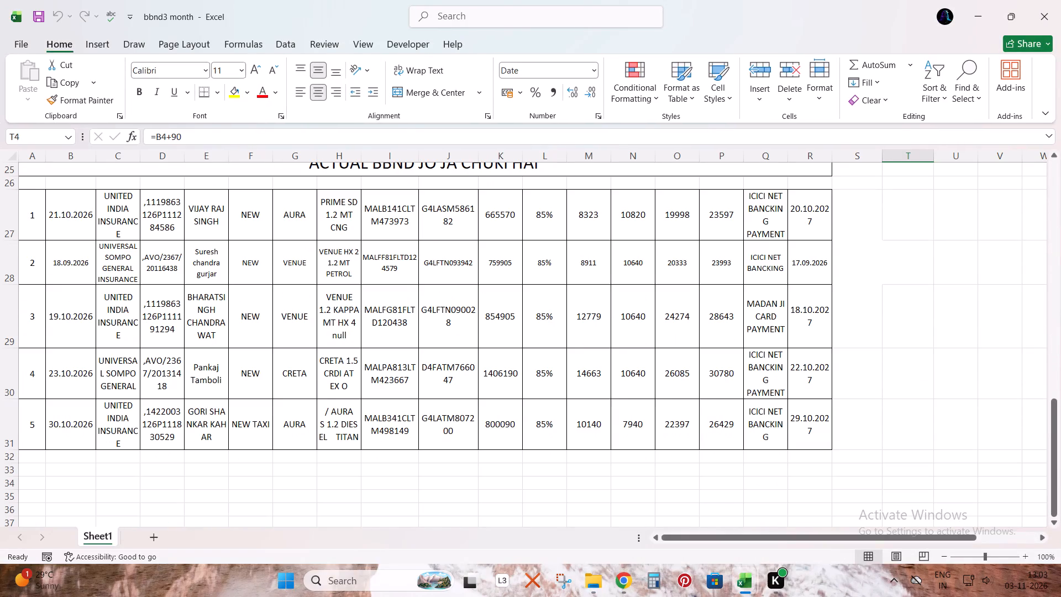
scroll(740, 366, "up", 10)
scroll(741, 368, "down", 1)
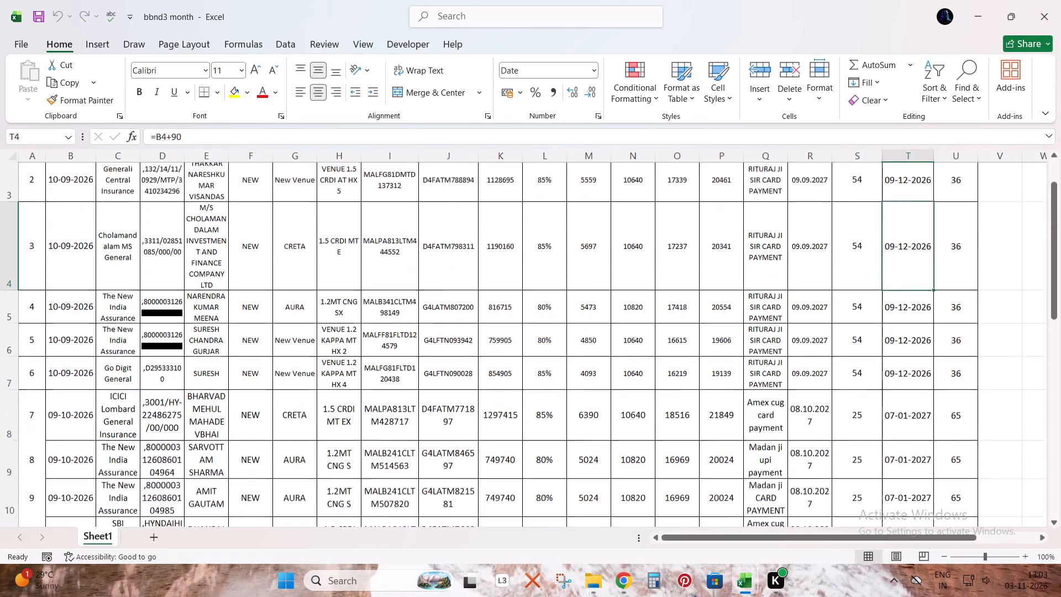
scroll(741, 368, "down", 1)
scroll(741, 368, "up", 5)
left_click(314, 195)
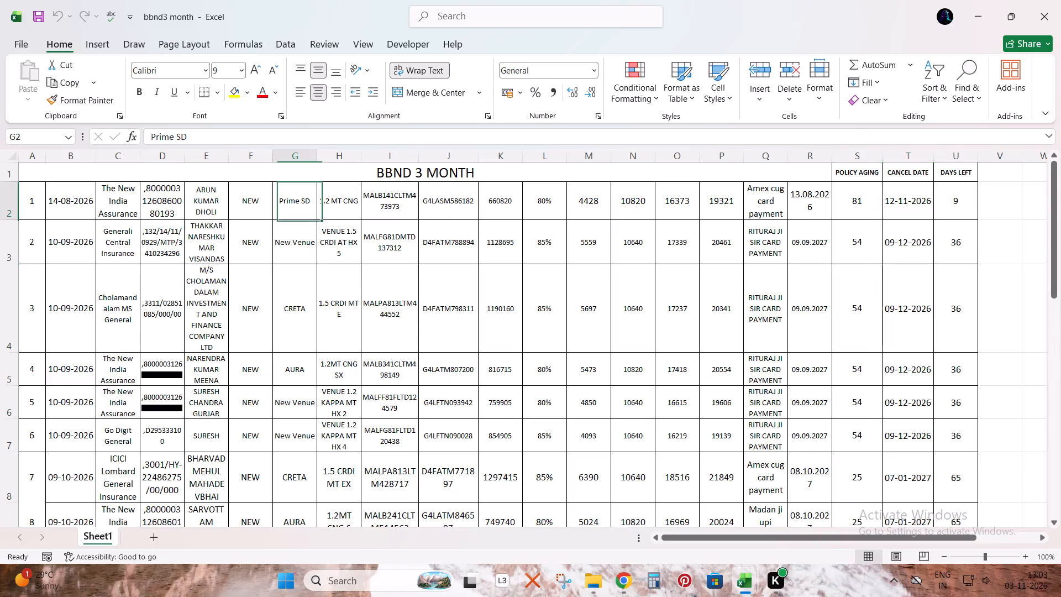
Review row 2 cell by cell from the model column across to the DAYS LEFT formula in U2.
key("ctrl+shift+Down")
key("Up")
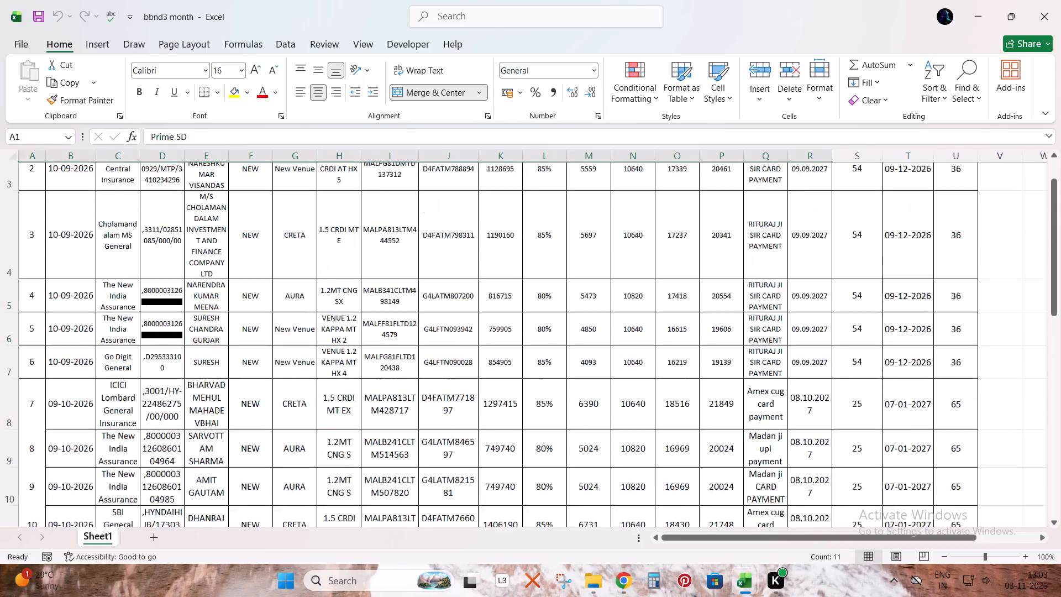
key("Down")
key("Right")
key("Right")
key("Right")
key("Right")
key("Right")
key("Right")
key("Right")
key("Right")
key("Right")
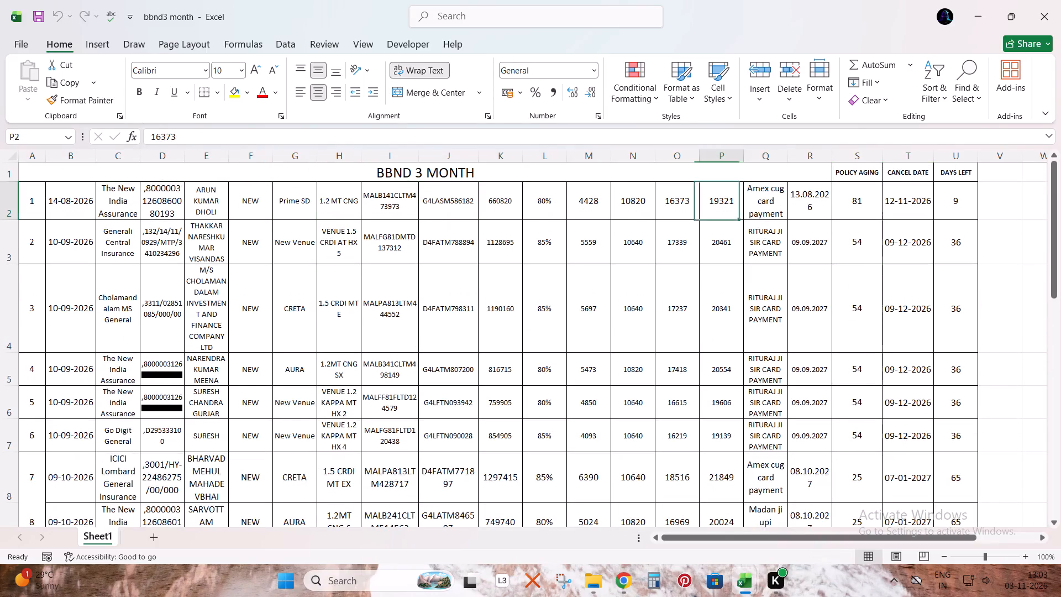
key("Right")
key("Right")
key("Right")
key("Right")
key("Right")
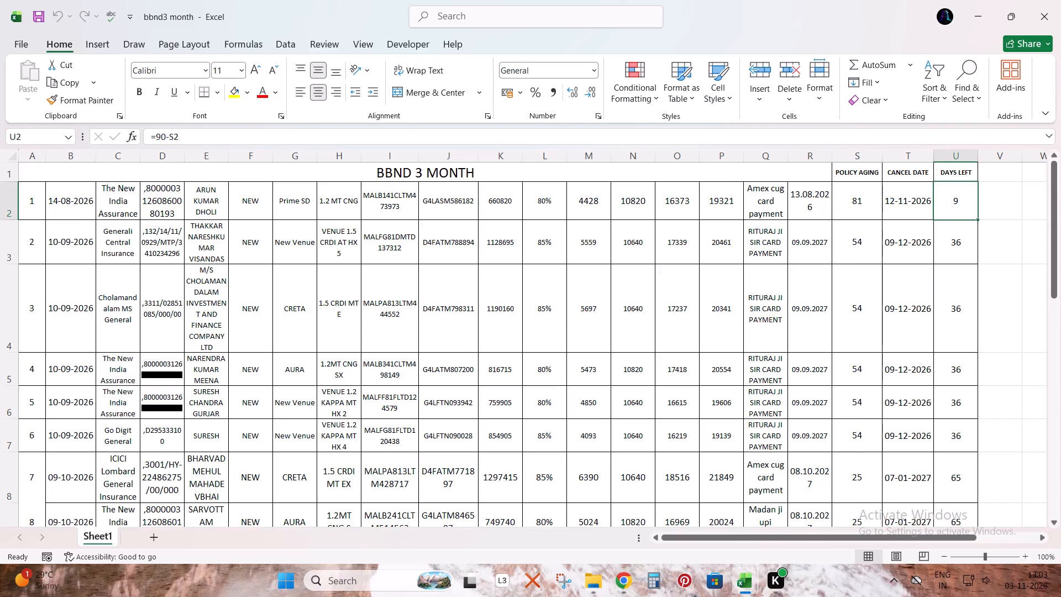
key("Up")
key("Down")
Make the whole of columns S to U bold and save the workbook.
left_click_drag(857, 158, 935, 150)
double_click(140, 88)
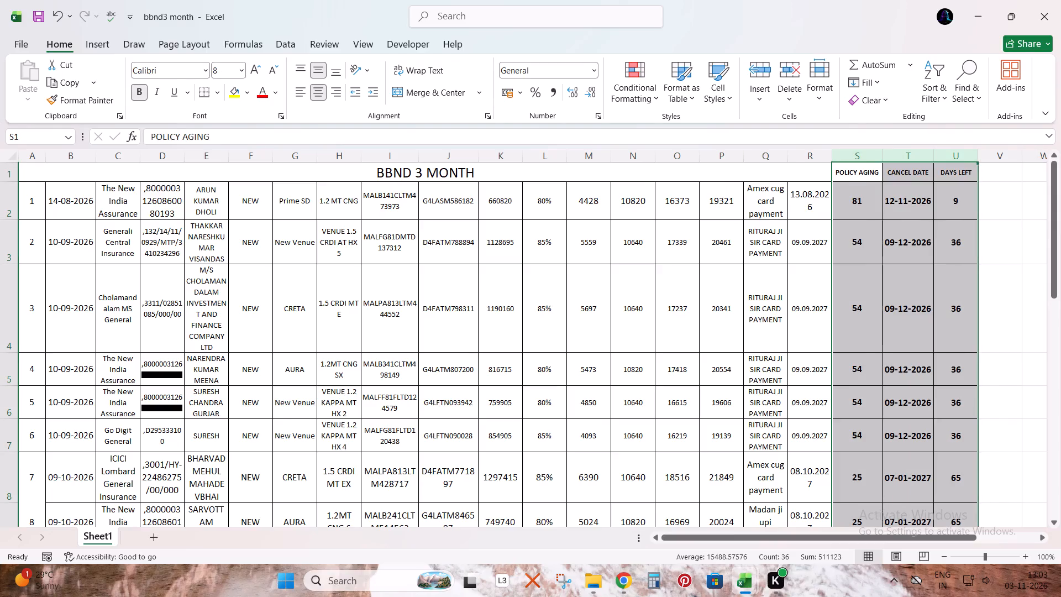
key("ctrl+s")
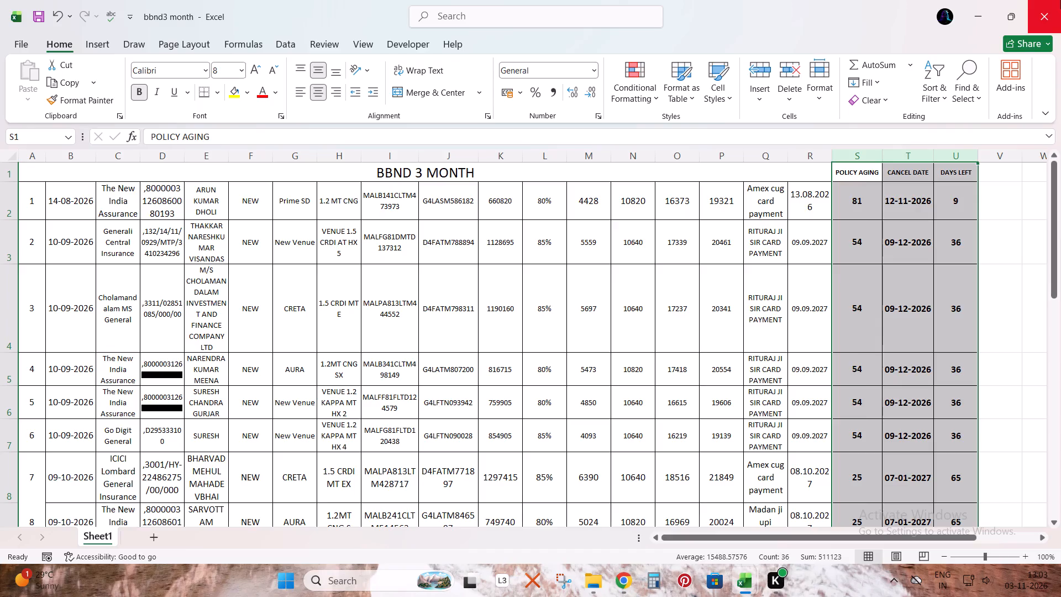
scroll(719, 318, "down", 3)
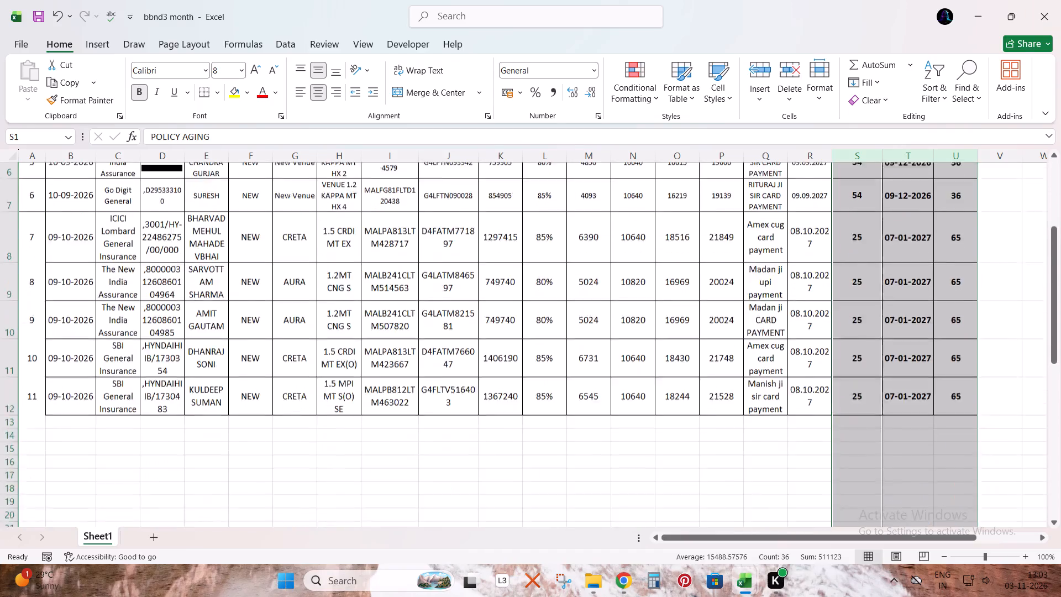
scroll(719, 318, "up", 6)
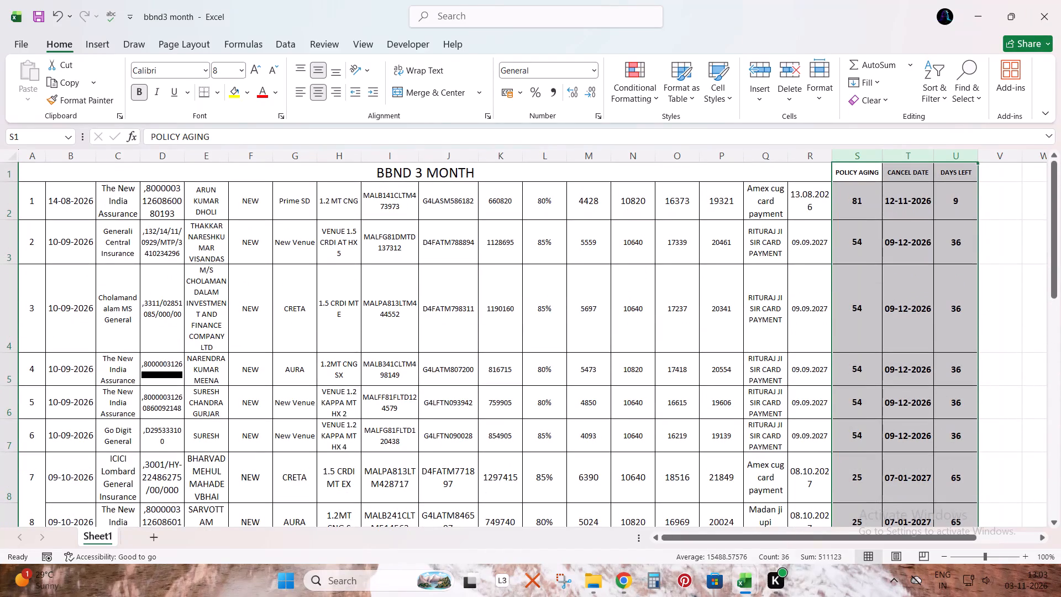
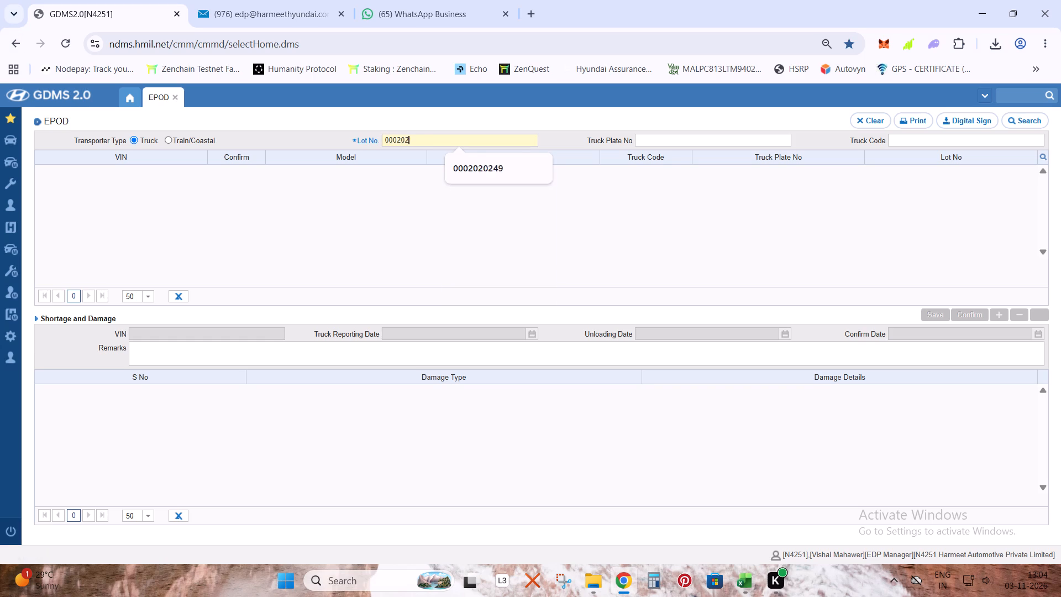
type("2656")
key("Return")
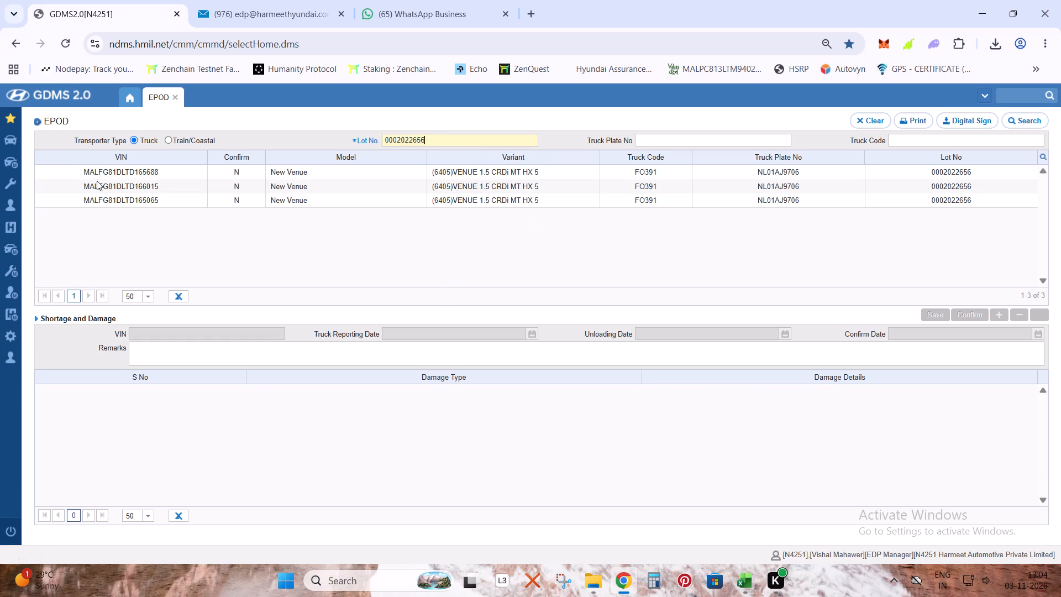
double_click(111, 176)
left_click(295, 355)
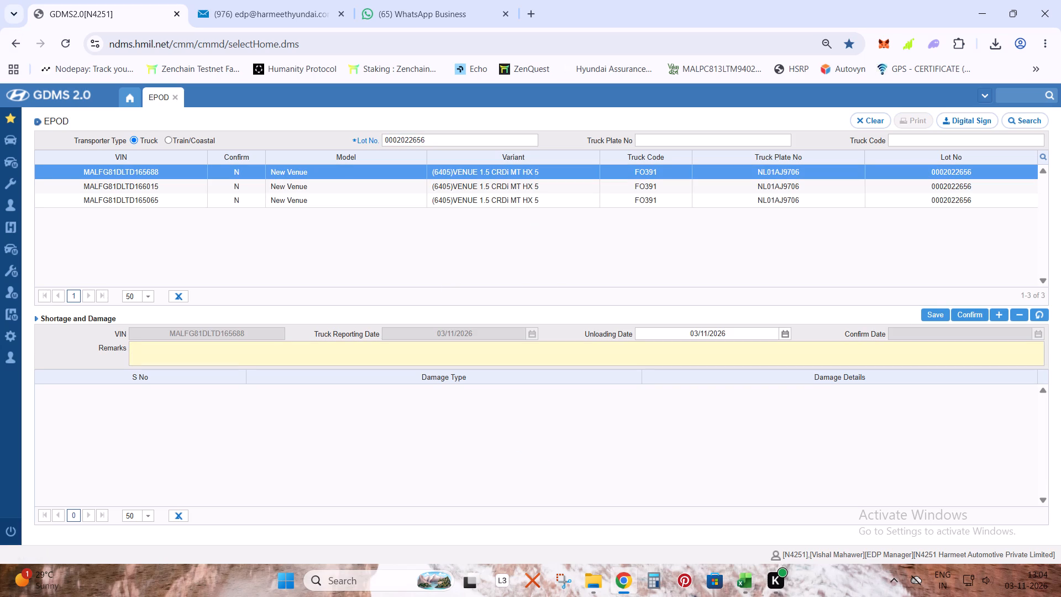
type("OK")
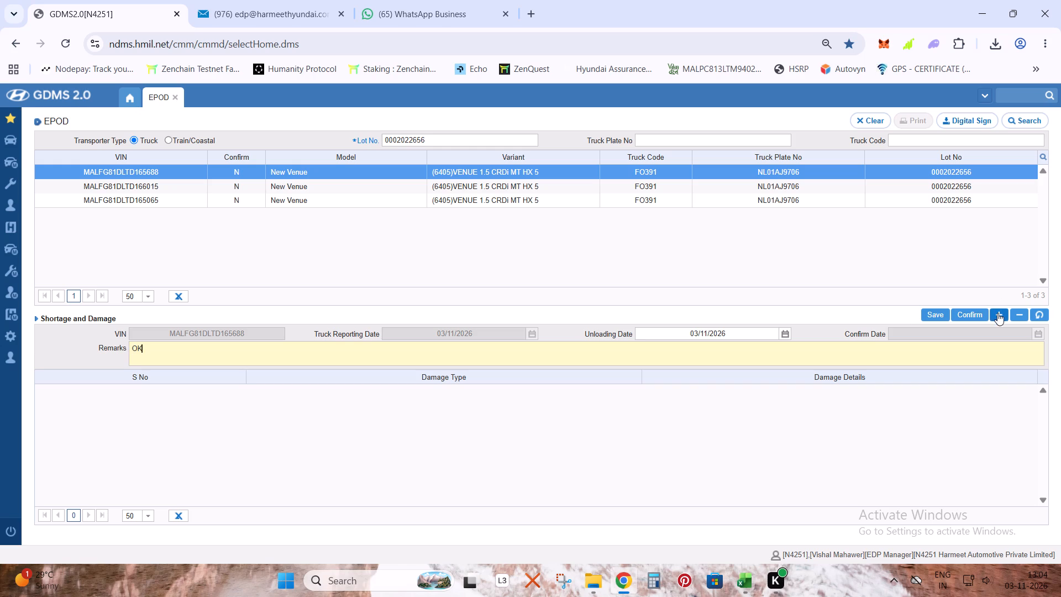
left_click(997, 313)
double_click(552, 392)
left_click(340, 454)
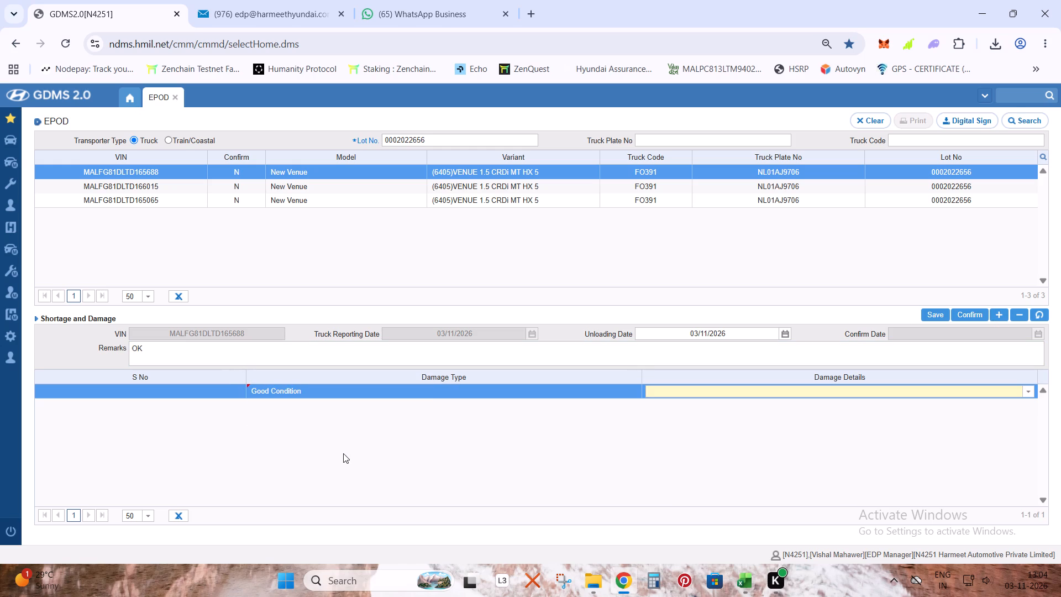
key("Down")
left_click(926, 317)
left_click(959, 318)
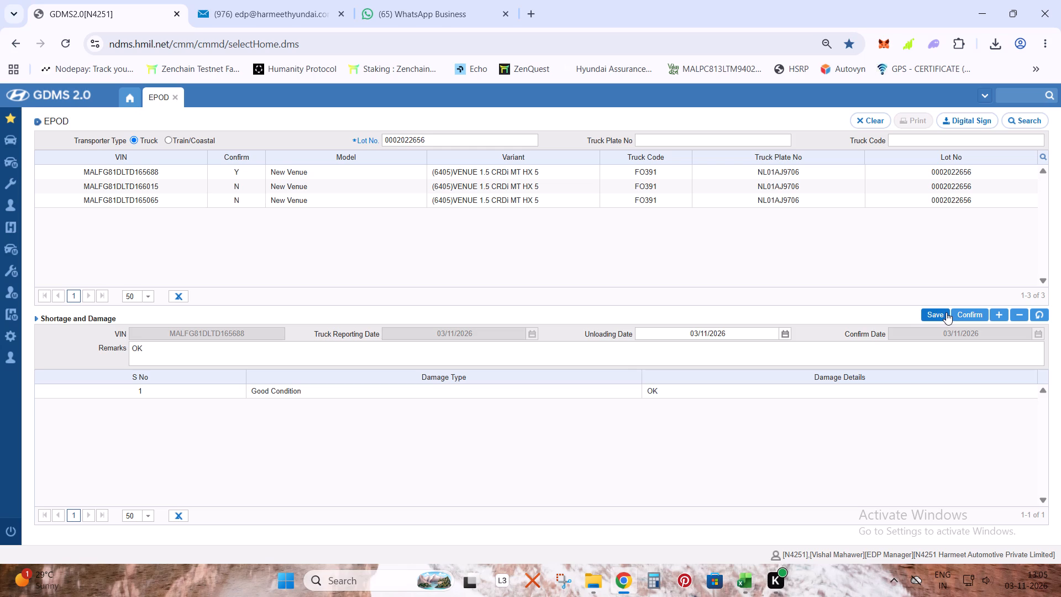
double_click(154, 187)
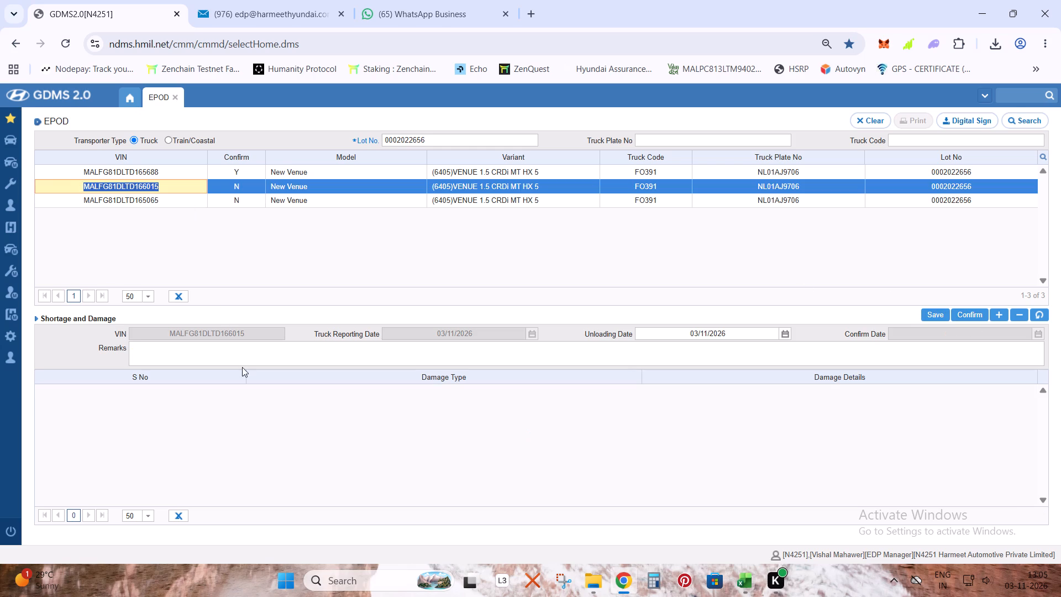
left_click(243, 365)
type("OK")
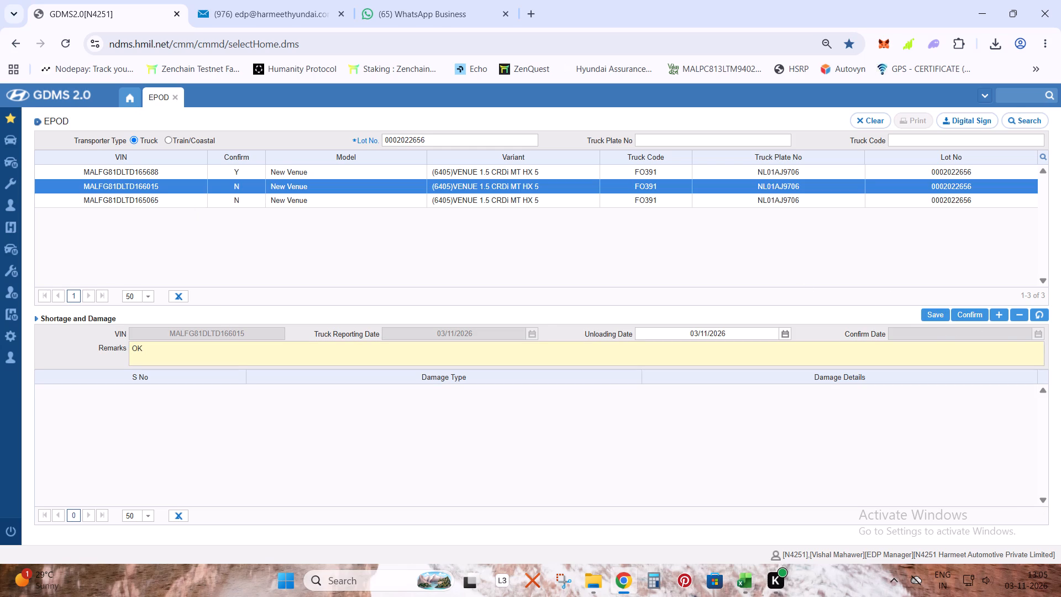
left_click(1002, 314)
double_click(514, 391)
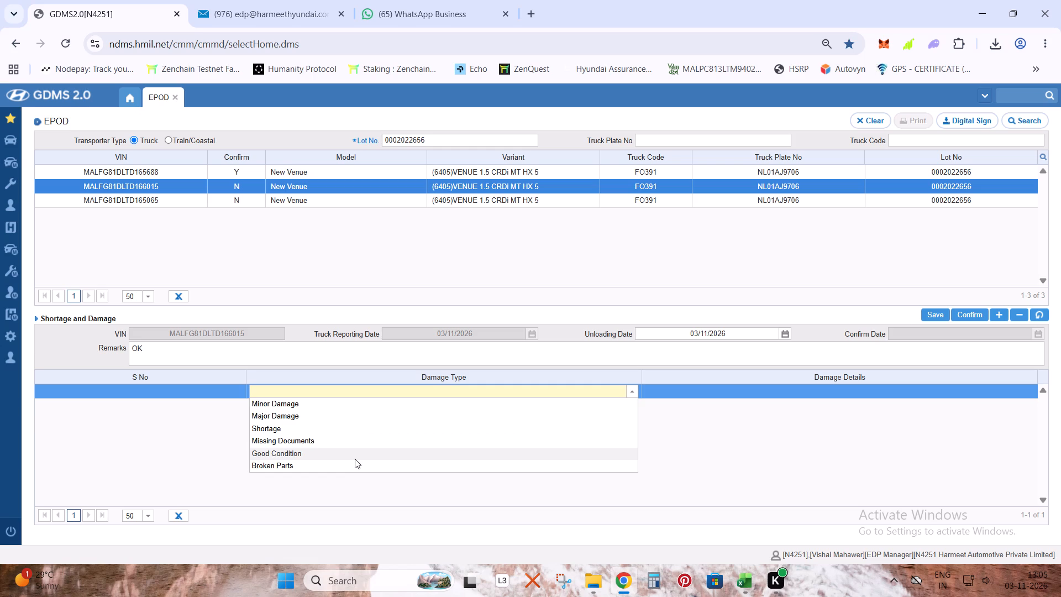
left_click(355, 459)
key("Down")
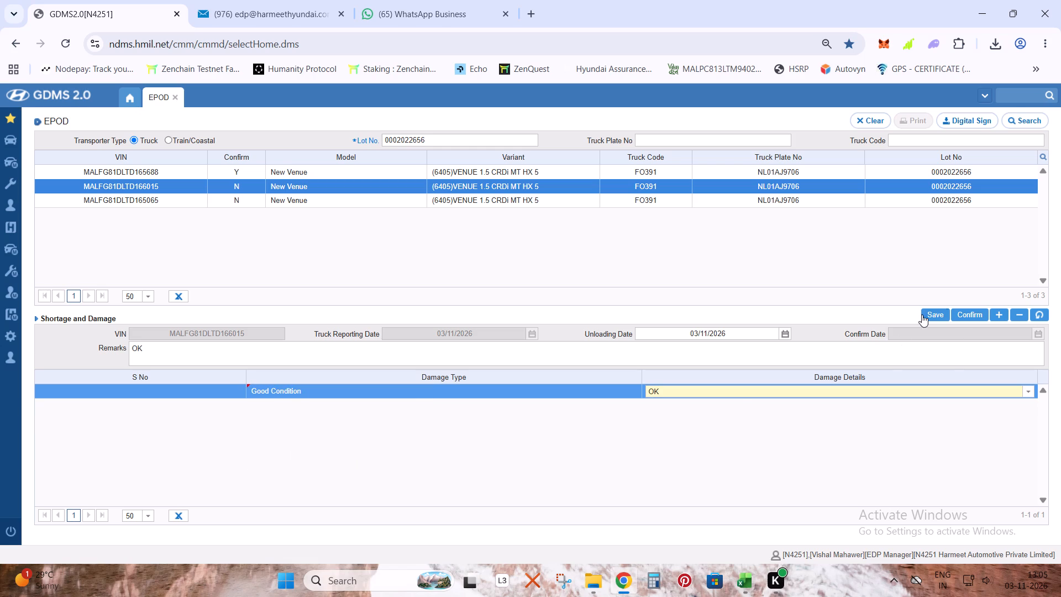
left_click(922, 315)
left_click(973, 318)
double_click(236, 203)
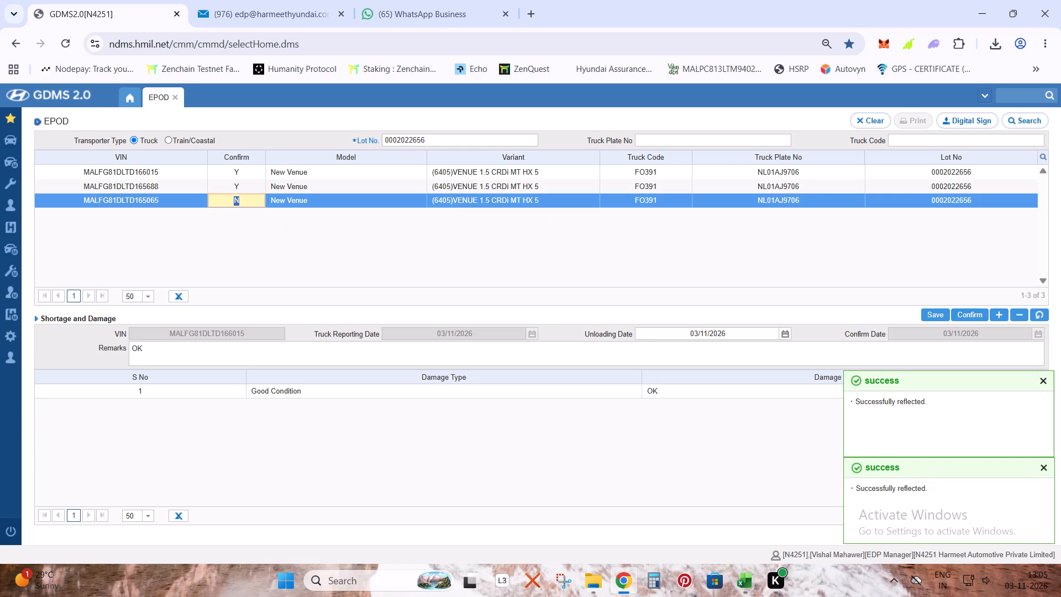
left_click(288, 360)
type("OK")
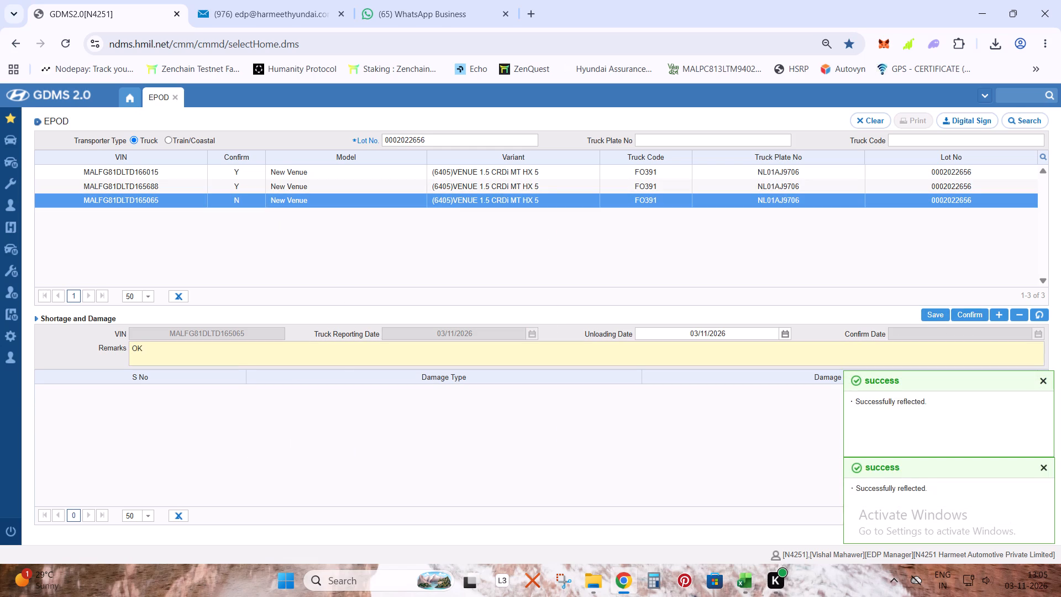
left_click(998, 316)
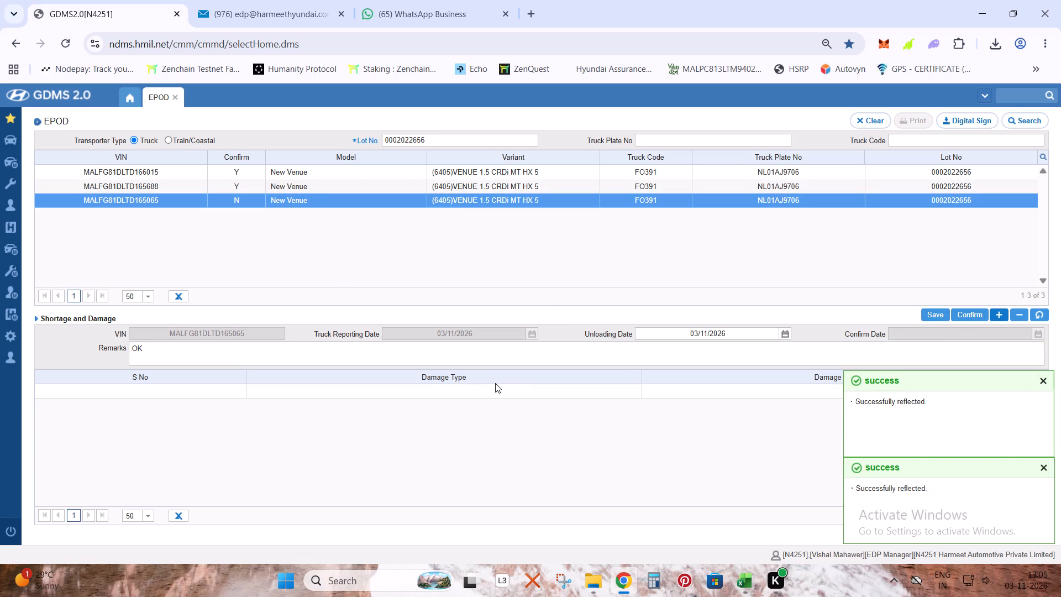
double_click(481, 386)
left_click(276, 450)
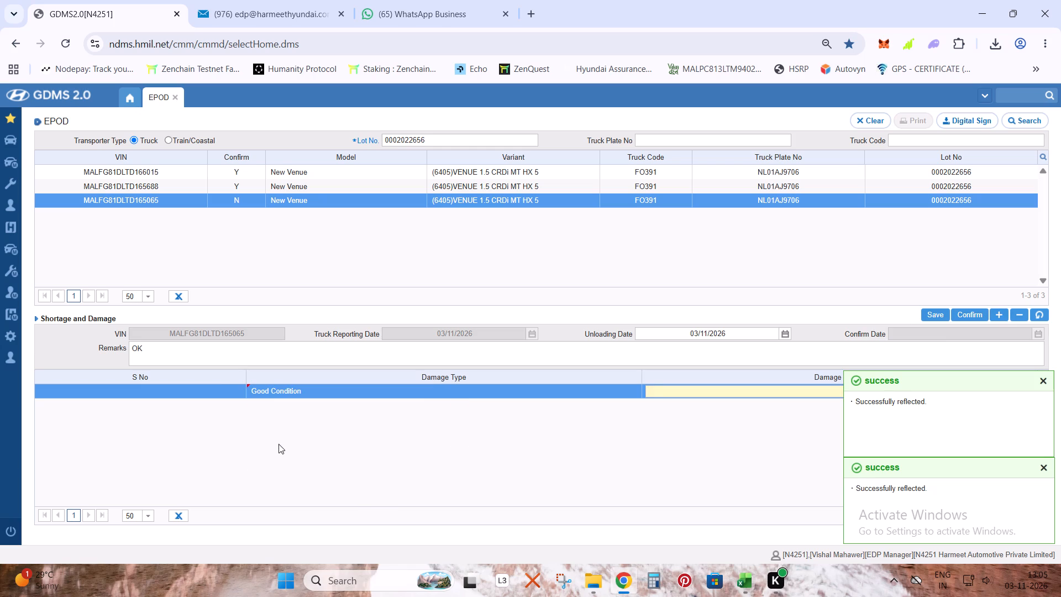
key("Down")
left_click(936, 316)
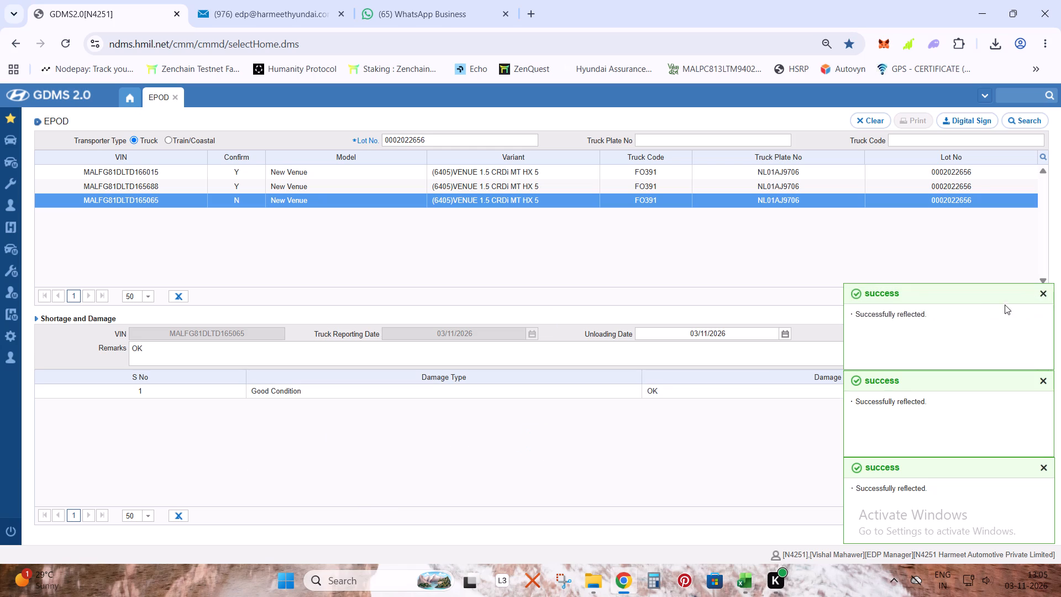
left_click(1043, 295)
left_click(967, 313)
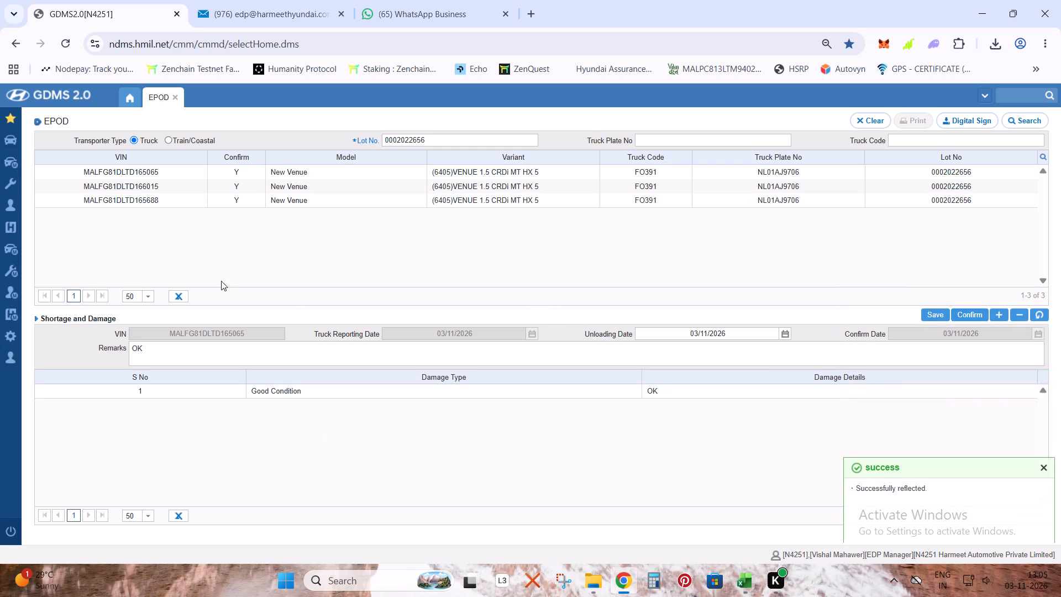
Generate the proof-of-delivery document for all three vehicles in the lot and save it as a PDF.
left_click(254, 176, "ctrl")
left_click(269, 186, "ctrl")
left_click(276, 203, "ctrl")
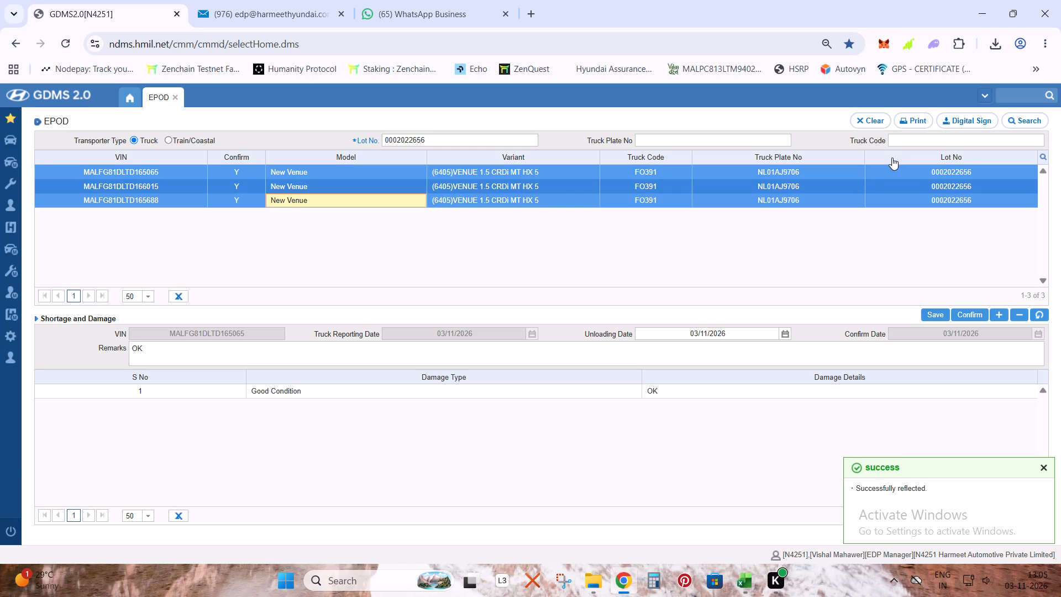
left_click(923, 113)
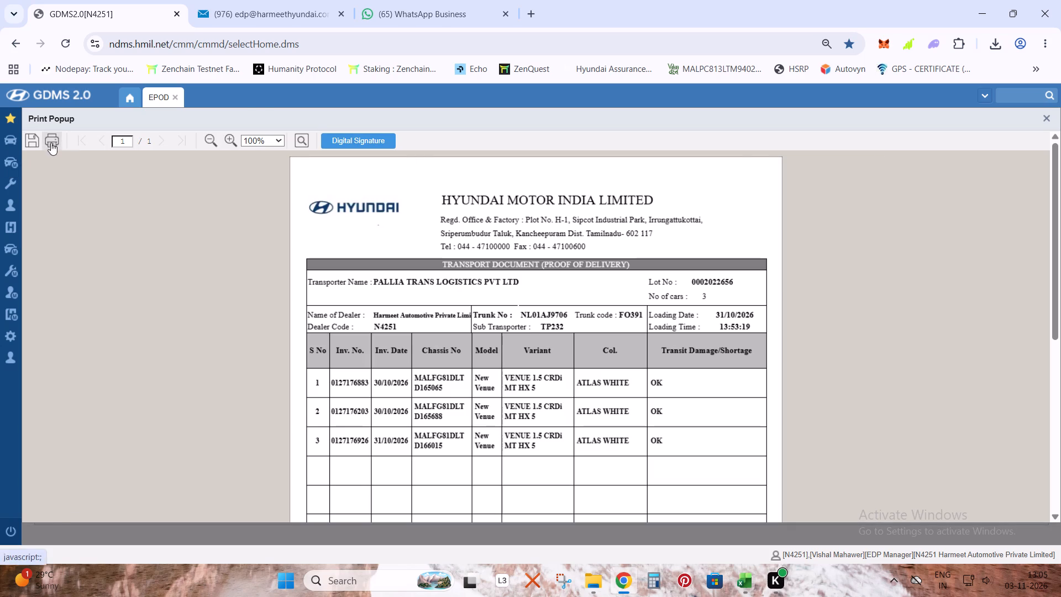
left_click(36, 139)
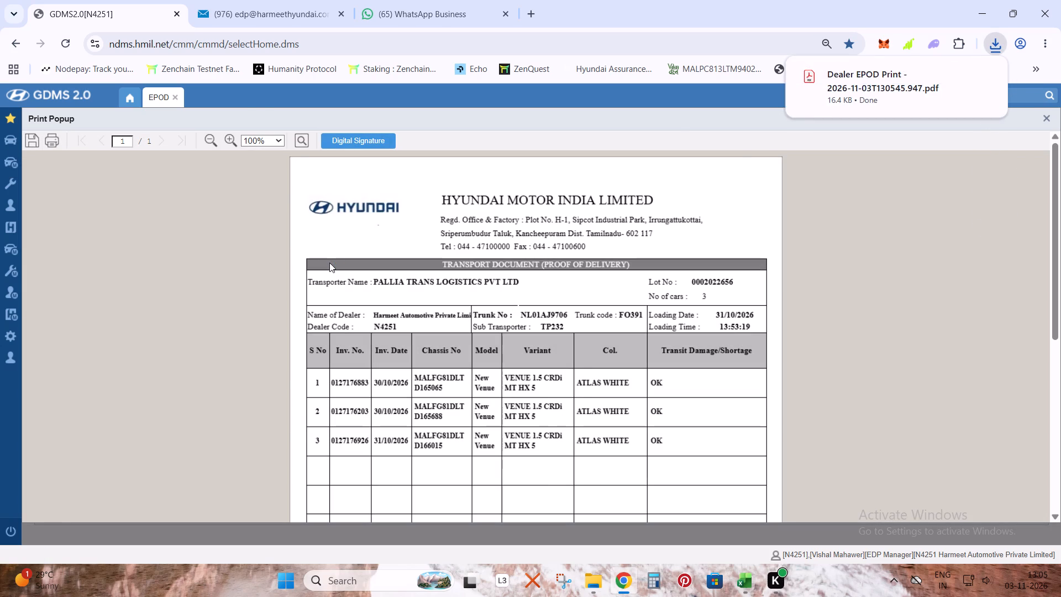
Print the delivery PDF from Acrobat on the MF280 Series printer, then close the PDF and the GDMS print preview.
left_click(879, 42)
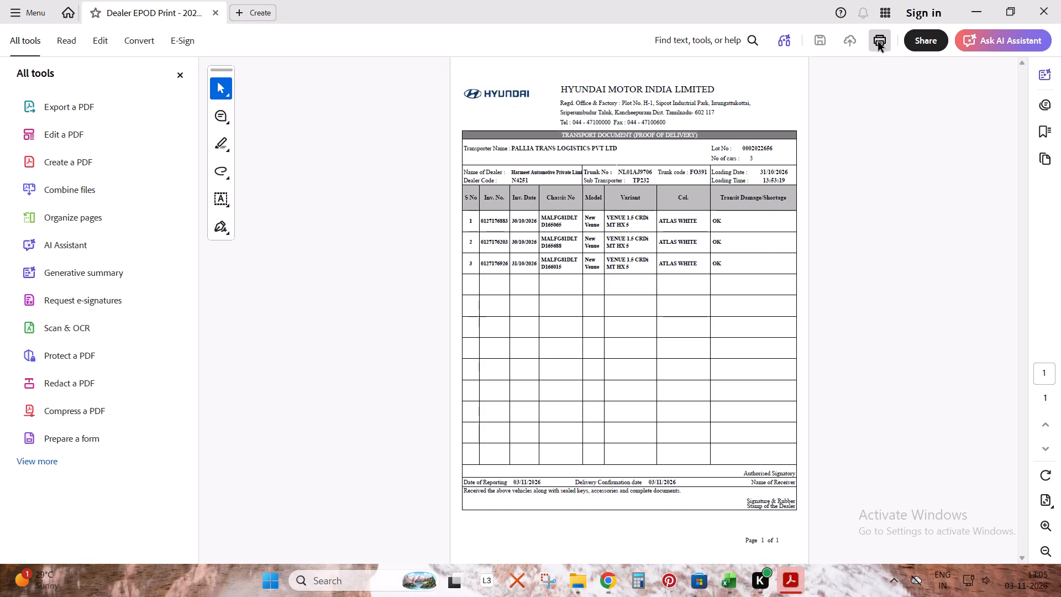
left_click(426, 125)
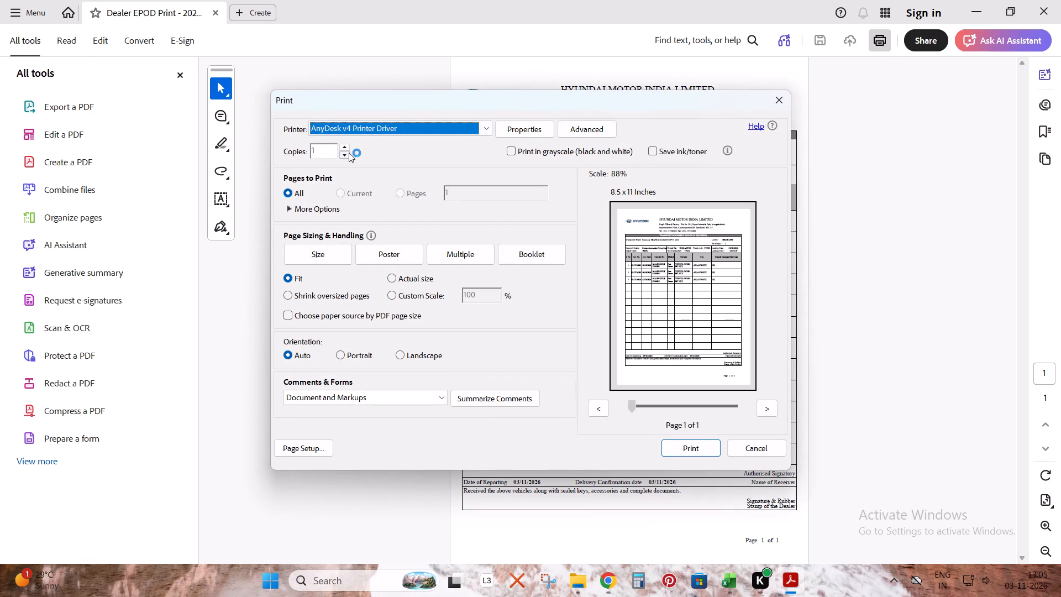
left_click(357, 132)
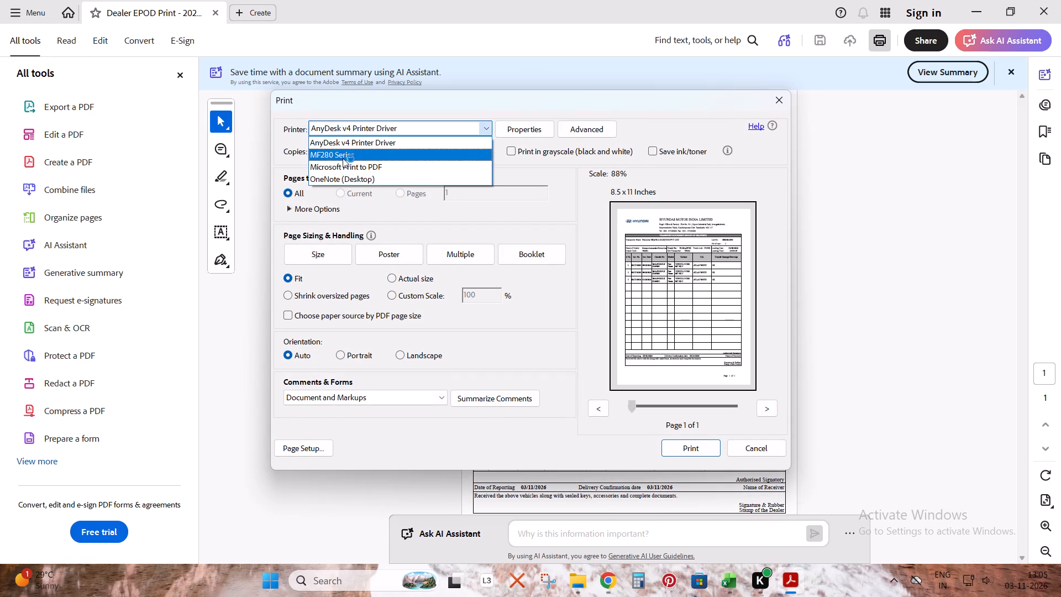
left_click(343, 158)
left_click(701, 460)
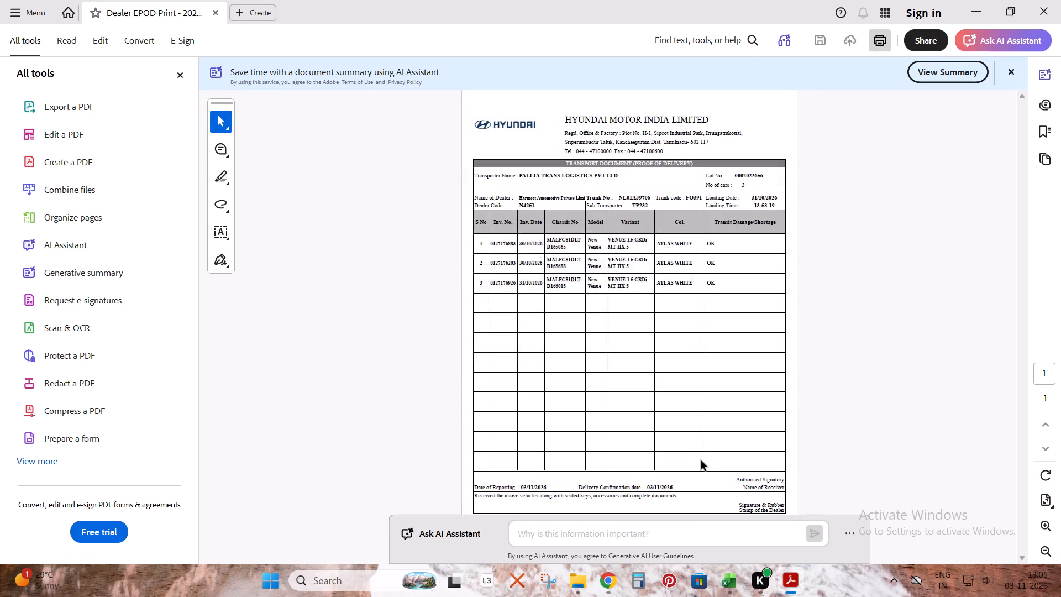
left_click(1060, 0)
left_click(1047, 114)
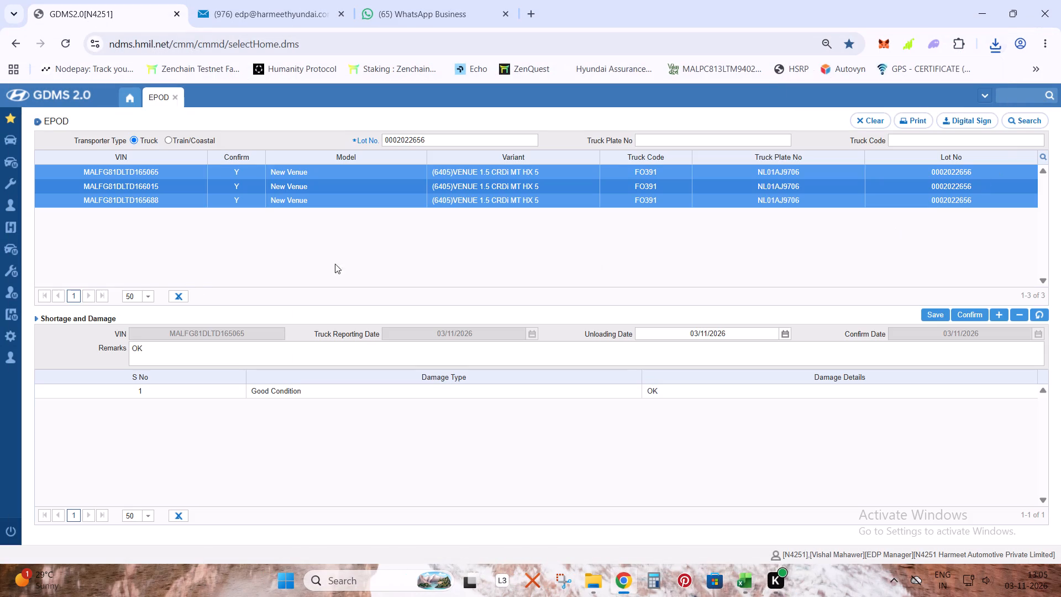
Switch to the ALLOCATION STOCK SHEET workbook in Excel and open its STOCK sheet.
left_click(751, 582)
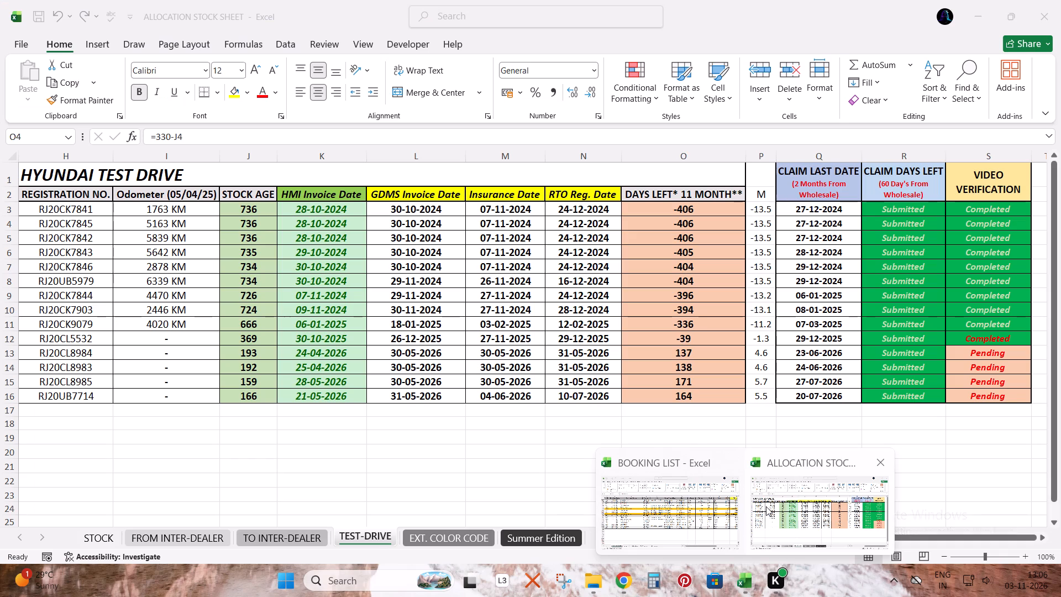
left_click(794, 502)
left_click(111, 537)
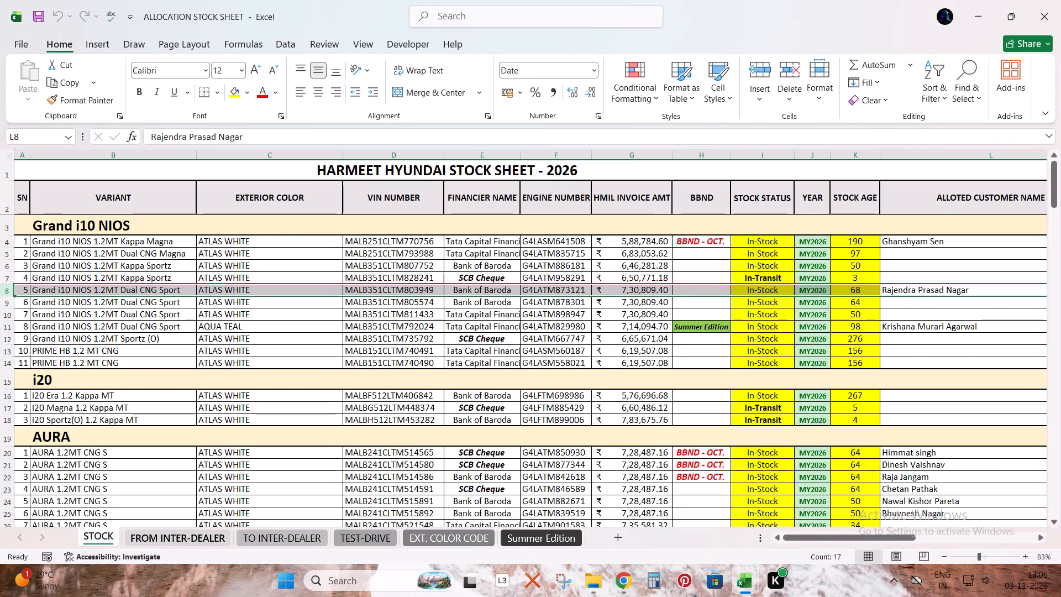
Find VIN MALFG81DLTD165065 from the lot in the STOCK sheet and replace its stock status with In-Stock copied from I114.
key("alt+Tab")
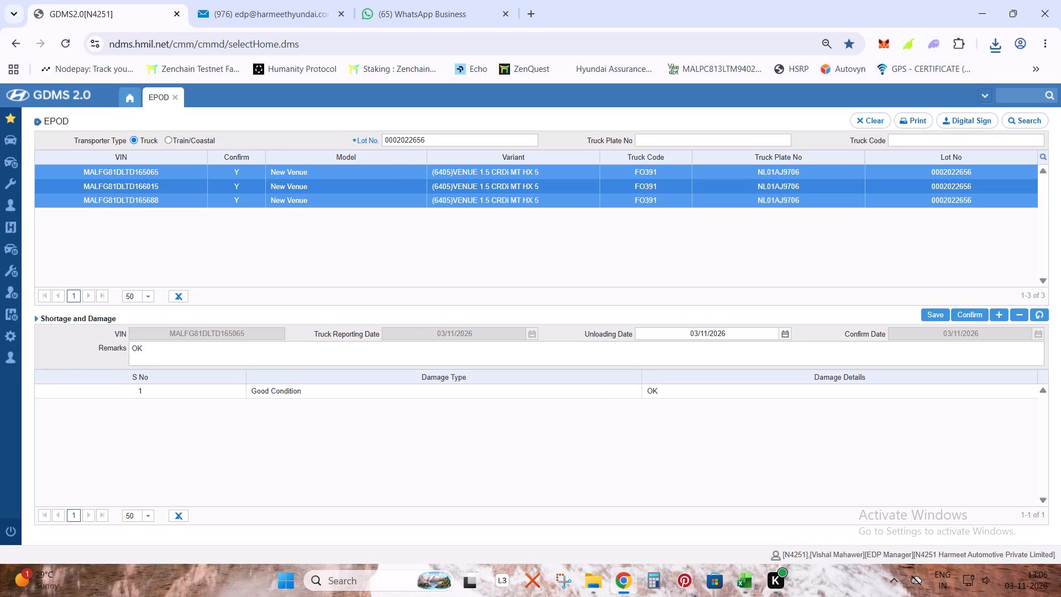
double_click(134, 172)
key("ctrl+c")
key("alt+Tab")
key("Right")
key("ctrl+f")
key("ctrl+v")
key("Return")
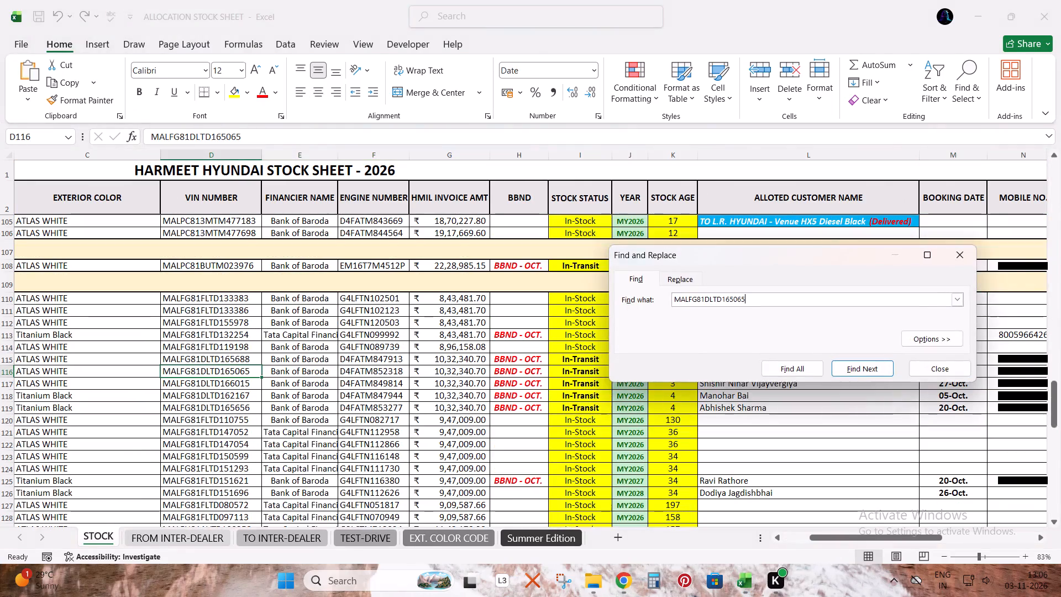
key("Escape")
key("Right")
key("Right")
key("Right")
key("Right")
key("Right")
key("Delete")
key("Up")
key("Up")
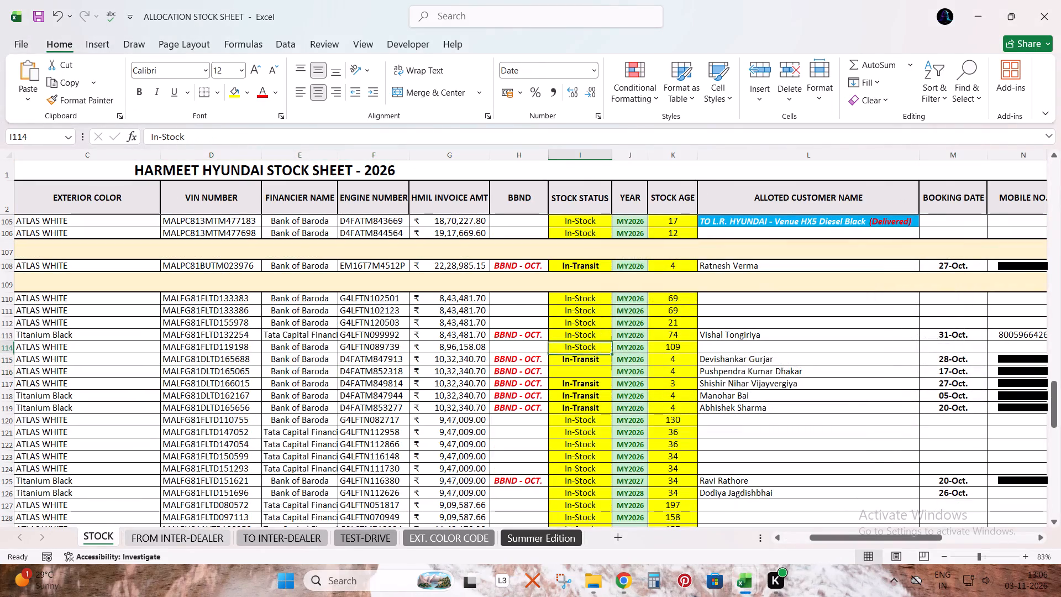
key("ctrl+c")
key("Down")
key("Down")
key("ctrl+v")
Find VIN MALFG81DLTD166015 from the lot in the STOCK sheet and fill its stock status with In-Stock from the row above.
key("alt+Tab")
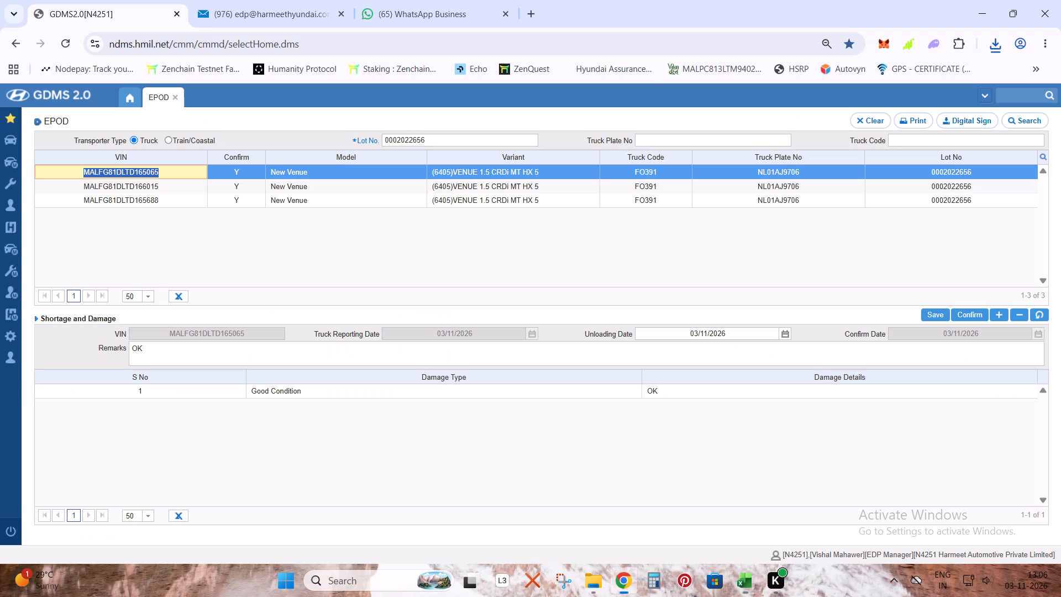
double_click(133, 188)
key("ctrl+c")
key("alt+Tab")
key("Right")
key("ctrl+f")
key("ctrl+v")
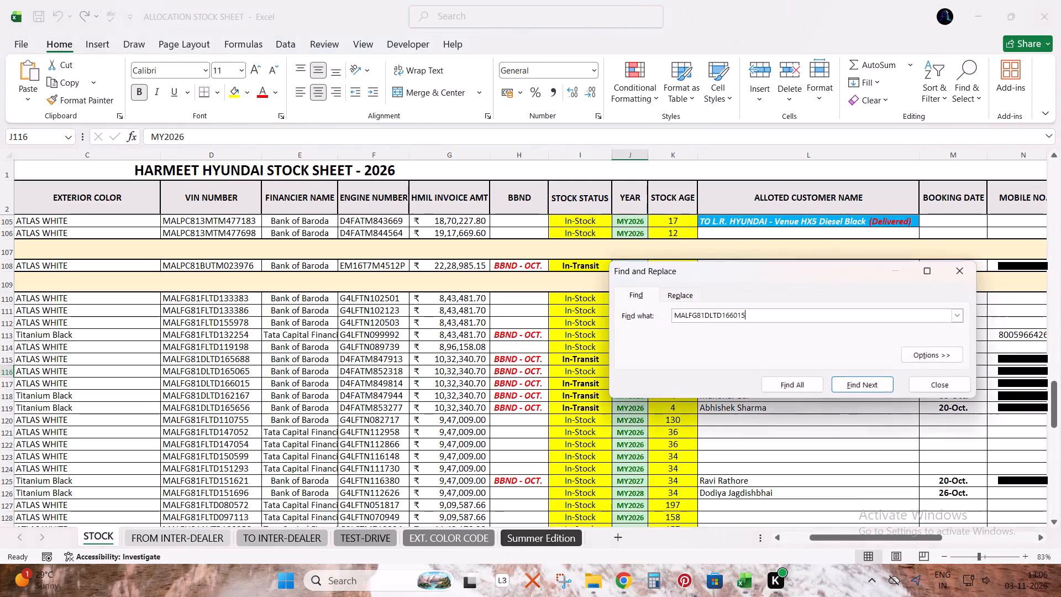
key("Return")
key("Return")
key("Return")
key("Return")
key("Escape")
key("Right")
key("Right")
key("Right")
key("Right")
key("Right")
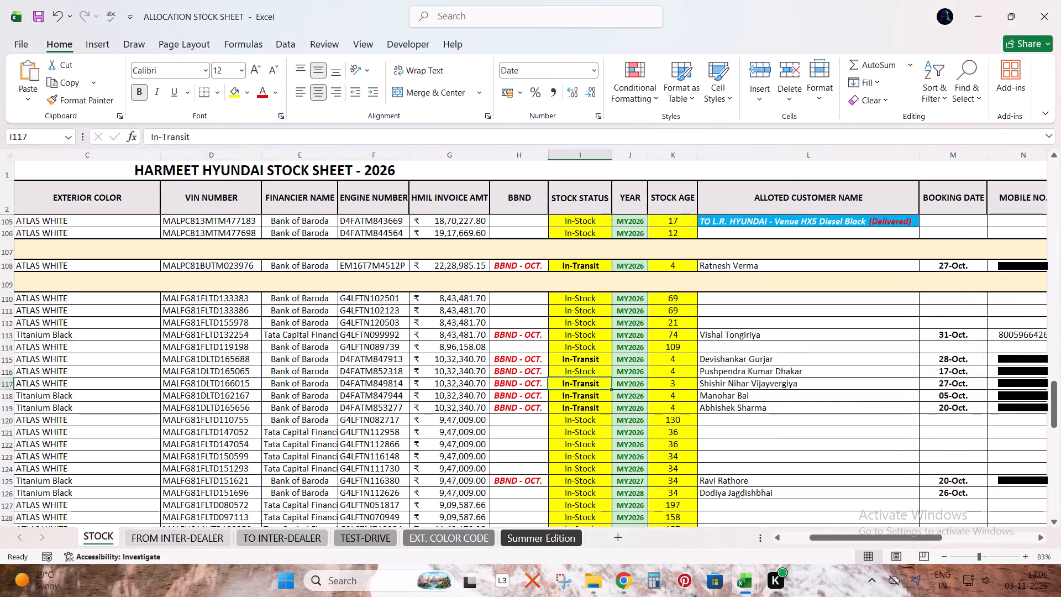
key("ctrl+d")
Find VIN MALFG81DLTD165688 from the lot in the STOCK sheet and fill its stock status with In-Stock from the row above.
key("alt+Tab")
double_click(134, 200)
key("ctrl+c")
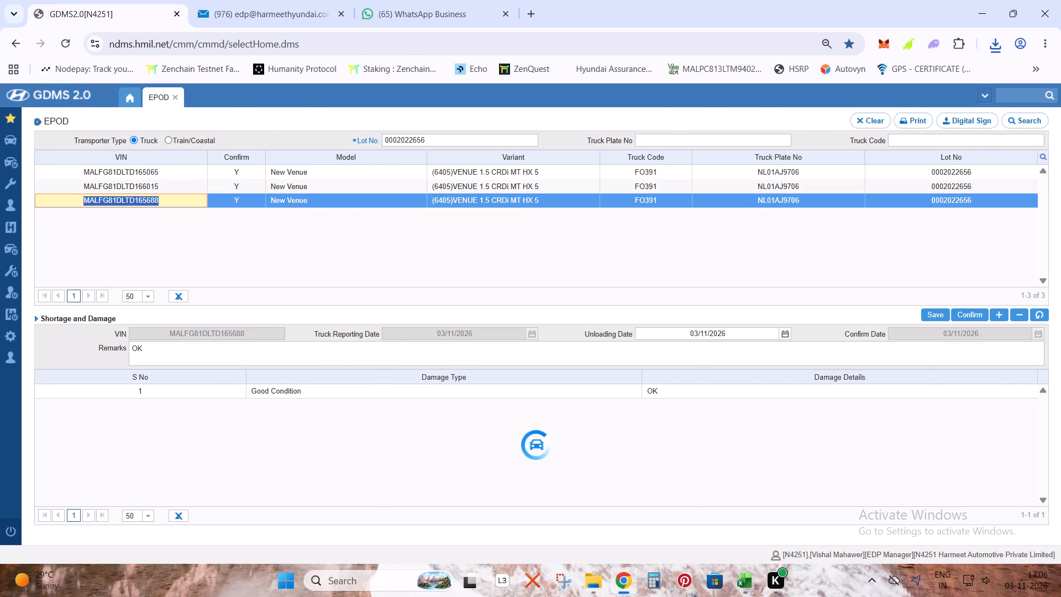
key("alt+Tab")
key("Right")
key("ctrl+f")
key("ctrl+v")
key("Return")
key("Escape")
key("Right")
key("Right")
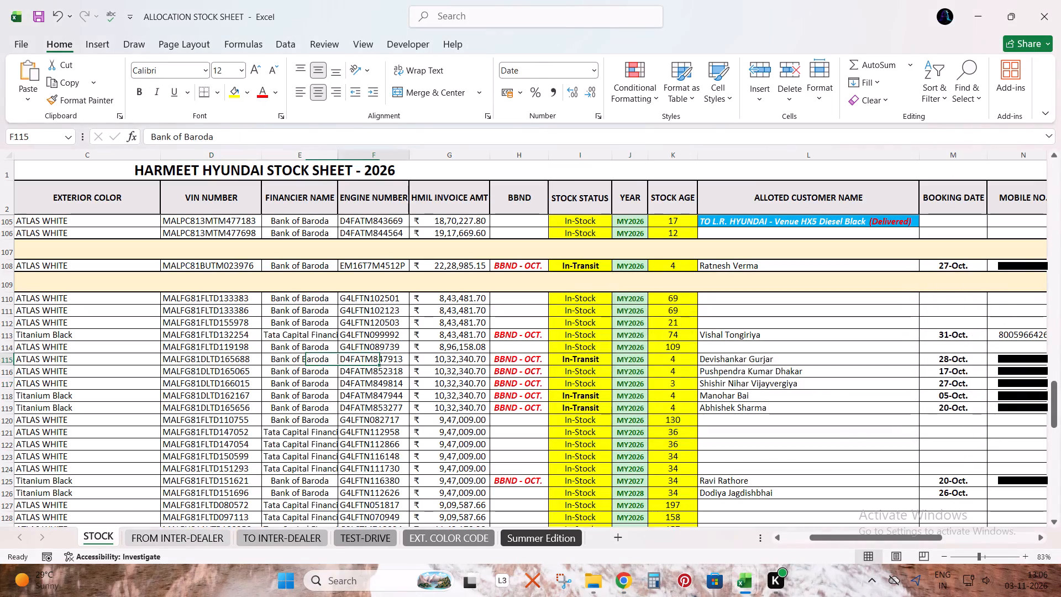
key("Right")
key("Right")
key("Right")
key("ctrl+d")
key("ctrl+Left")
key("ctrl+Left")
key("ctrl+Left")
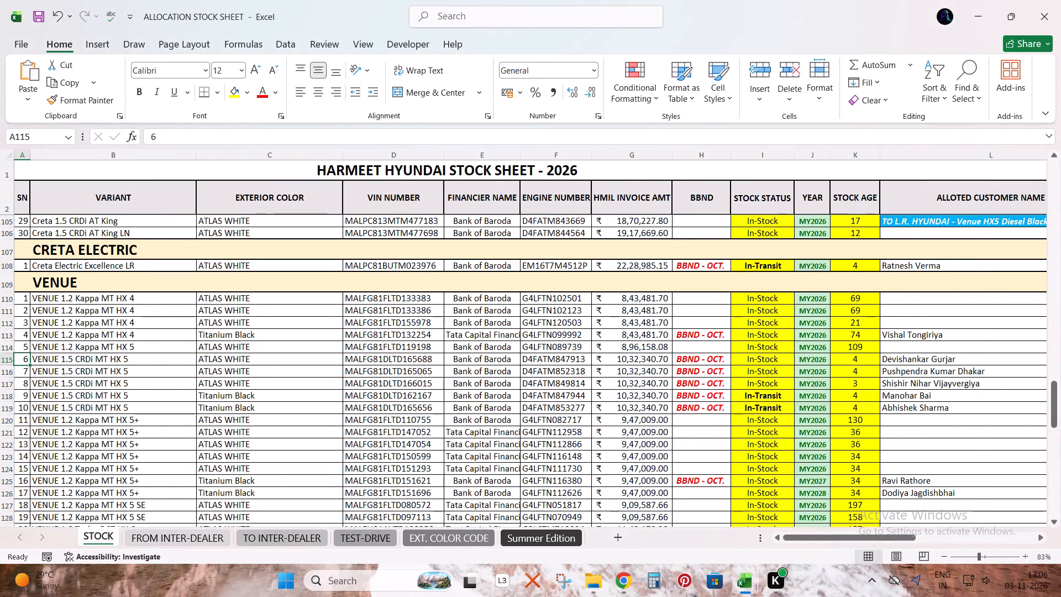
Save the ALLOCATION STOCK SHEET workbook.
key("ctrl+s")
key("alt+Tab")
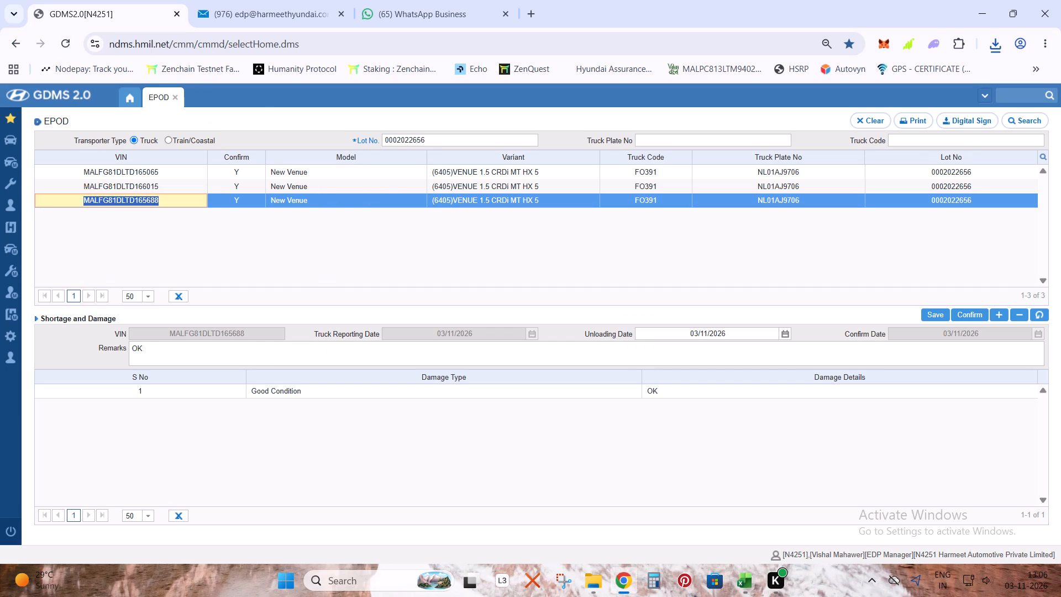
left_click(427, 143)
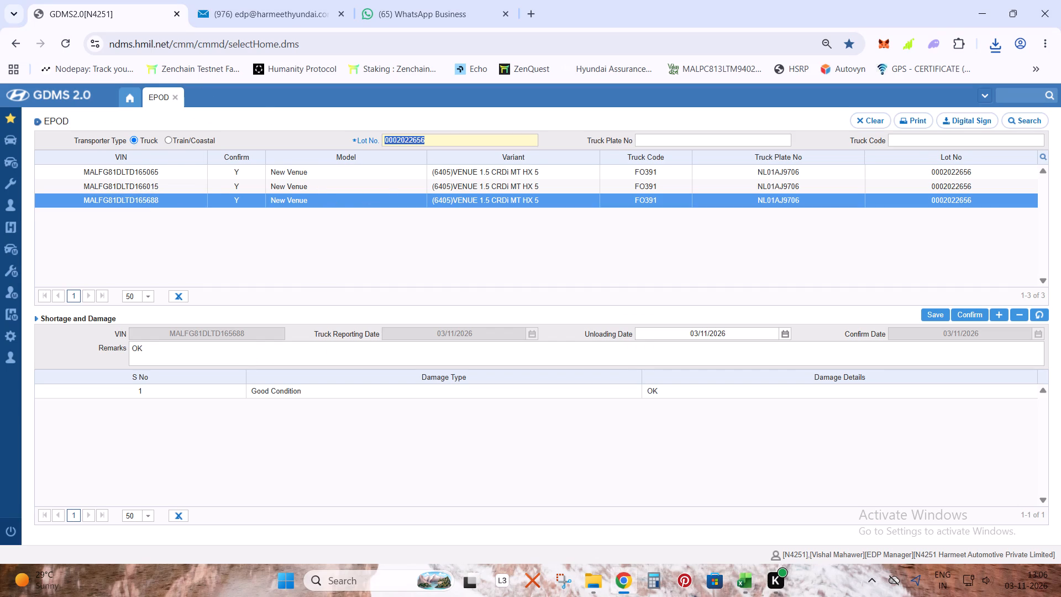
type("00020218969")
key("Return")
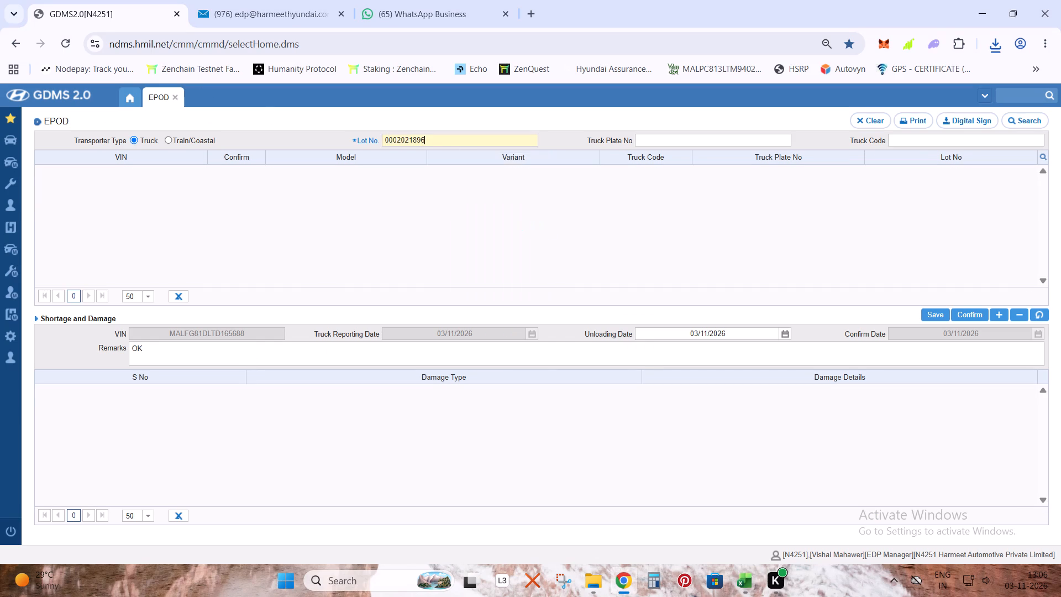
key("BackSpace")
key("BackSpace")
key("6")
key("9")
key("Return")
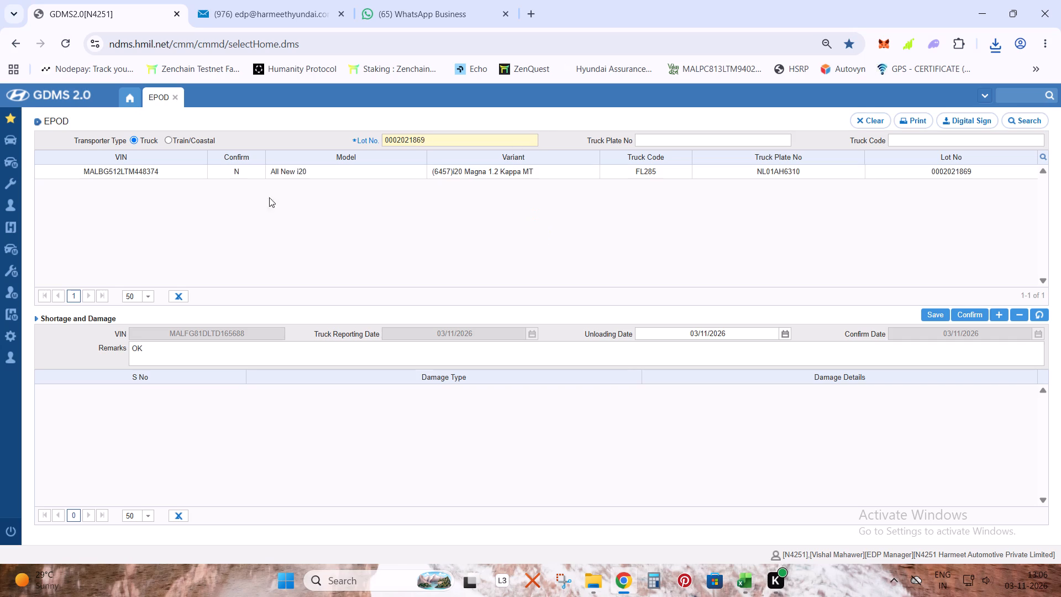
double_click(216, 170)
left_click(304, 359)
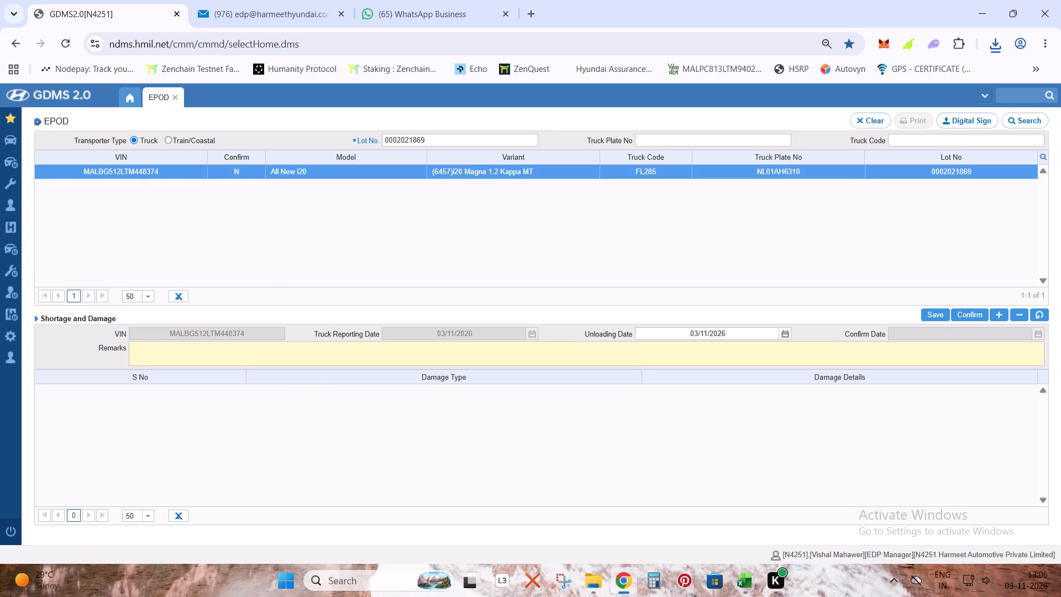
type("OPK")
key("ctrl+shift+Left")
type("OK")
left_click(1003, 317)
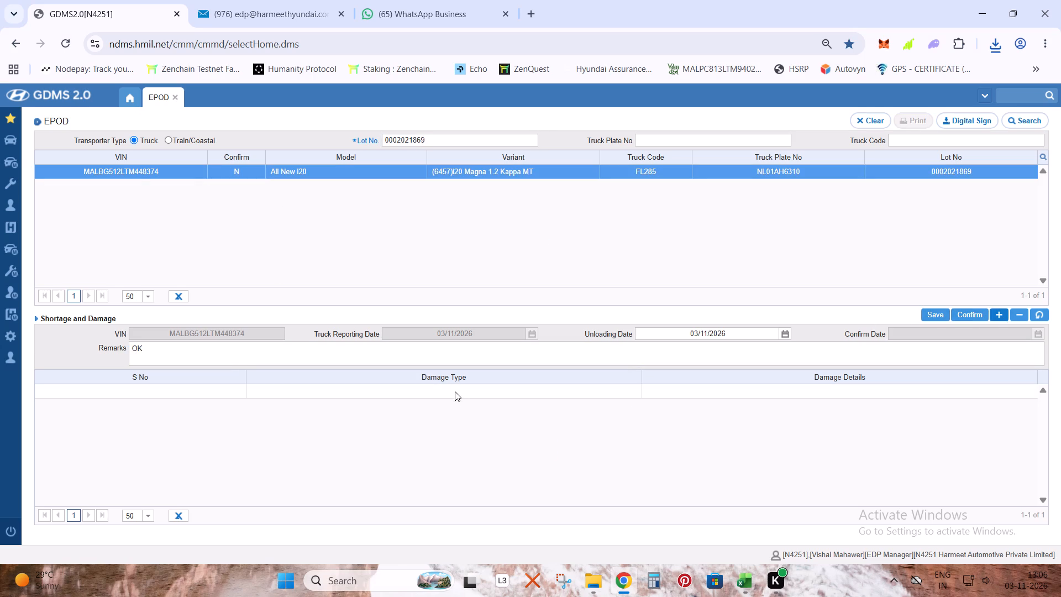
double_click(454, 391)
left_click(316, 453)
key("Down")
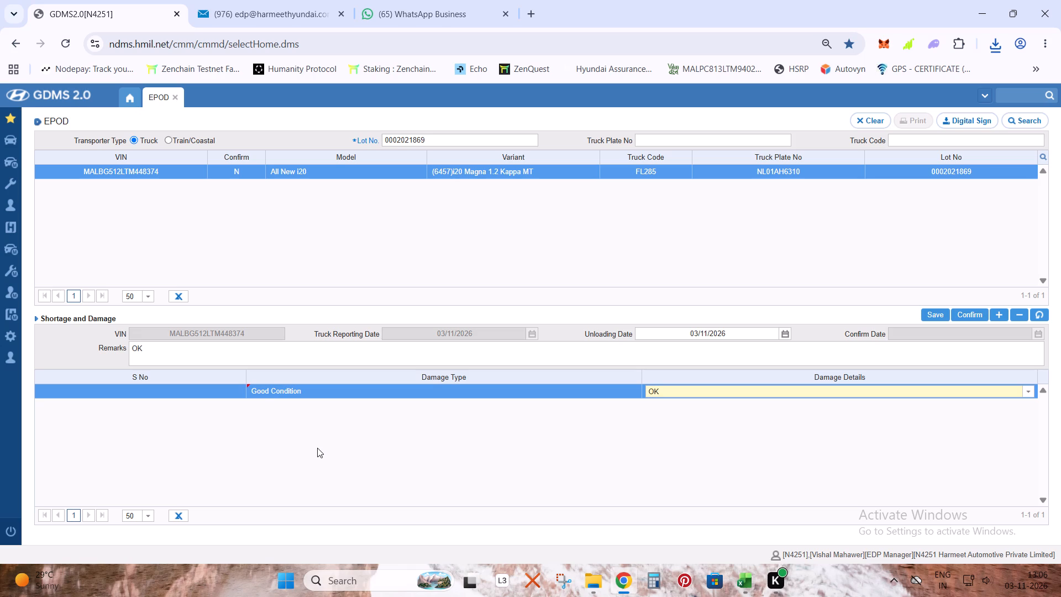
left_click(917, 315)
left_click(924, 315)
left_click(975, 318)
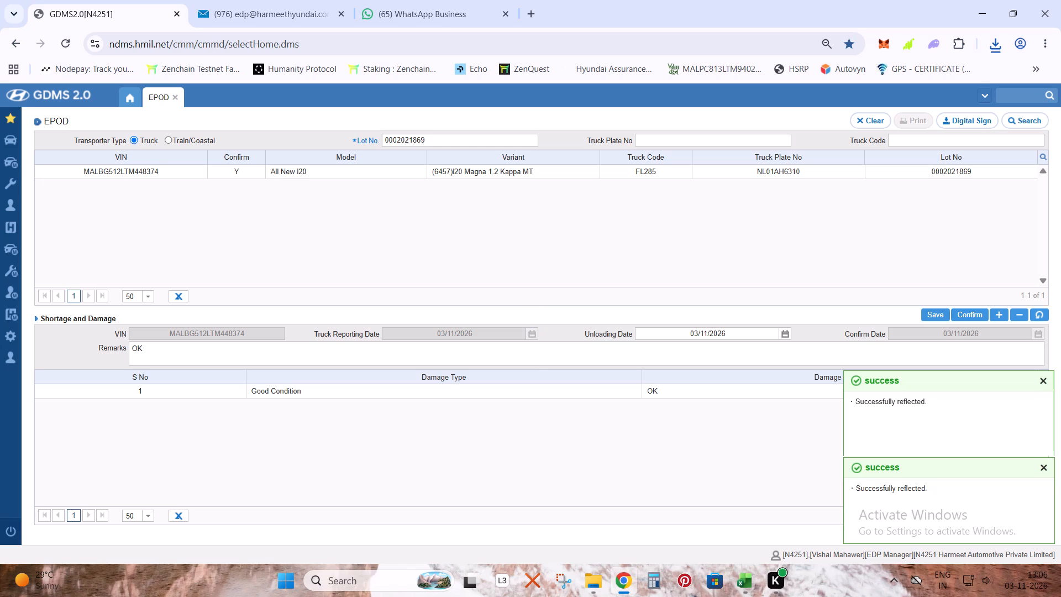
left_click(376, 174)
left_click(901, 119)
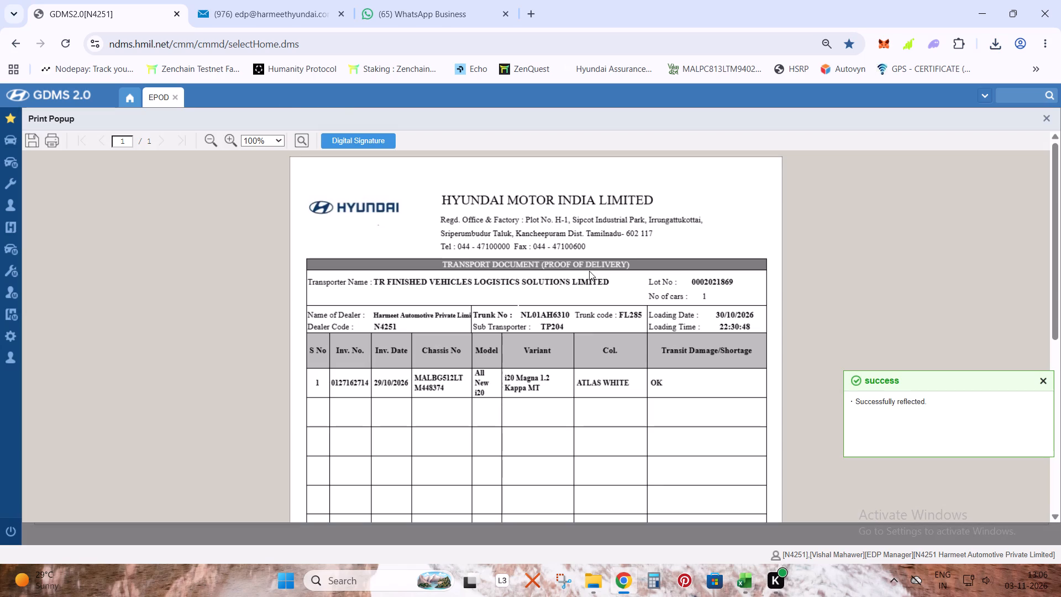
left_click(36, 135)
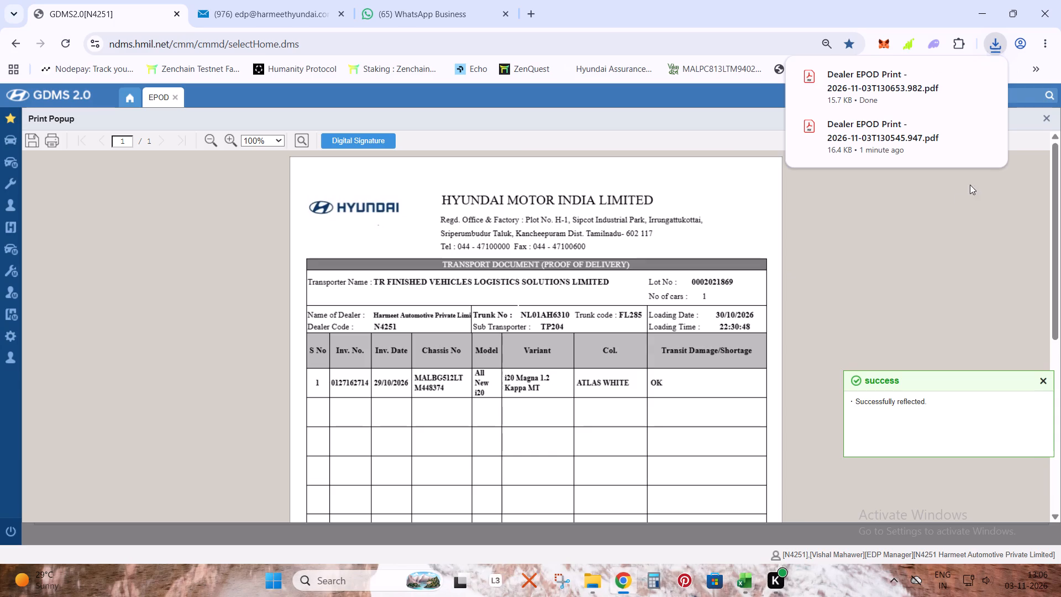
left_click(884, 48)
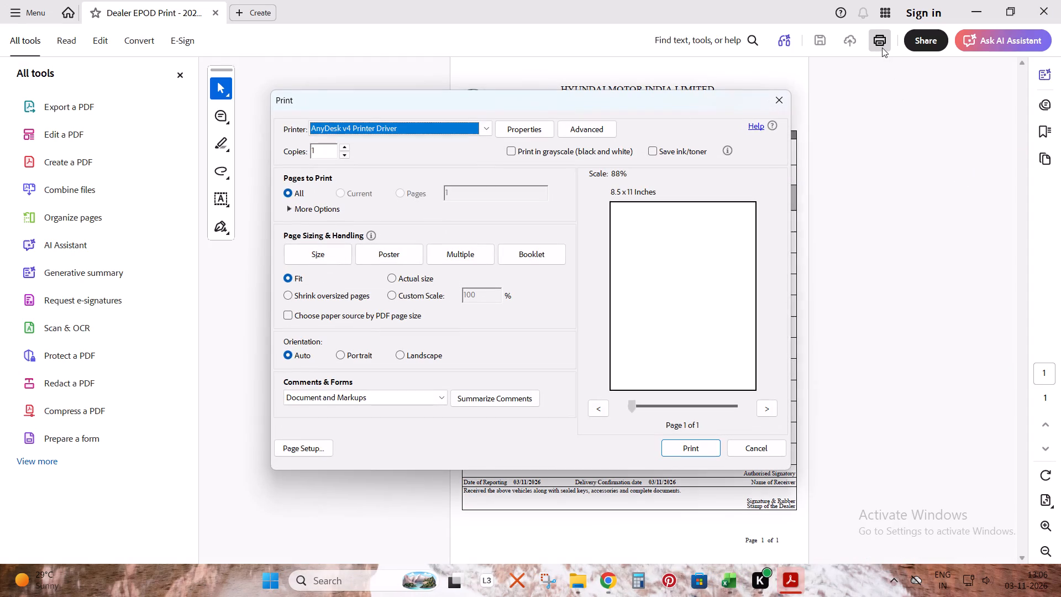
left_click(376, 125)
left_click(376, 125)
left_click(356, 158)
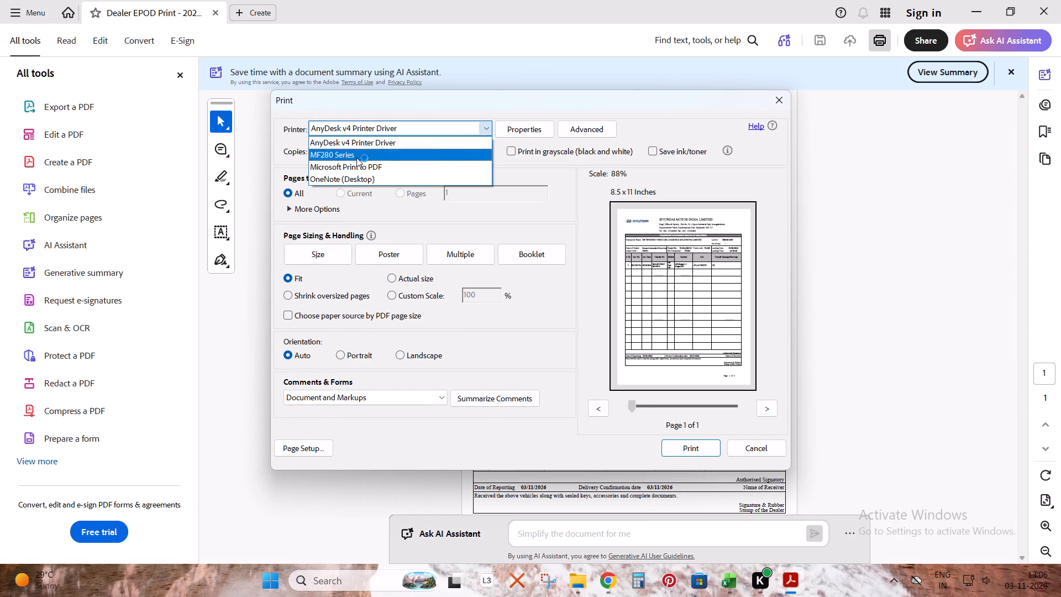
left_click(704, 460)
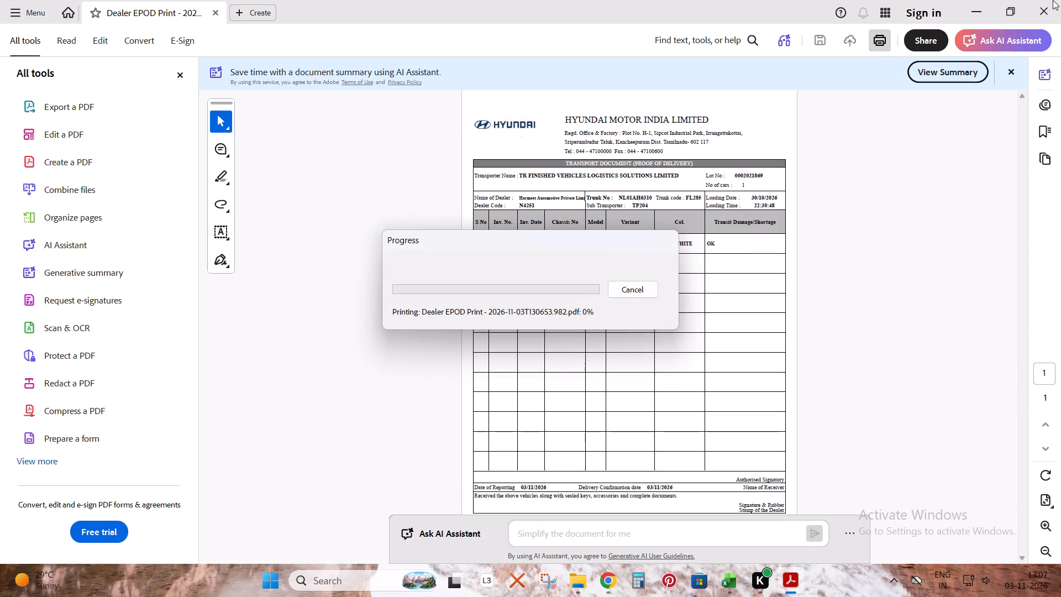
left_click(1052, 1)
left_click(1052, 118)
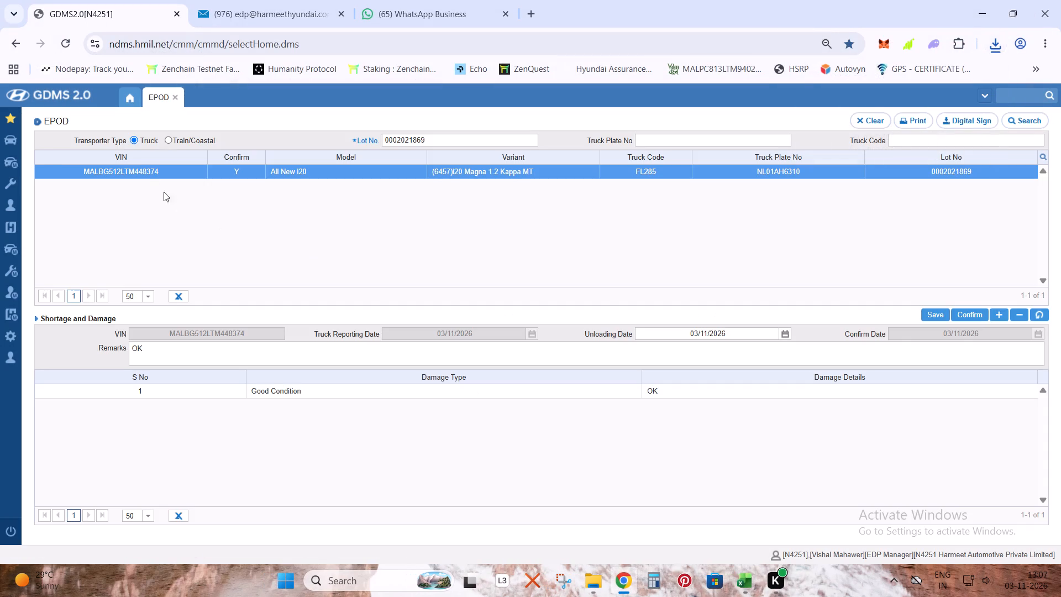
double_click(140, 163)
double_click(140, 169)
key("ctrl+c")
key("alt+Tab")
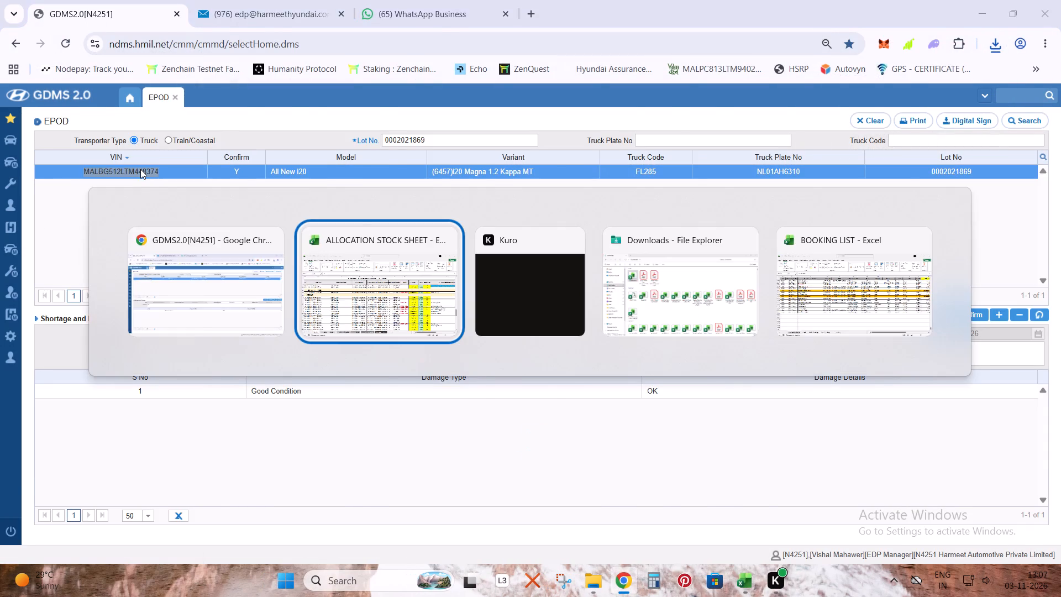
key("Right")
key("ctrl+f")
key("ctrl+v")
key("Return")
key("Escape")
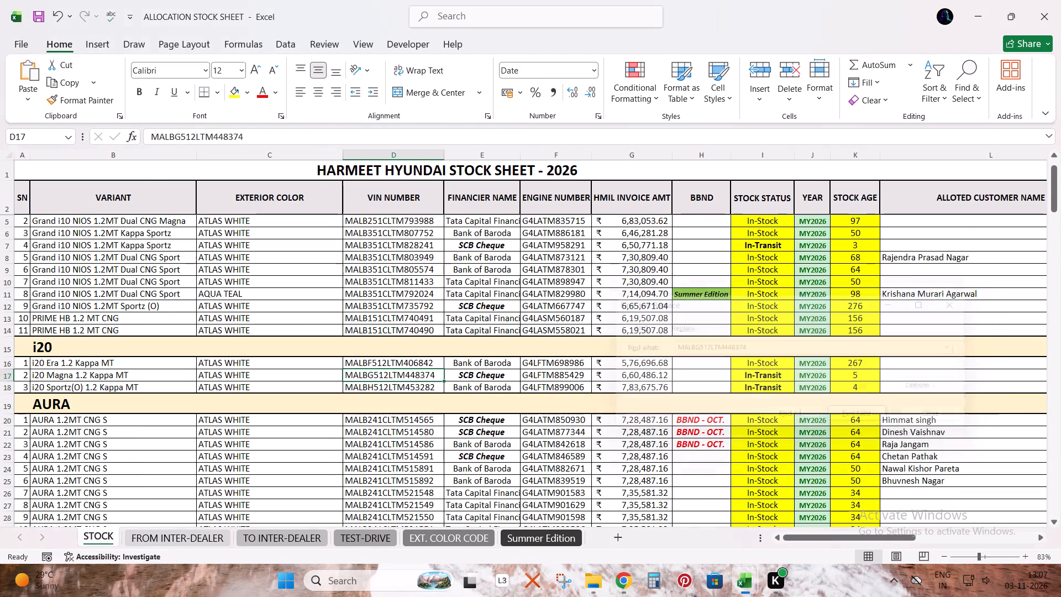
key("Right")
key("Right")
key("Right")
key("Right")
key("Right")
key("ctrl+d")
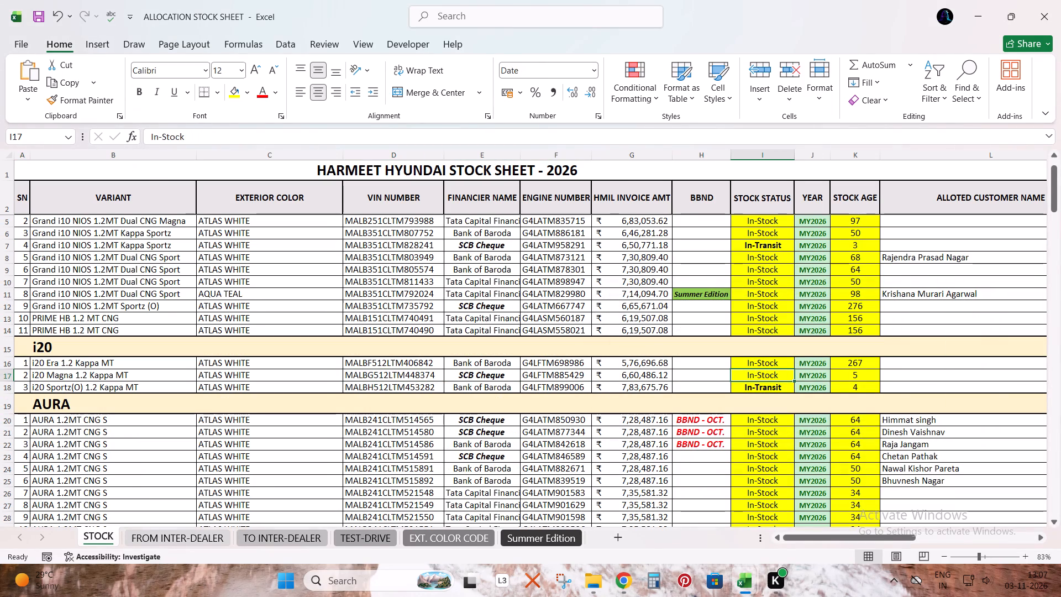
key("alt+Tab")
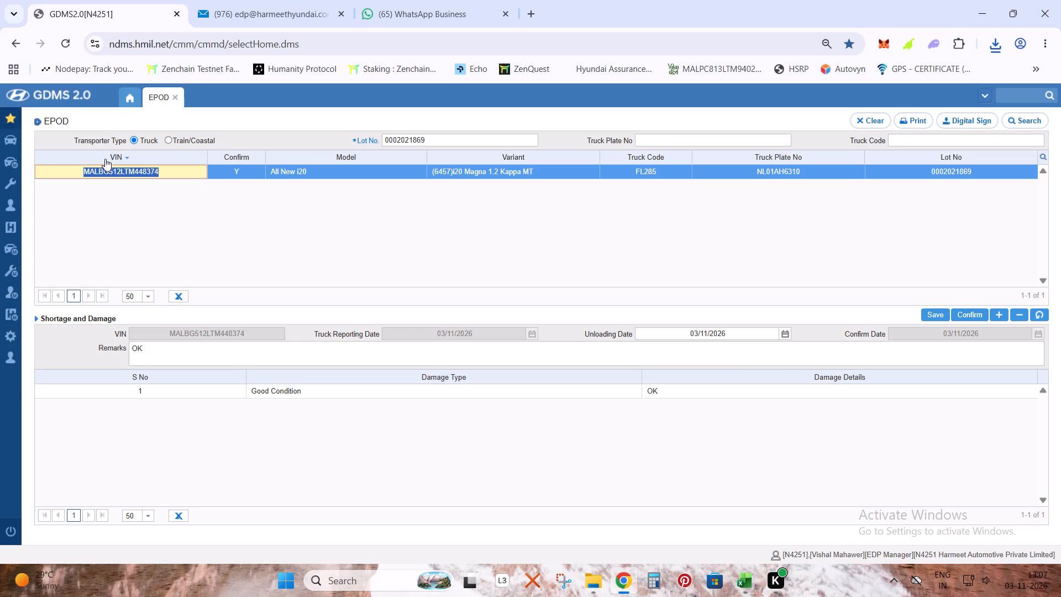
left_click(405, 138)
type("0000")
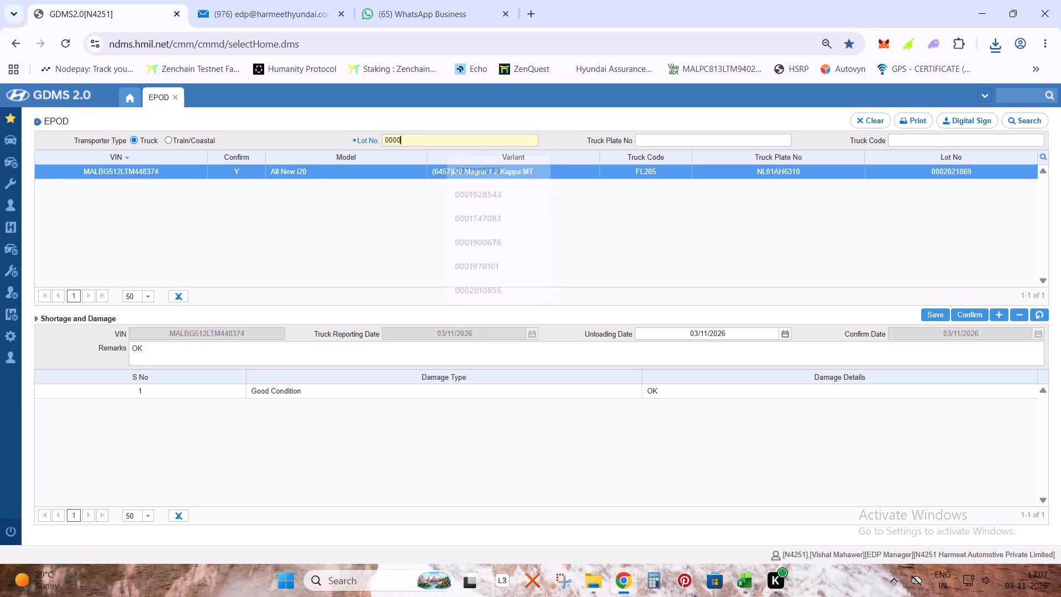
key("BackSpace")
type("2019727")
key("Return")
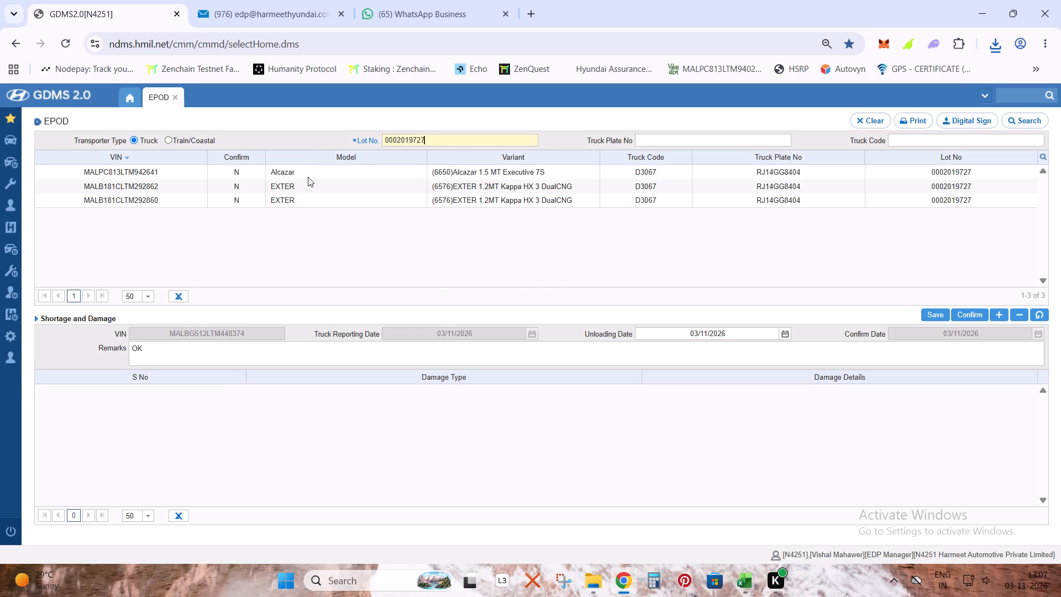
double_click(302, 174)
left_click(332, 359)
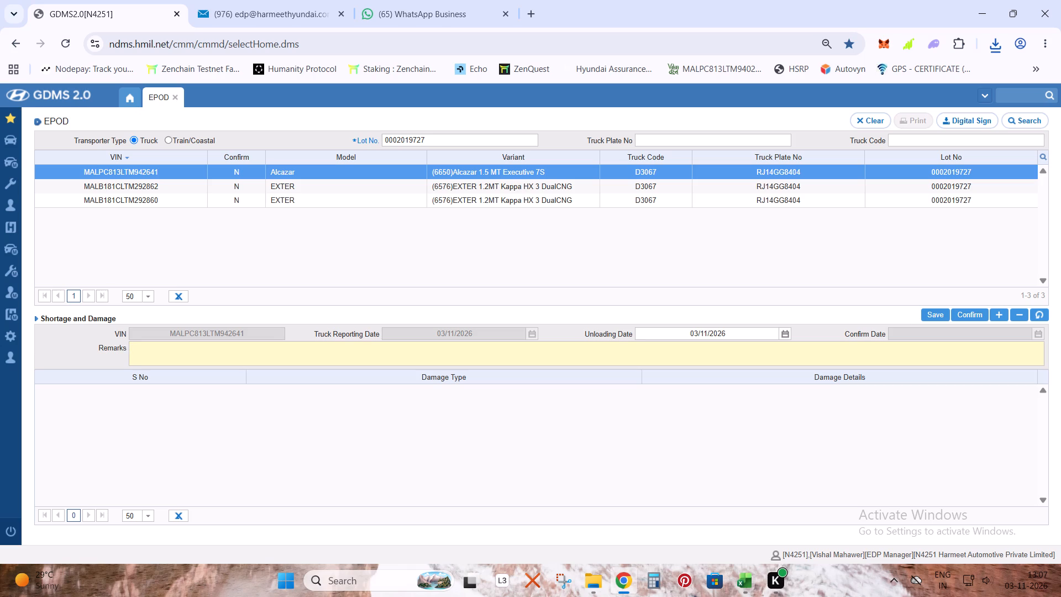
type("OK")
left_click(995, 317)
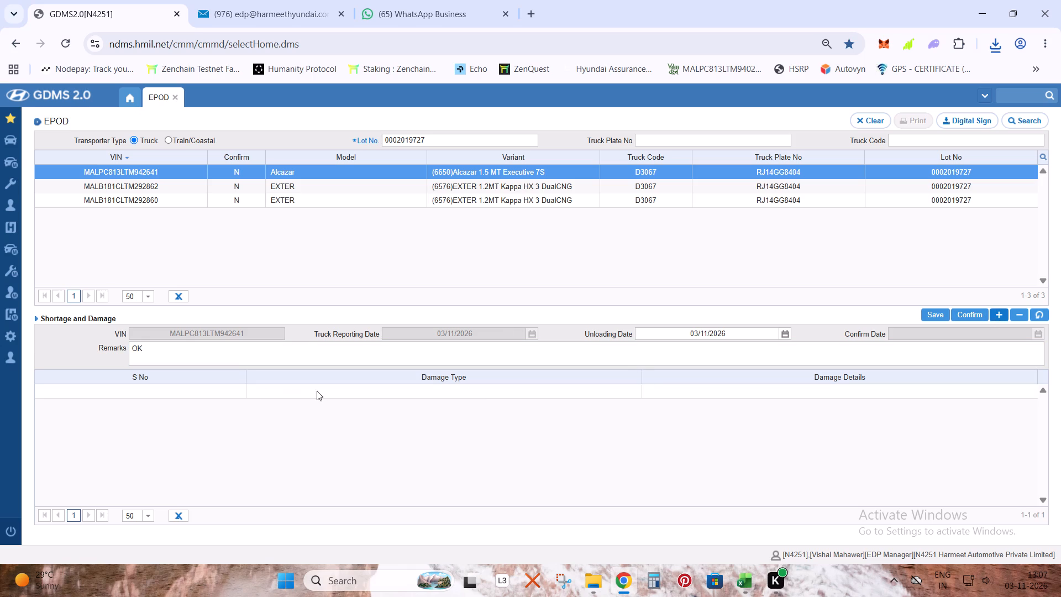
double_click(318, 391)
left_click(262, 456)
key("Down")
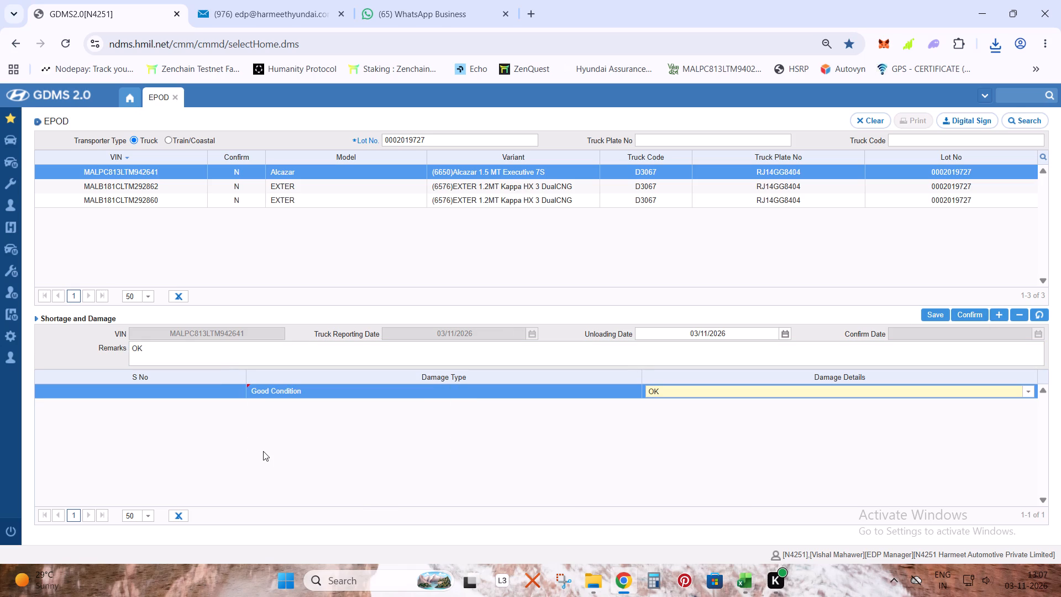
left_click(926, 310)
left_click(967, 312)
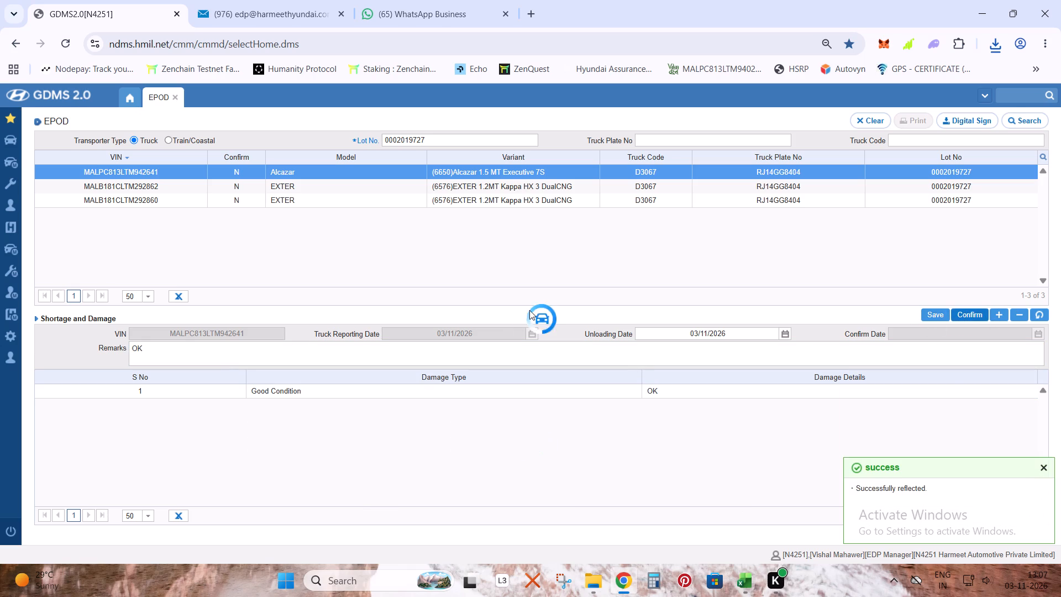
double_click(258, 181)
left_click(271, 359)
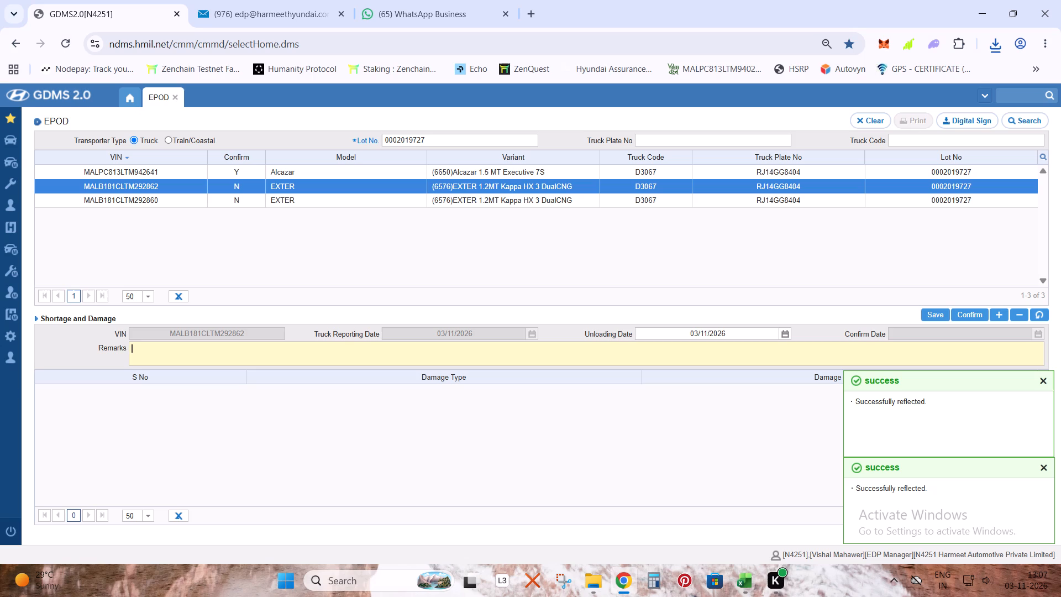
type("OK")
left_click(1000, 317)
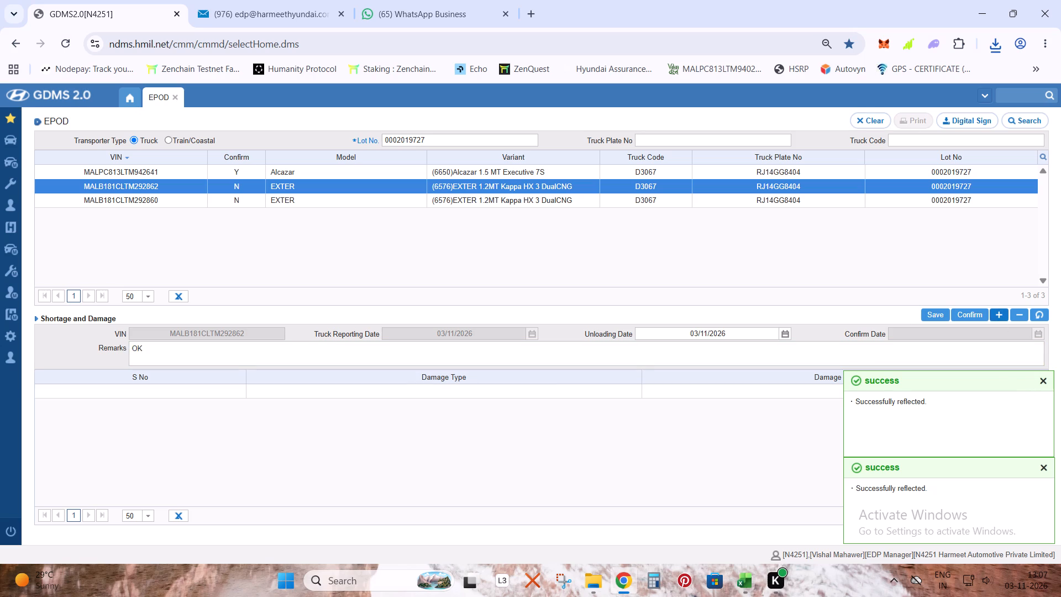
double_click(396, 396)
left_click(263, 455)
key("Down")
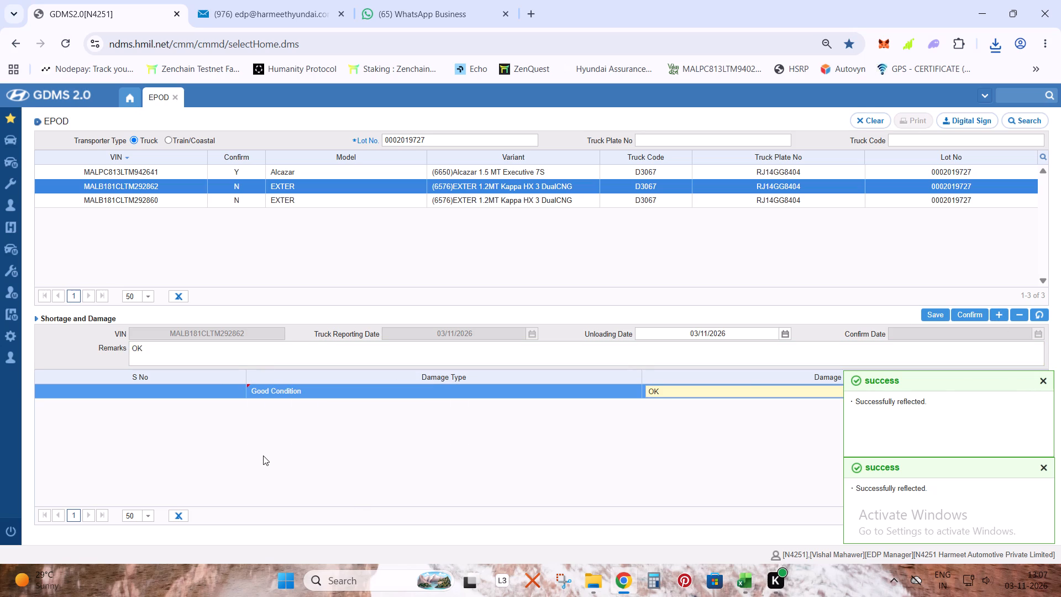
left_click(932, 311)
left_click(1052, 293)
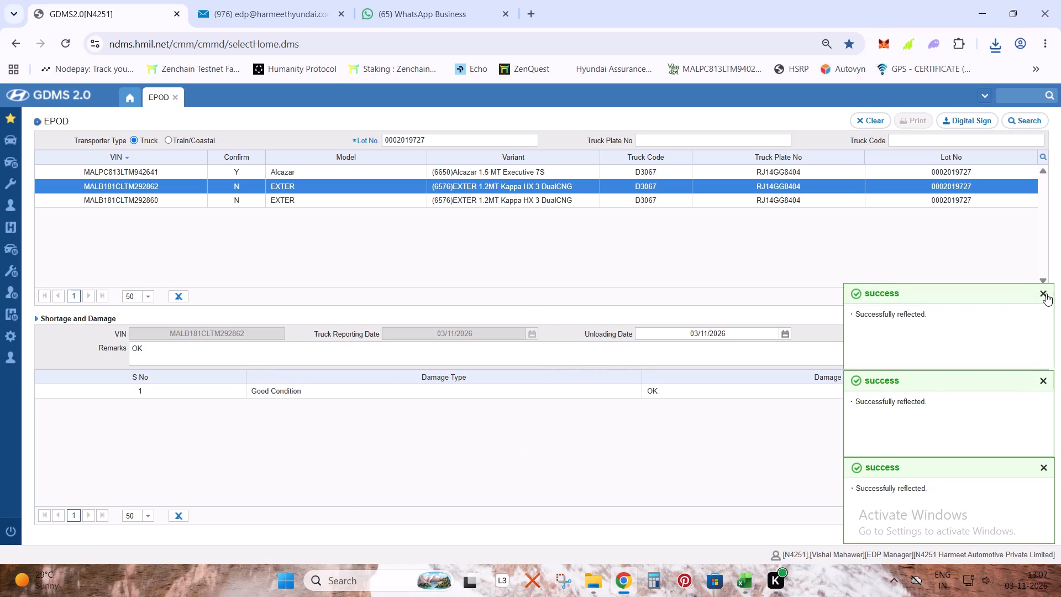
left_click(1046, 294)
left_click(959, 315)
double_click(238, 197)
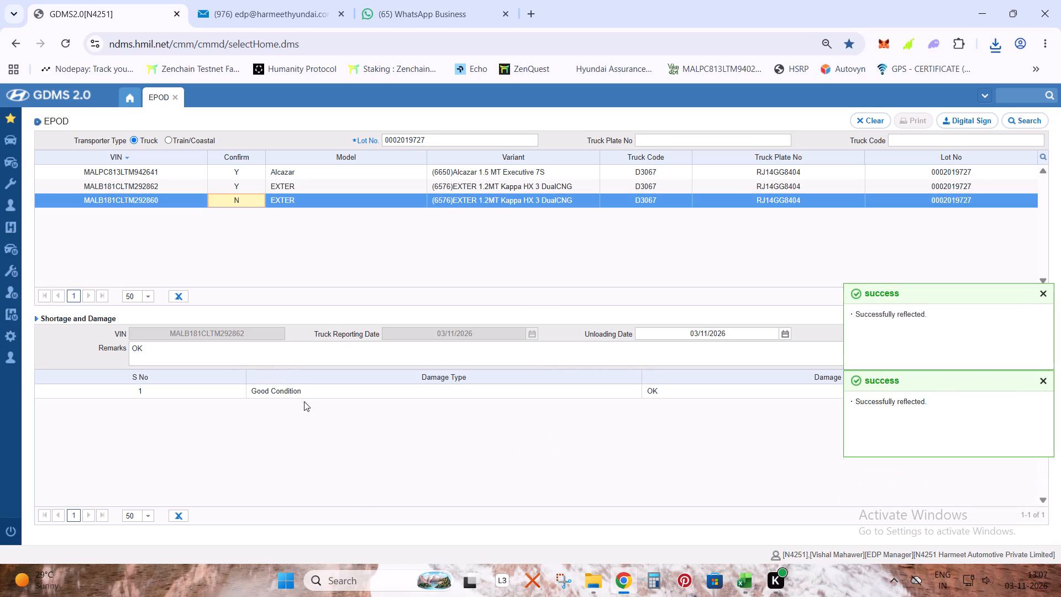
left_click(279, 349)
type("OK")
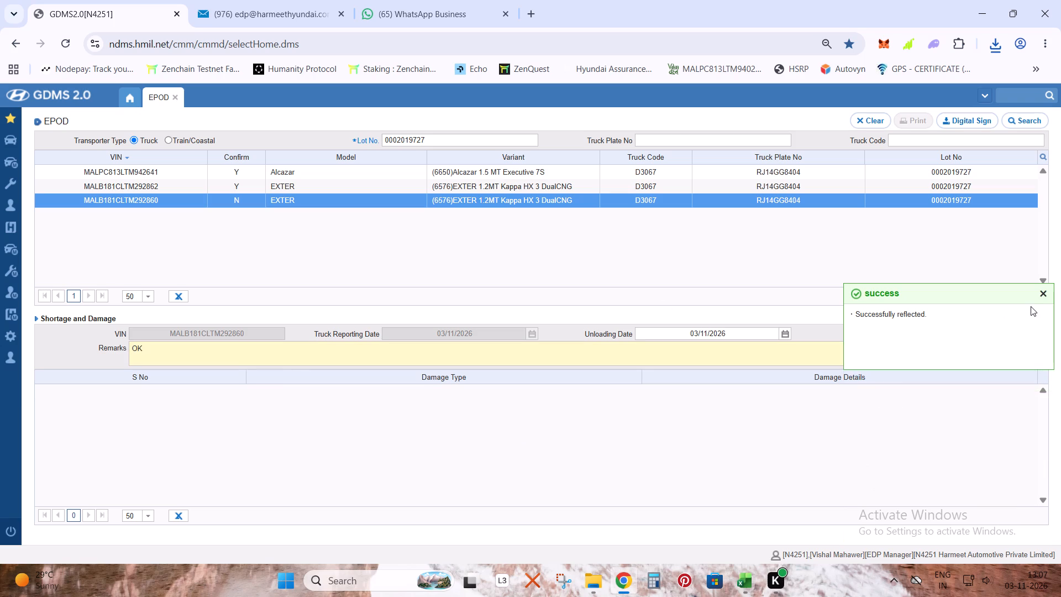
left_click(1046, 291)
left_click(1000, 314)
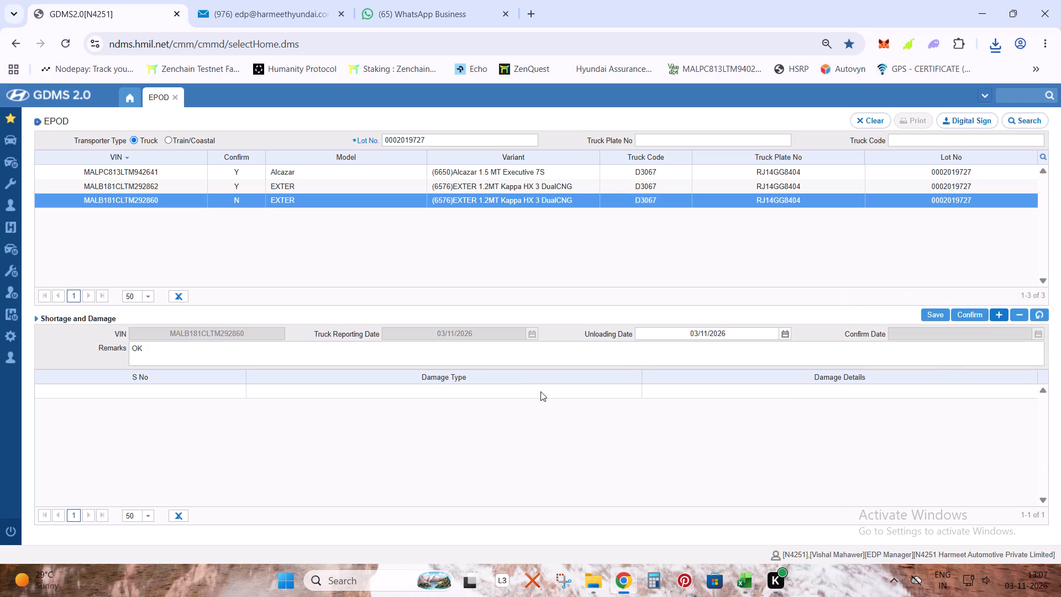
double_click(541, 391)
left_click(269, 458)
key("Down")
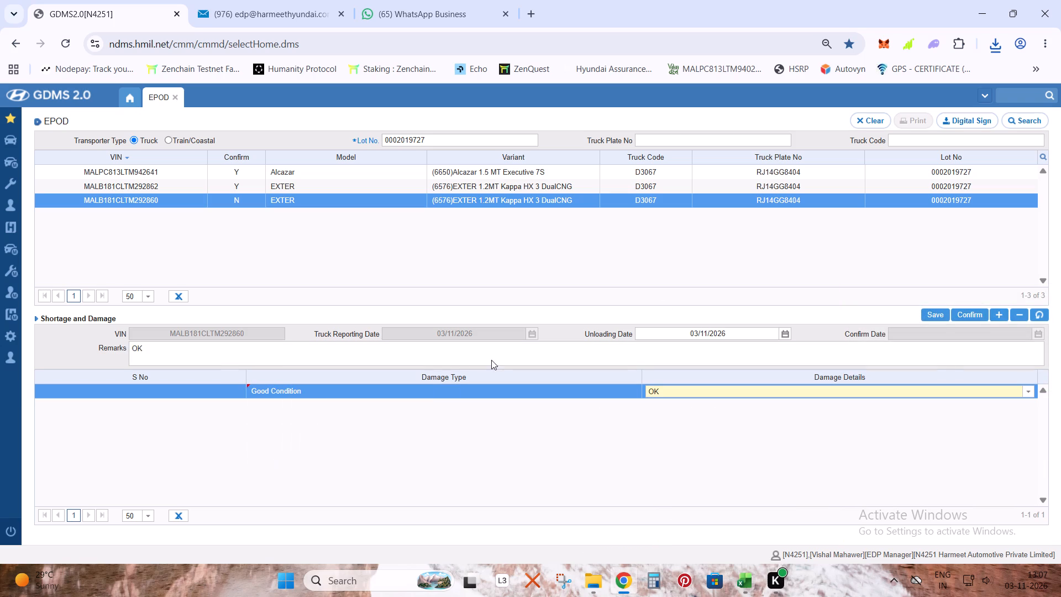
left_click(932, 319)
left_click(973, 315)
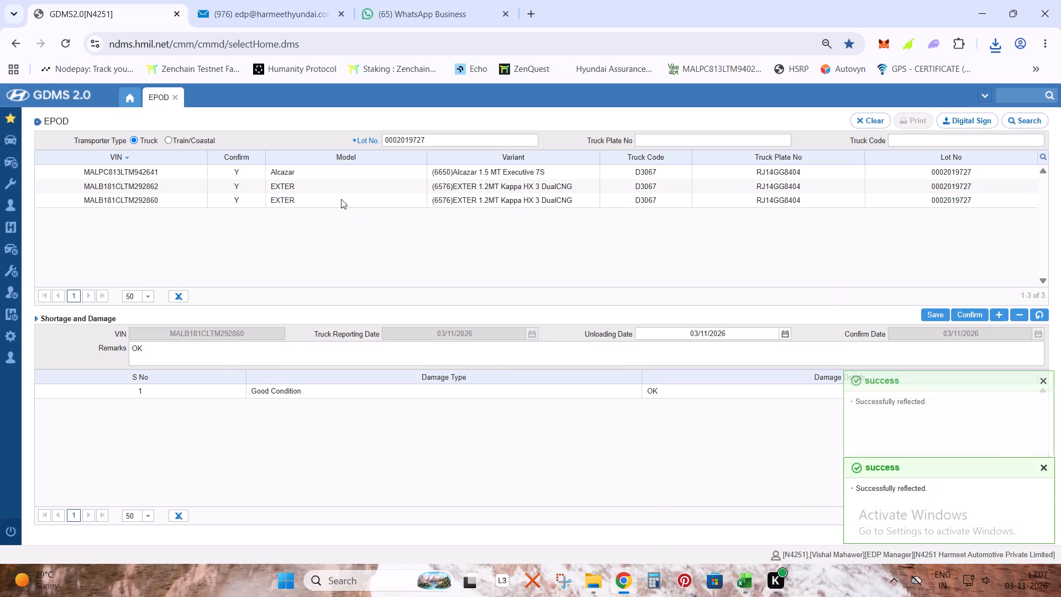
left_click(299, 172)
left_click(307, 190, "ctrl")
left_click(313, 203, "ctrl")
left_click(918, 114)
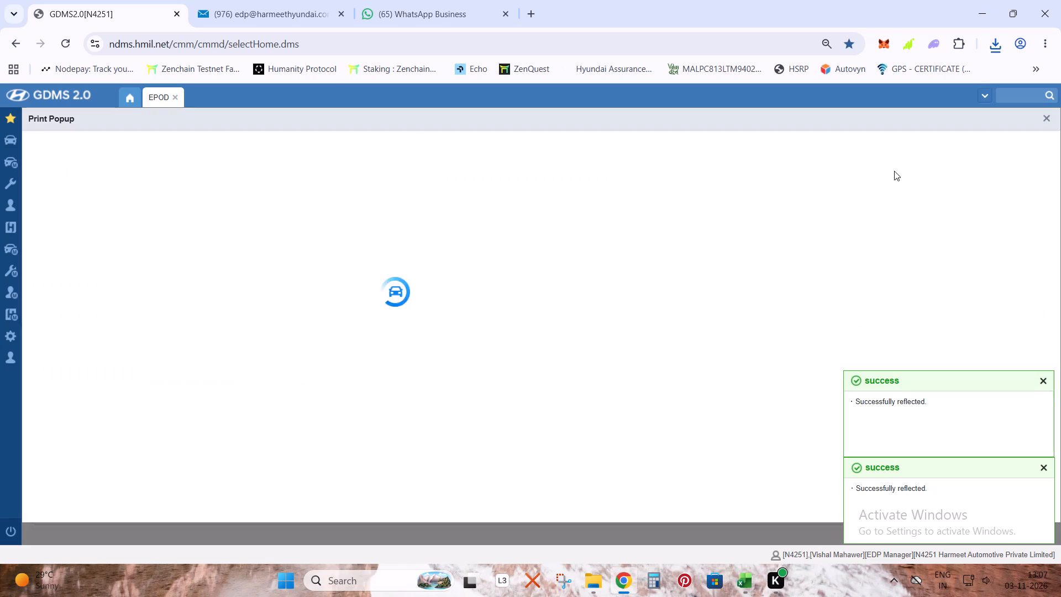
left_click(34, 138)
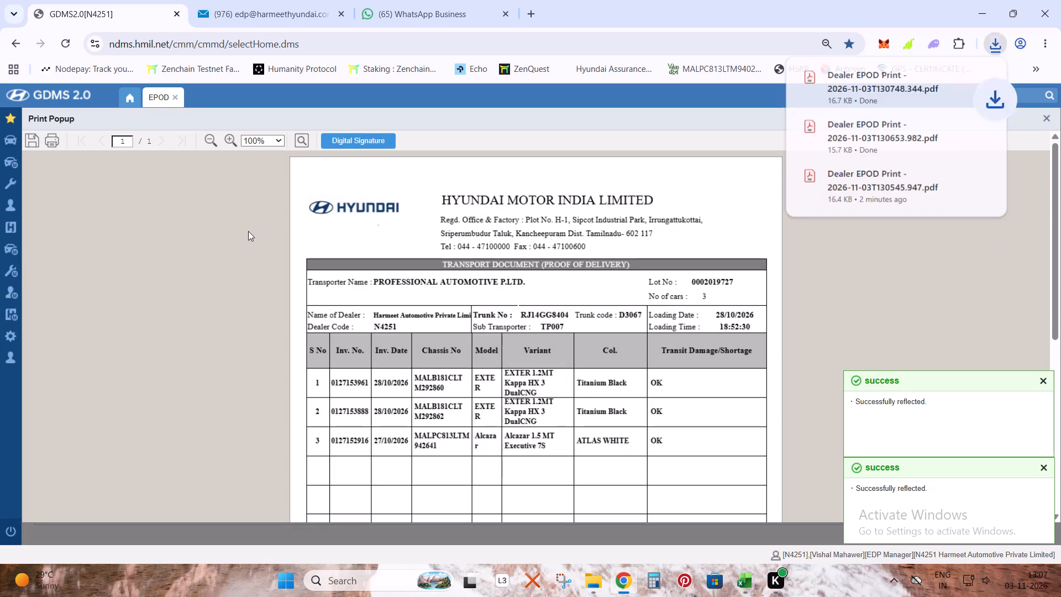
Print the lot's proof-of-delivery PDF on the MF280 Series printer, then close the PDF and the print popup.
left_click(874, 38)
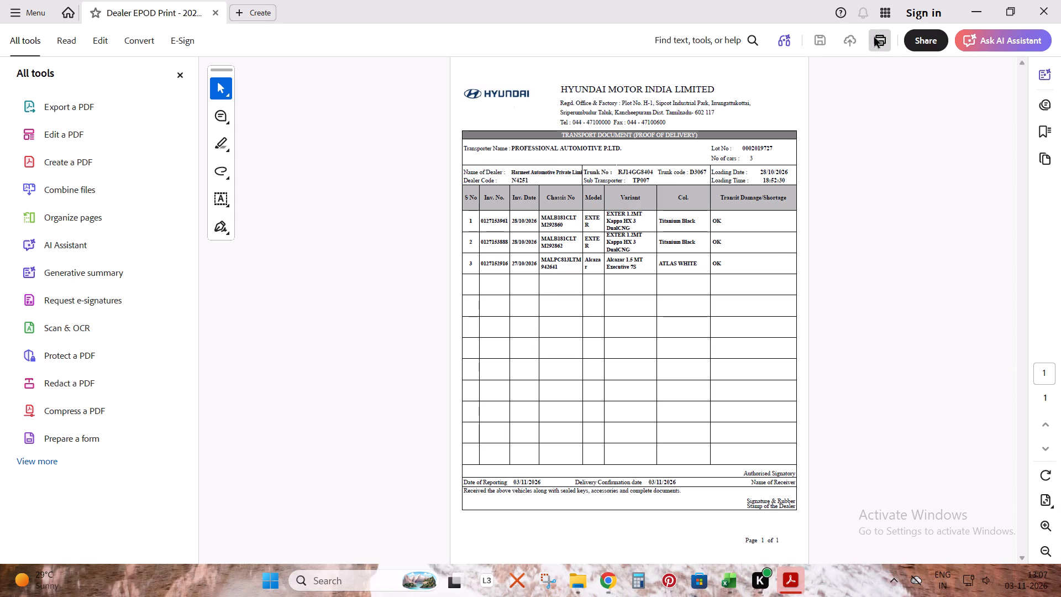
left_click(376, 127)
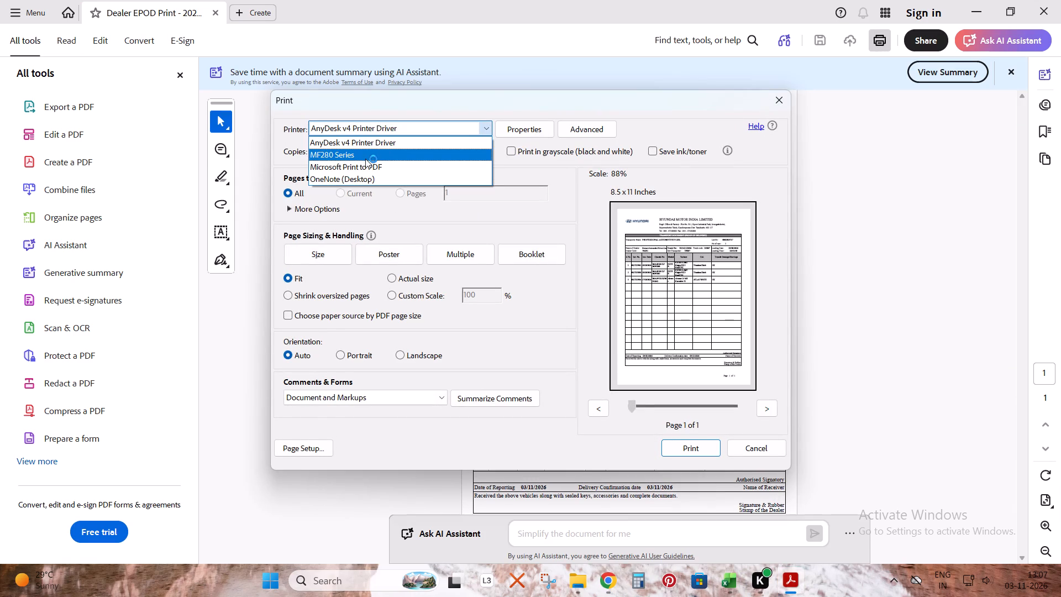
left_click(365, 159)
left_click(690, 457)
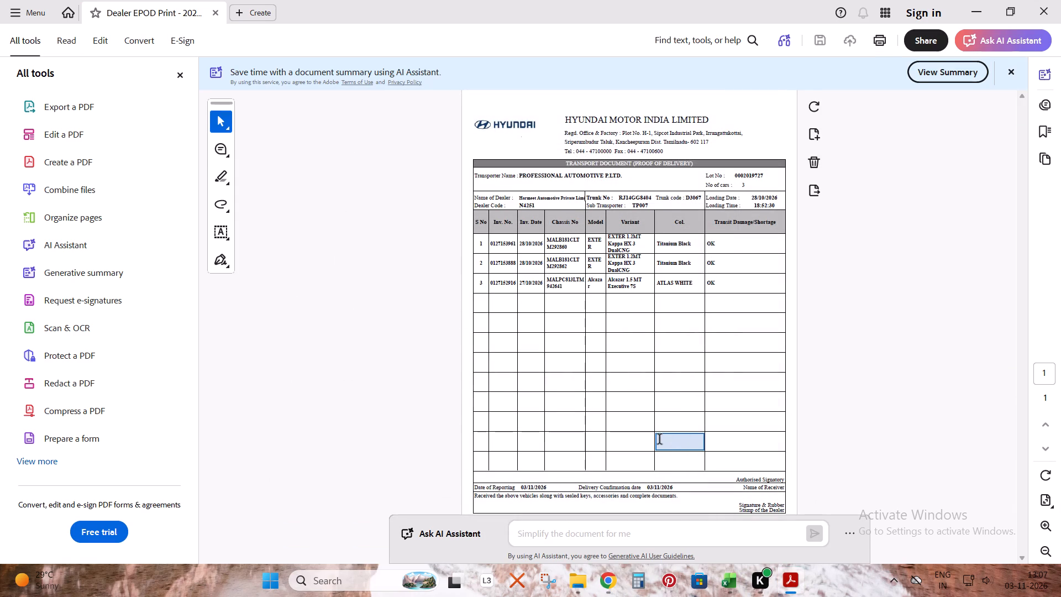
left_click(1052, 4)
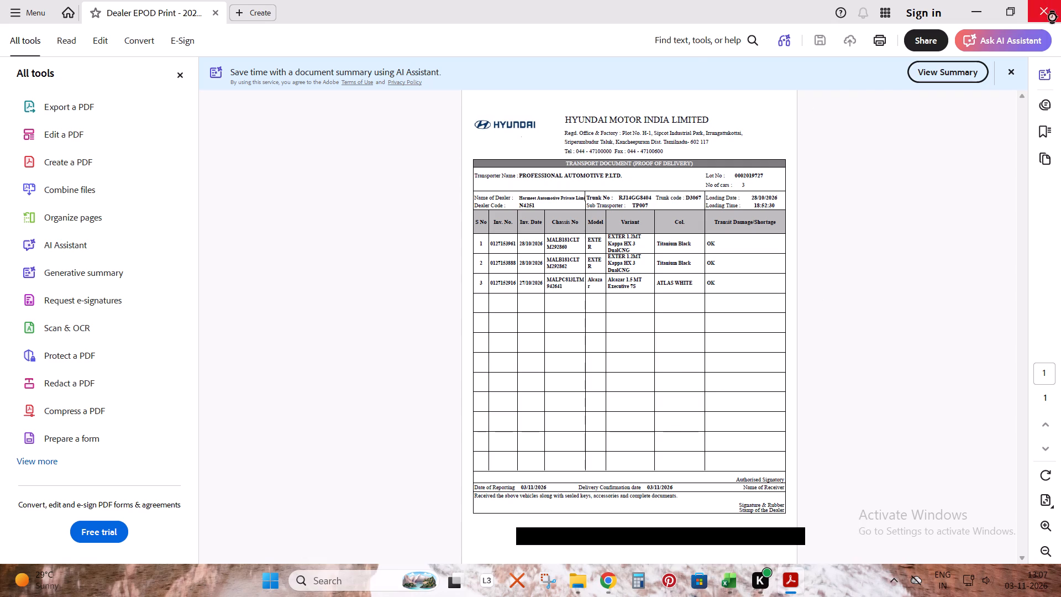
left_click(1051, 125)
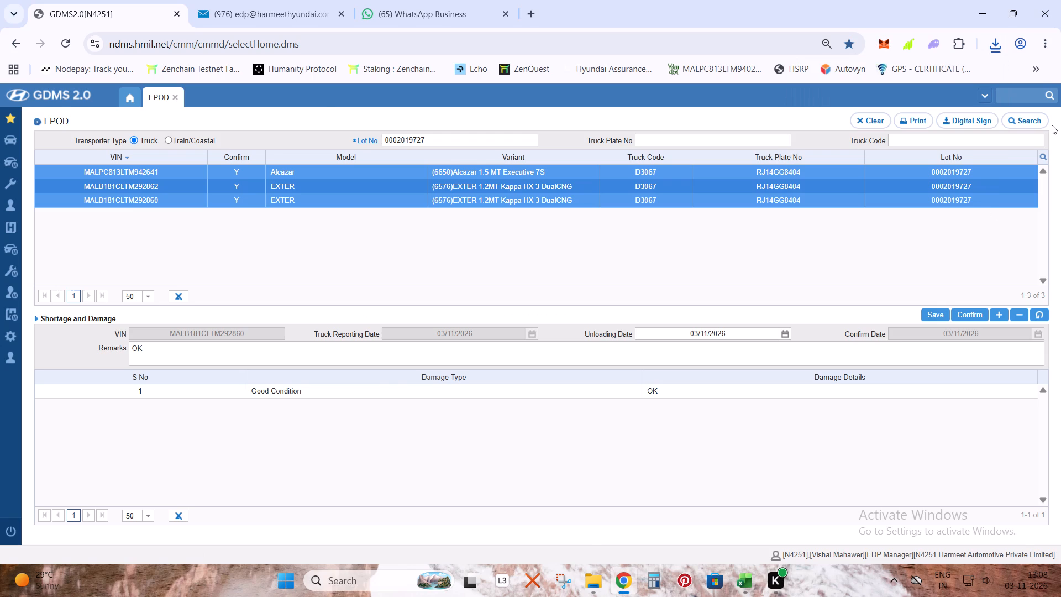
key("alt+Tab")
scroll(1052, 125, "up", 1)
key("alt+Tab")
double_click(108, 175)
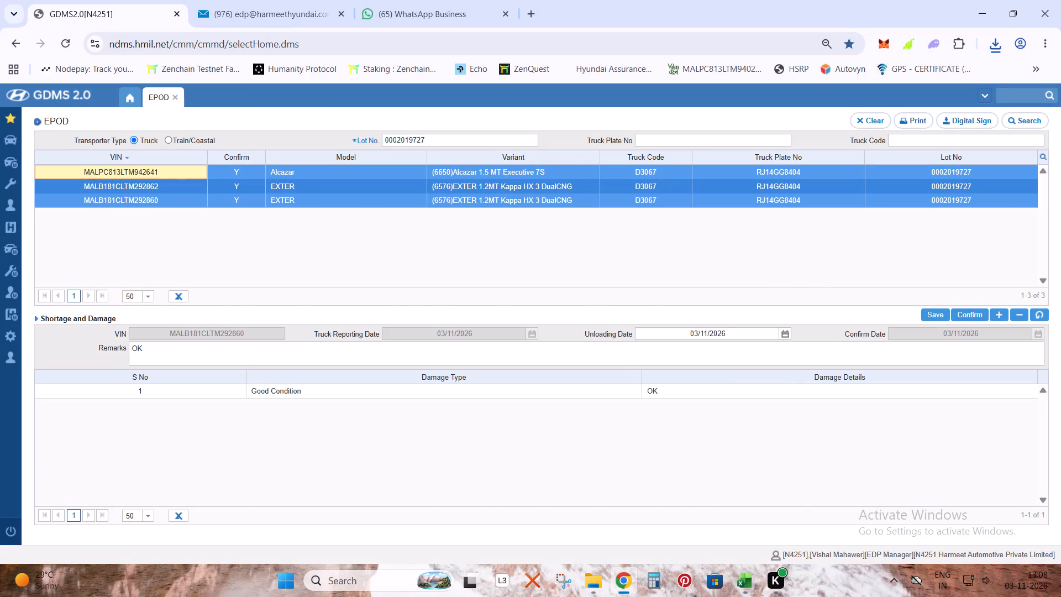
key("ctrl+c")
key("alt+Tab")
key("Right")
key("ctrl+f")
key("ctrl+v")
key("Return")
key("Return")
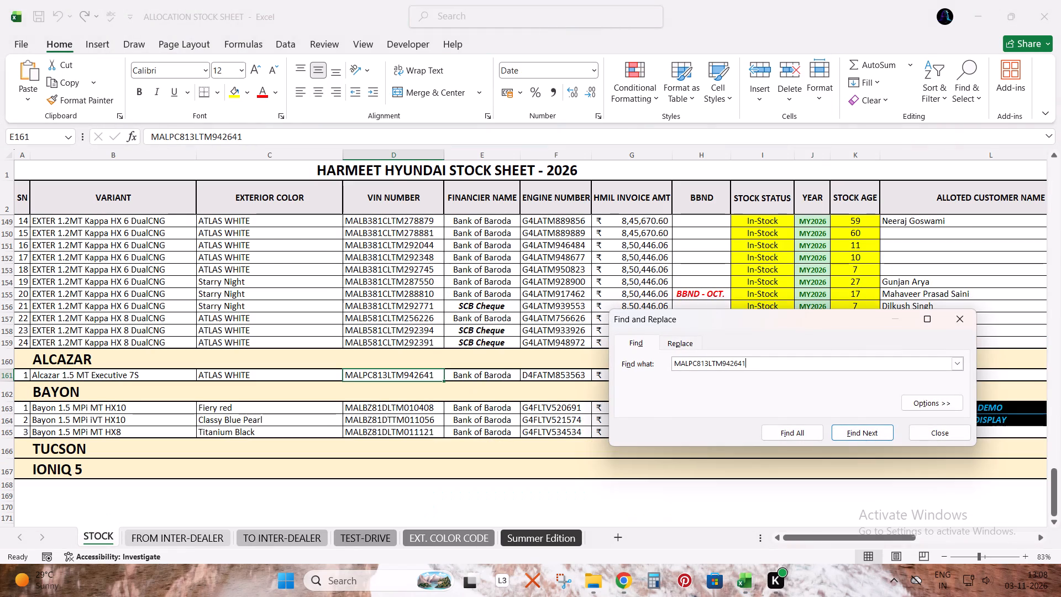
key("Return")
key("Escape")
Set the stock status of Alcazar VIN MALPC813LTM942641 to In-Stock by copying a status from an EXTER row above.
key("Right")
key("Right")
key("Right")
key("Right")
key("Right")
key("Delete")
key("Up")
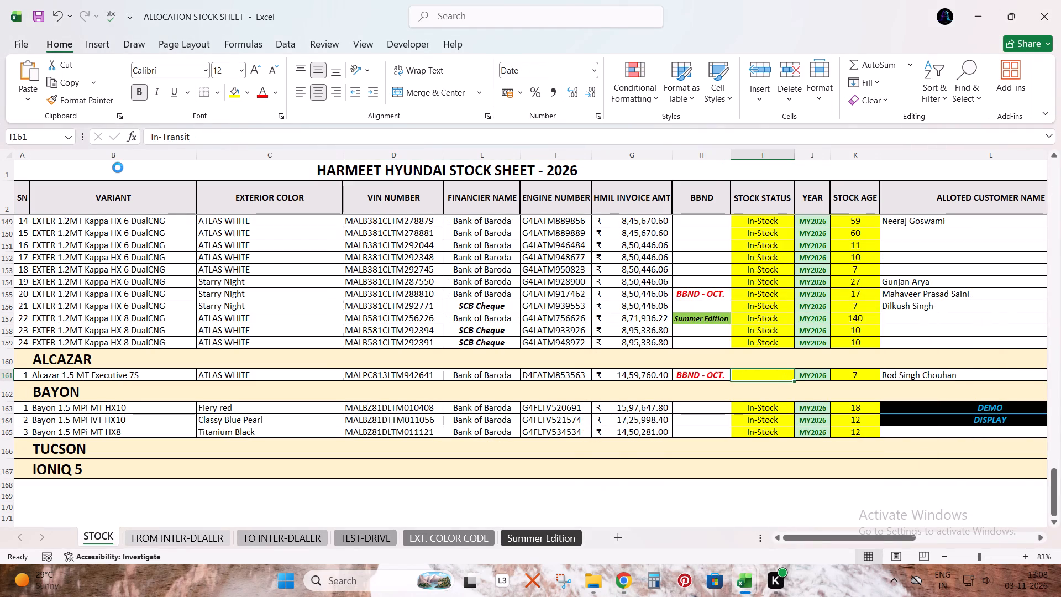
key("Up")
key("Up")
key("ctrl+c")
key("Down")
key("Down")
key("Down")
key("ctrl+v")
key("ctrl+c")
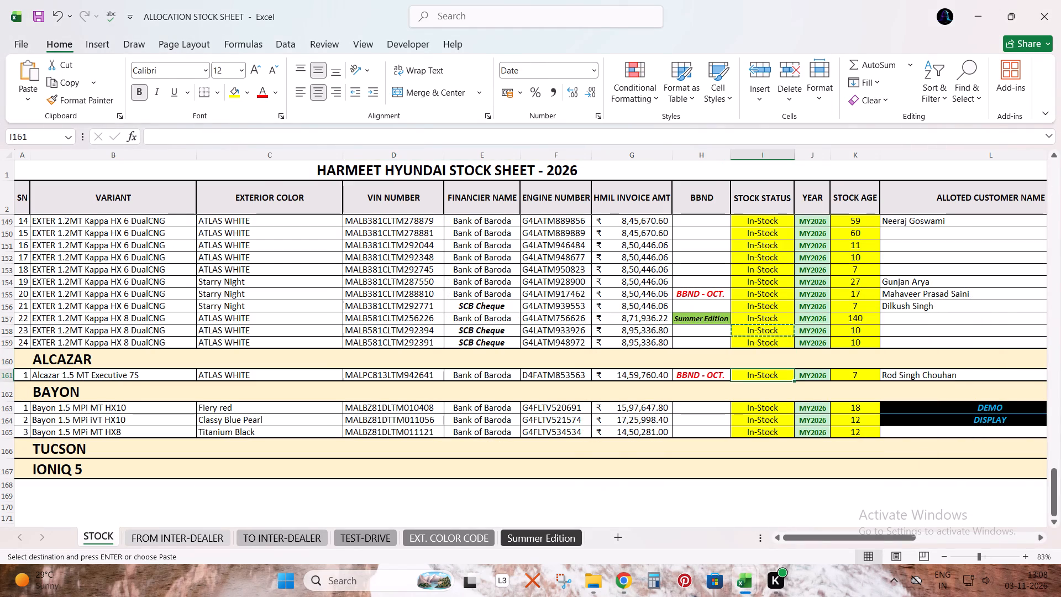
key("alt+Tab")
double_click(153, 187)
key("ctrl+c")
key("alt+Tab")
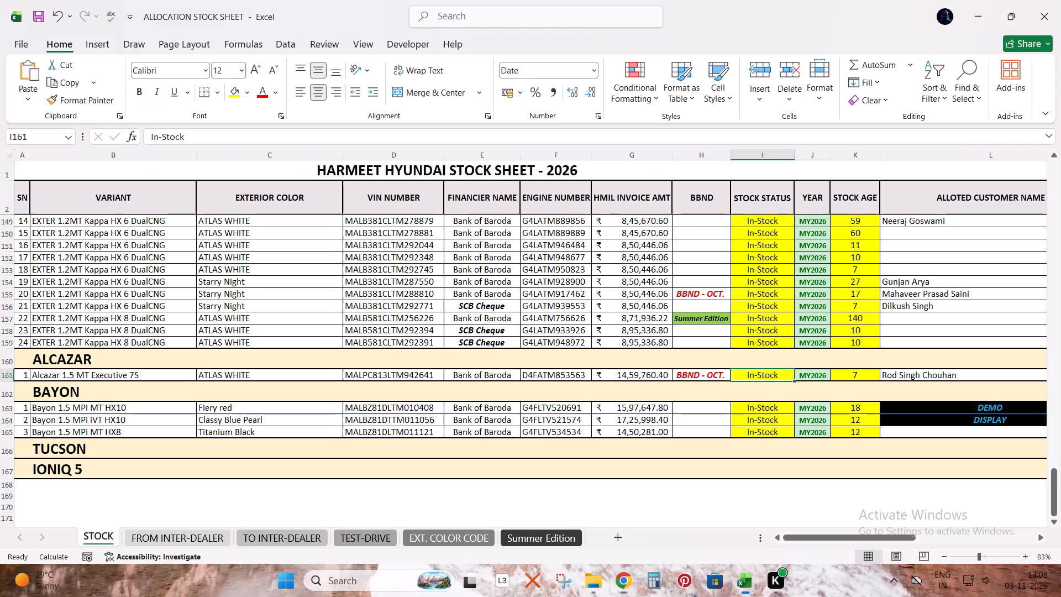
key("Right")
key("ctrl+f")
key("ctrl+v")
key("Return")
key("Escape")
key("Right")
key("Right")
key("Right")
key("Right")
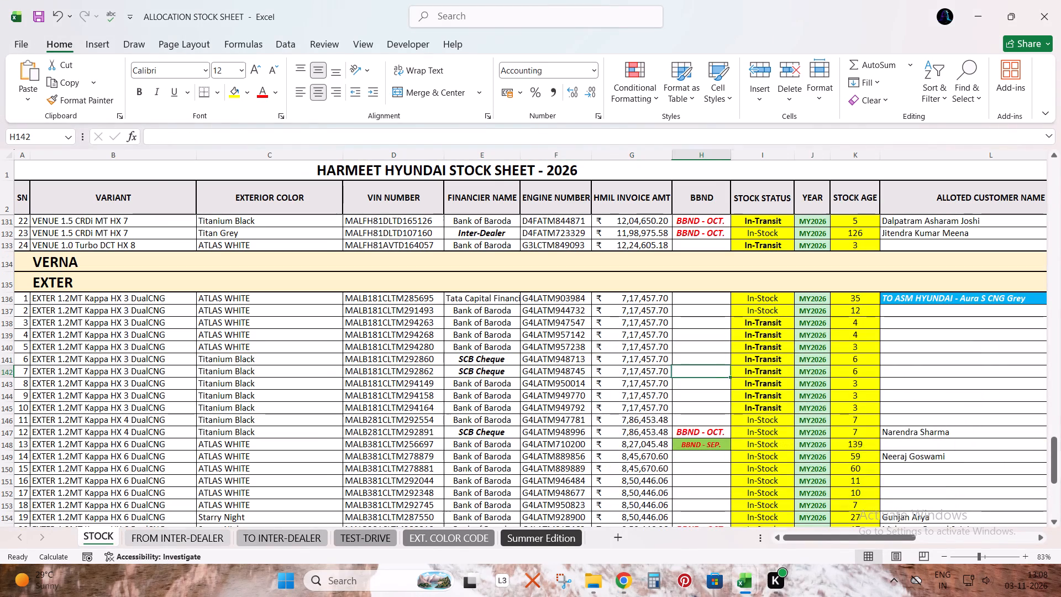
key("Right")
key("Delete")
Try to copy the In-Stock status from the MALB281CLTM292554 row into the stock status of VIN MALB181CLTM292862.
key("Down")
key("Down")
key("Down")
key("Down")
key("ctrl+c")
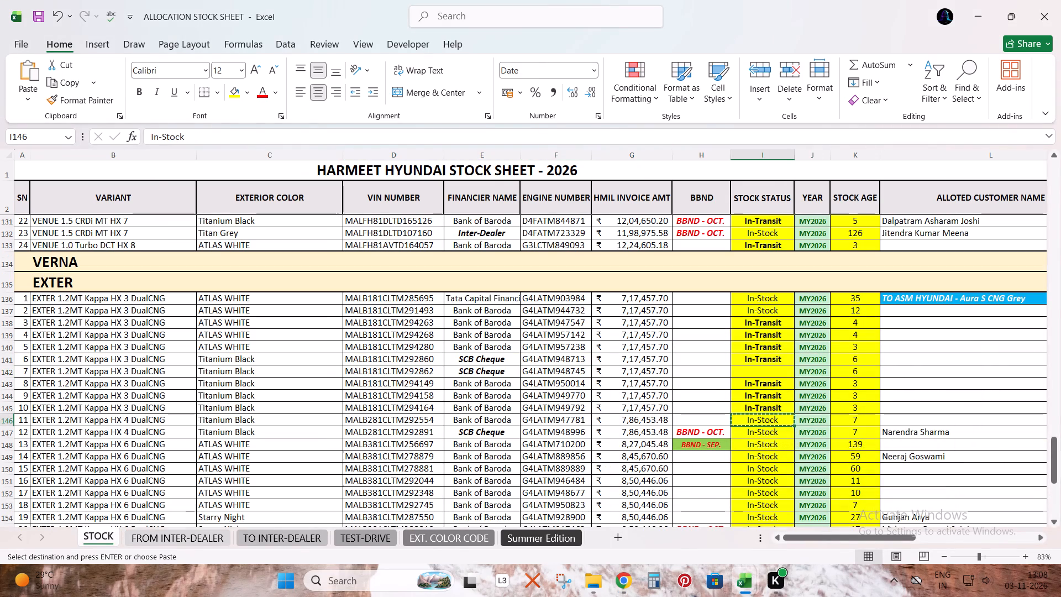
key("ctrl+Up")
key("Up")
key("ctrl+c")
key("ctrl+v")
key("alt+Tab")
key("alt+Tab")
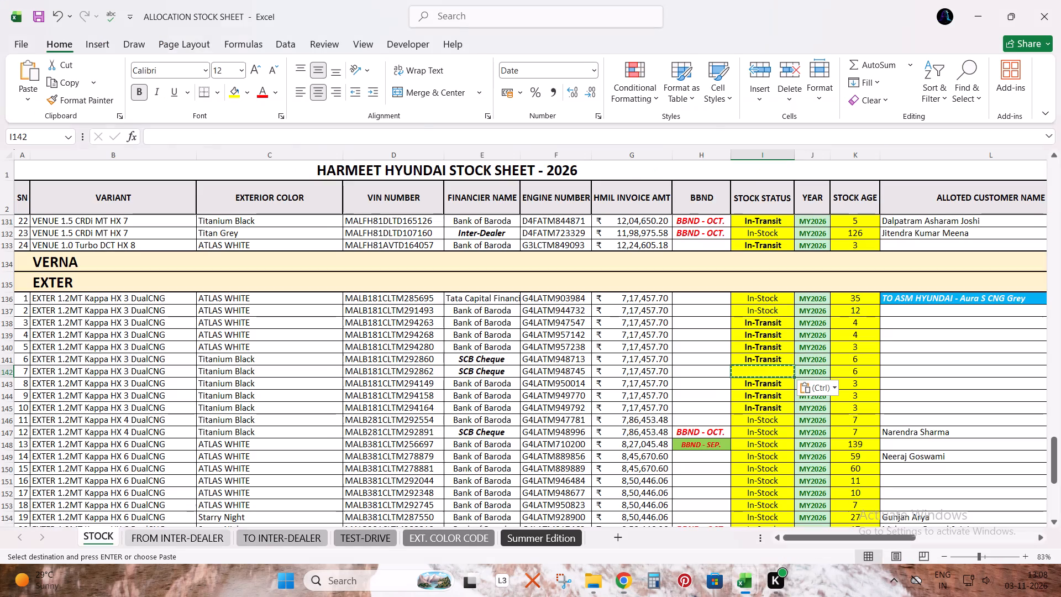
Copy the In-Stock status from the MALB281CLTM292891 row into the stock status of VIN MALB181CLTM292862.
key("Down")
key("Down")
key("Down")
key("Down")
key("Down")
key("ctrl+c")
key("ctrl+Up")
key("Up")
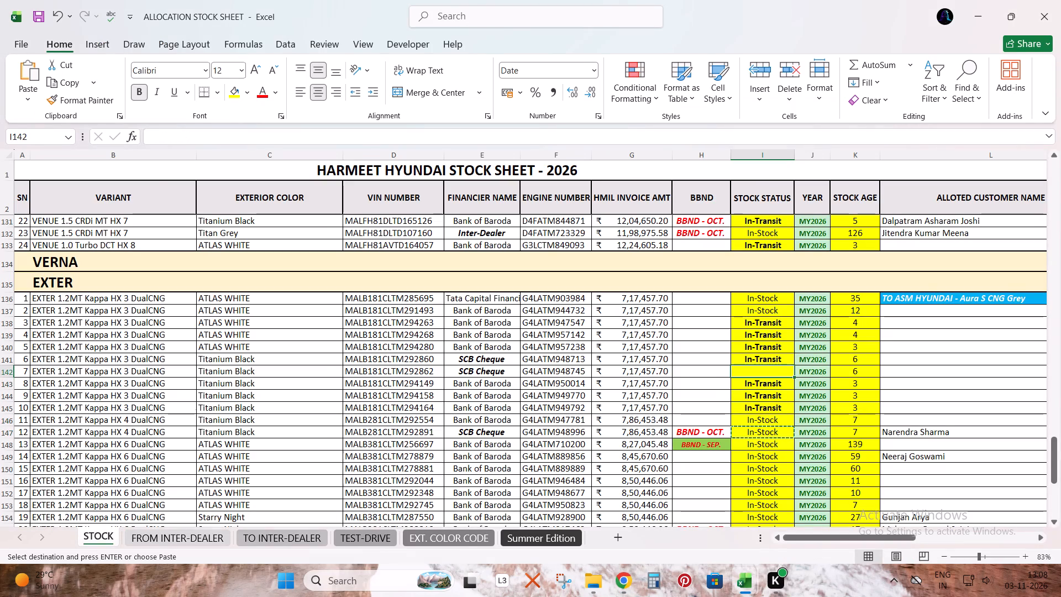
key("ctrl+v")
Copy EXTER VIN MALB181CLTM292860 from the EPOD list and find it in the Excel stock sheet.
key("alt+Tab")
double_click(133, 202)
key("ctrl+c")
key("alt+Tab")
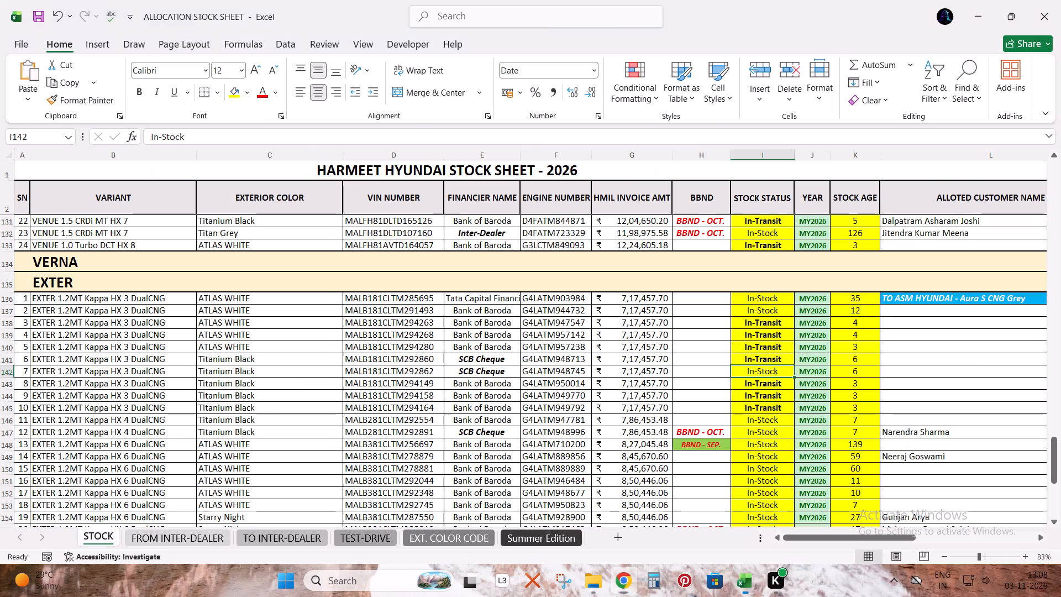
key("Right")
key("ctrl+f")
key("ctrl+v")
key("Return")
key("Escape")
Set the stock status of VIN MALB181CLTM292860 to In-Stock by copying it from the row below, and save the workbook.
key("Right")
key("Right")
key("Right")
key("Right")
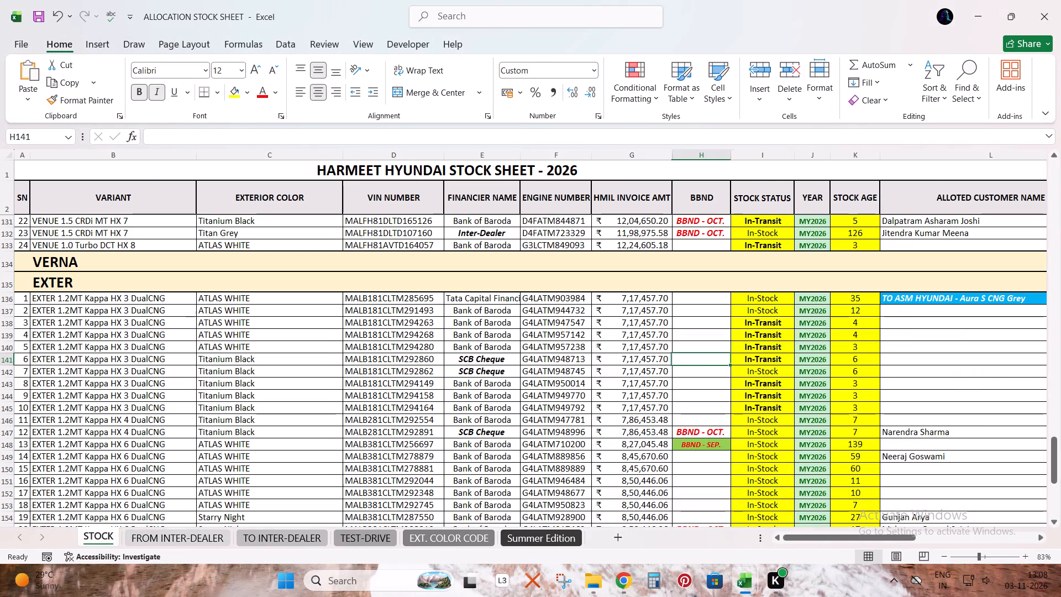
key("Right")
key("Delete")
key("Down")
key("ctrl+x")
key("Up")
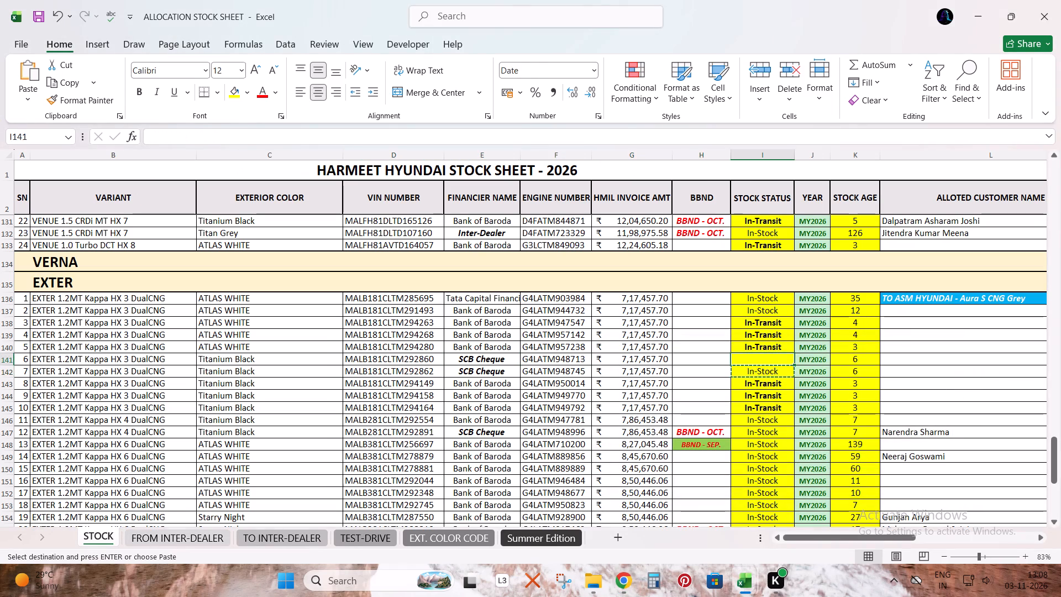
key("ctrl+c")
key("Down")
key("ctrl+c")
key("Up")
key("ctrl+v")
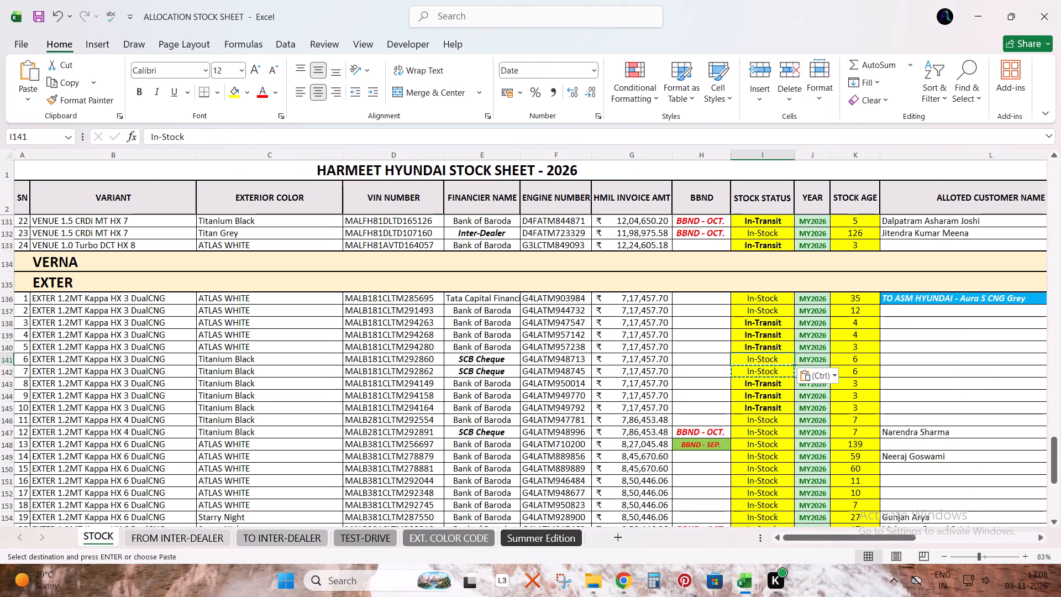
key("ctrl+s")
key("alt+Tab")
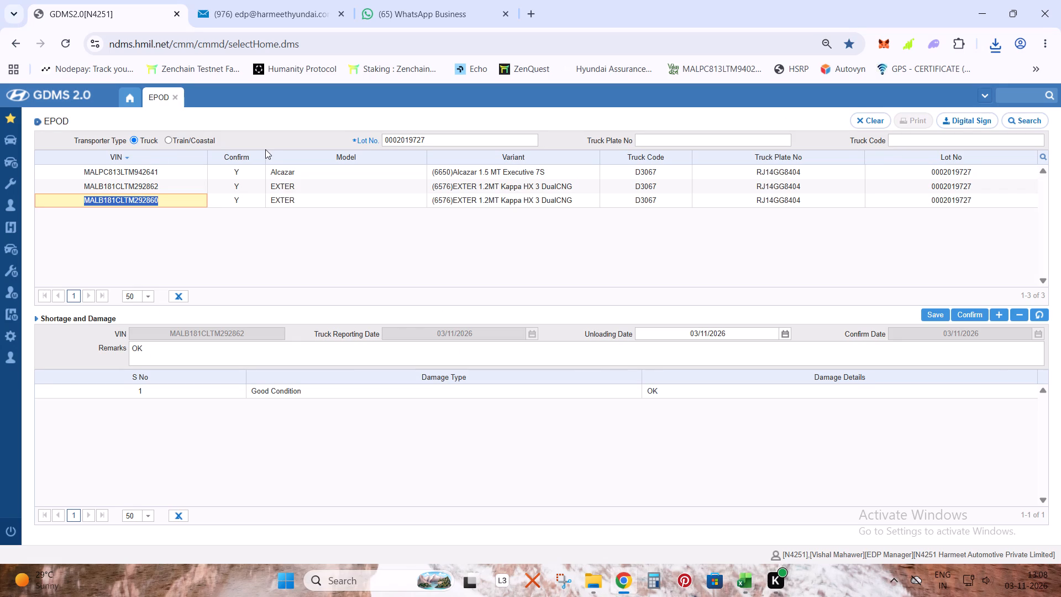
key("alt+Tab")
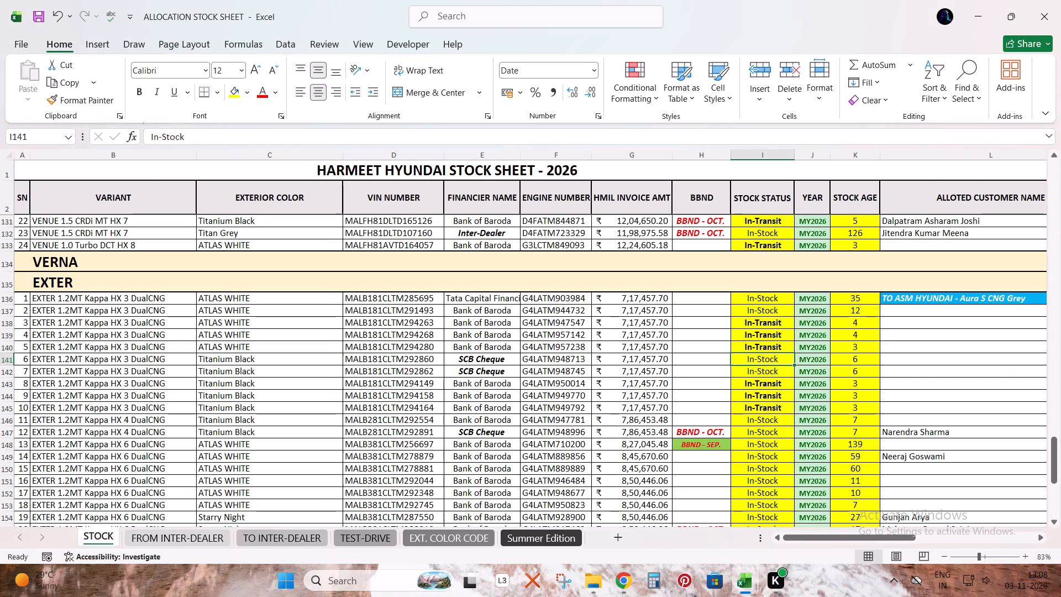
key("ctrl+s")
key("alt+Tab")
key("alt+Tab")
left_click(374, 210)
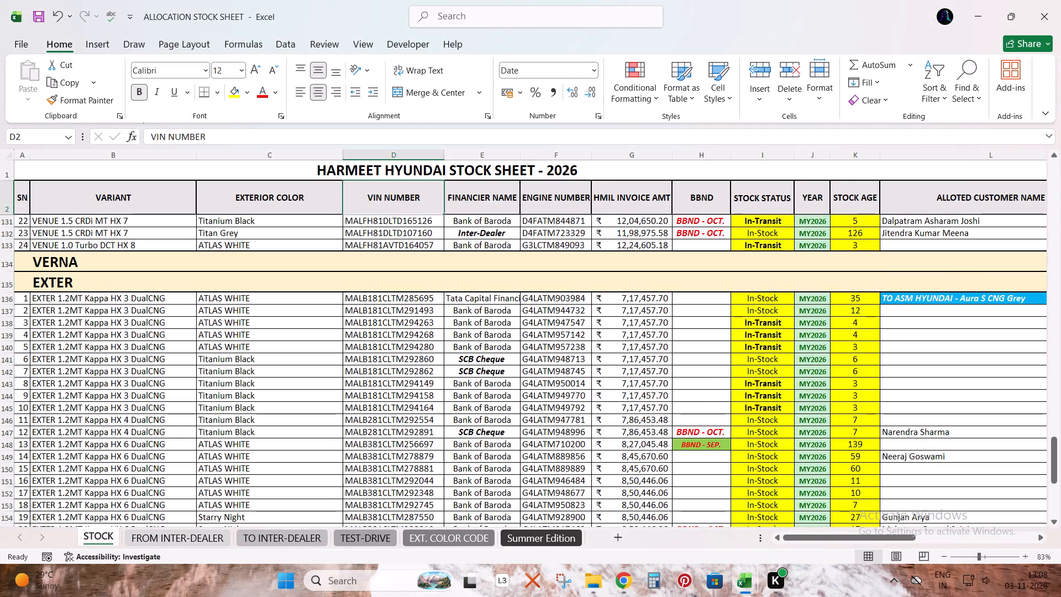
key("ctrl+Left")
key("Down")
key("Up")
Switch to the BOOKING LIST workbook, highlight the row of booking 2841 for review, and return to GDMS in Chrome.
key("alt+Tab")
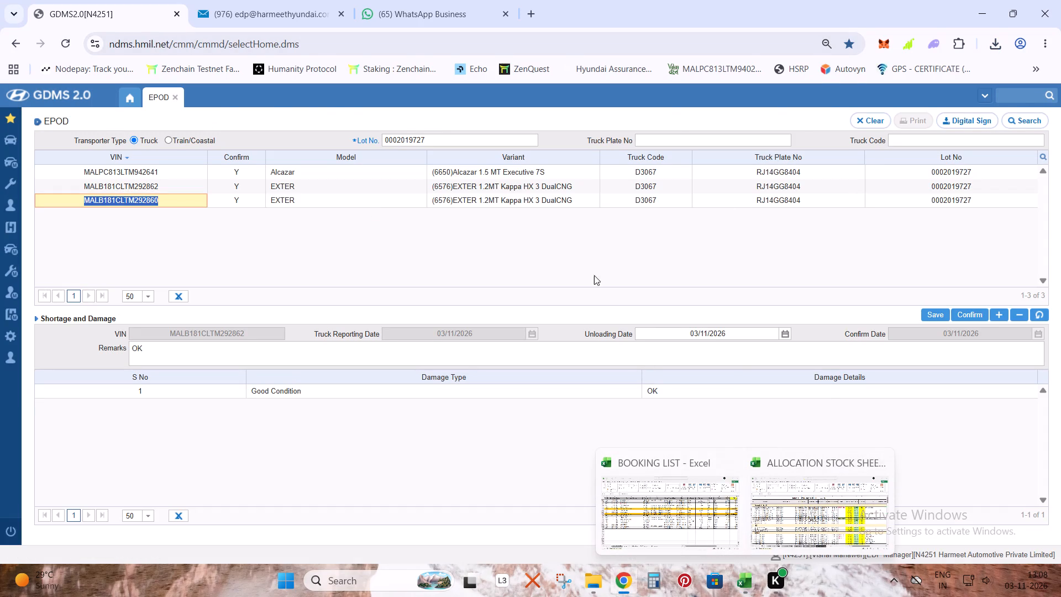
left_click(673, 491)
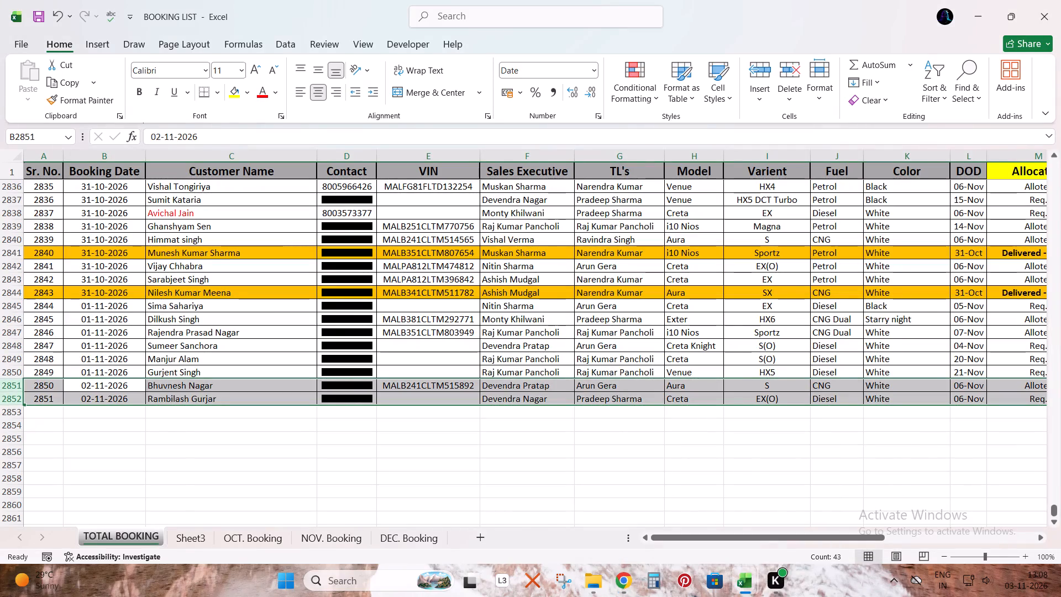
left_click(744, 268)
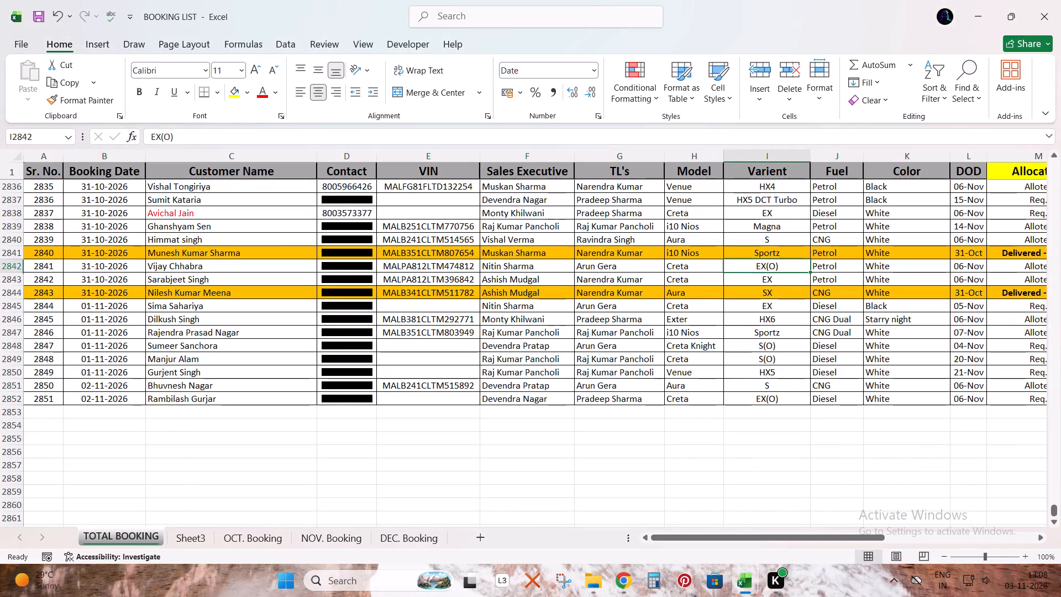
key("shift+space")
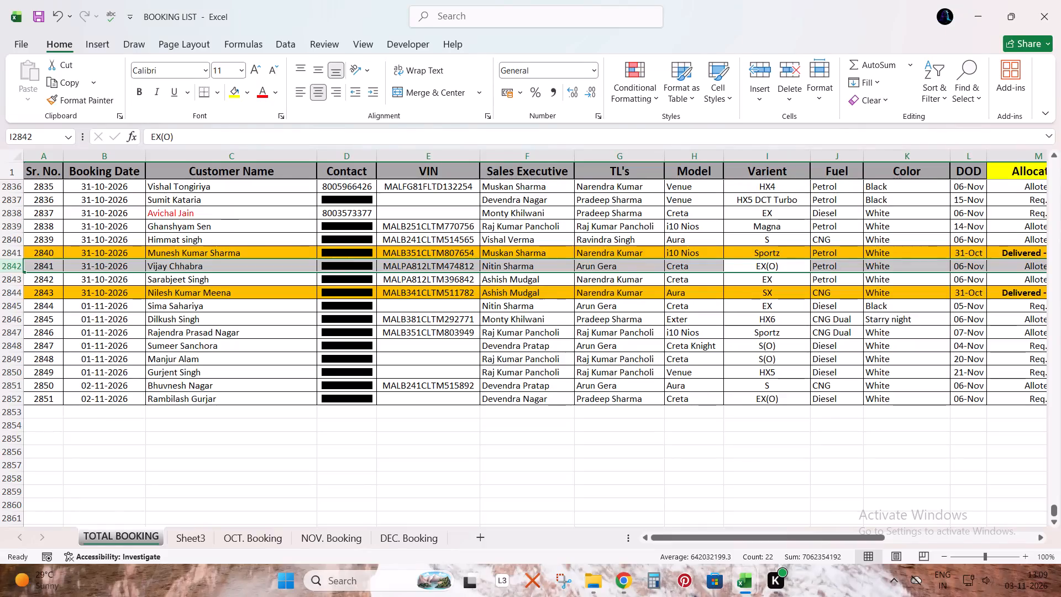
key("alt+Tab")
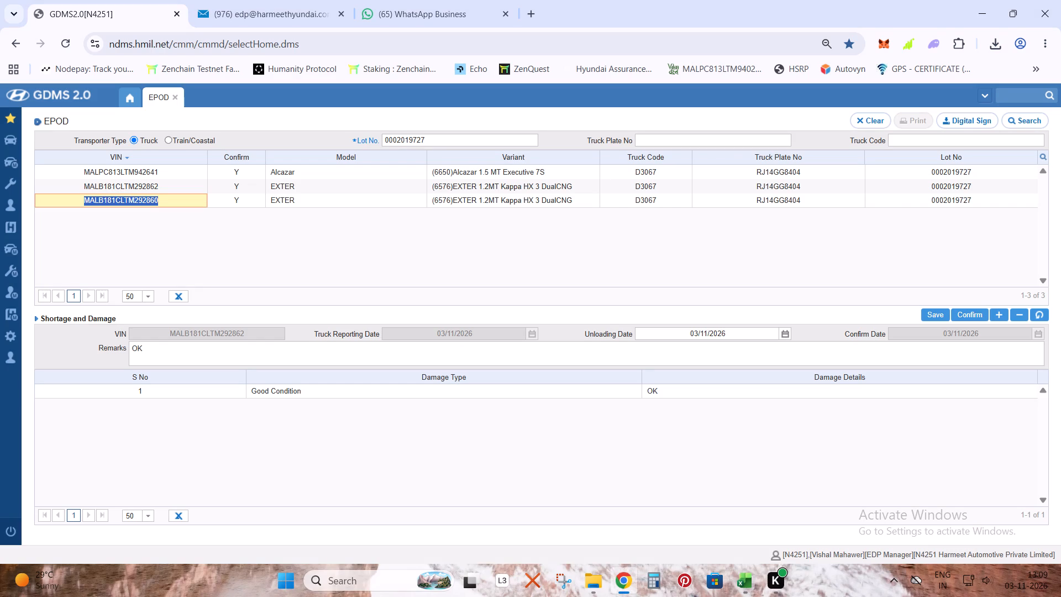
Switch from GDMS to the Downloads folder in File Explorer.
scroll(486, 451, "up", 1)
left_click(596, 579)
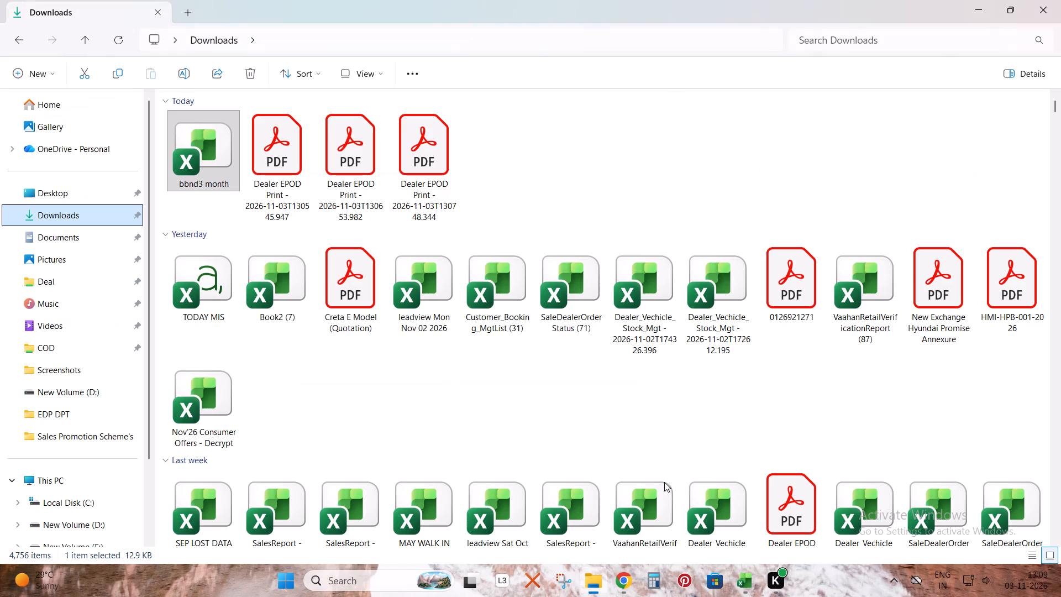
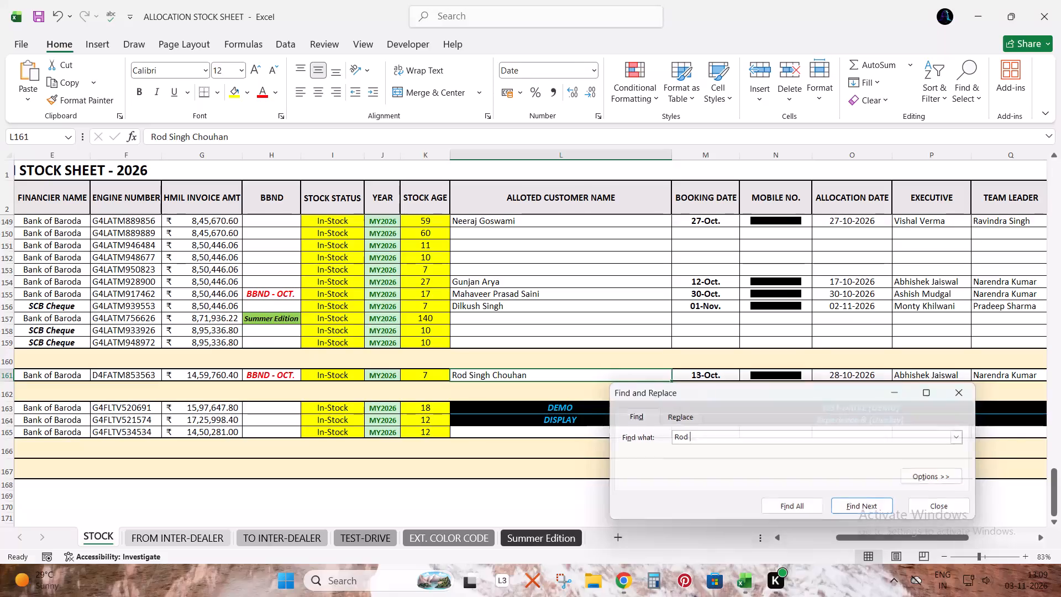
Clear the Alcazar row's allotment details in the stock sheet, from allotted customer name through team leader.
key("shift+Right")
key("shift+Right")
key("shift+Right")
key("shift+Right")
key("shift+Right")
key("Delete")
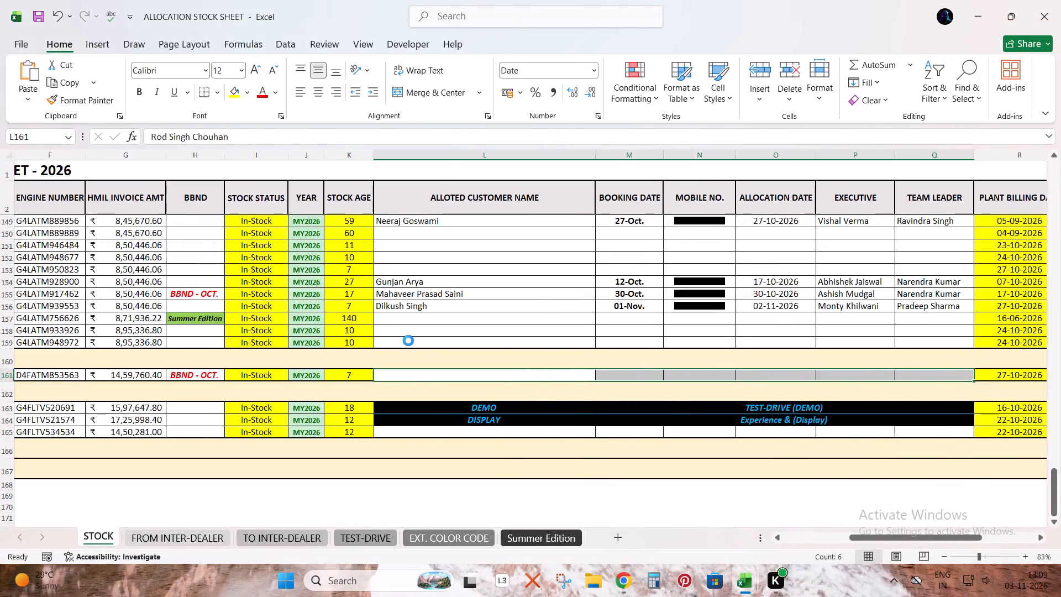
key("ctrl+Left")
key("ctrl+Left")
key("ctrl+Left")
key("ctrl+Left")
key("Right")
key("Right")
key("Right")
key("ctrl+c")
key("alt+Tab")
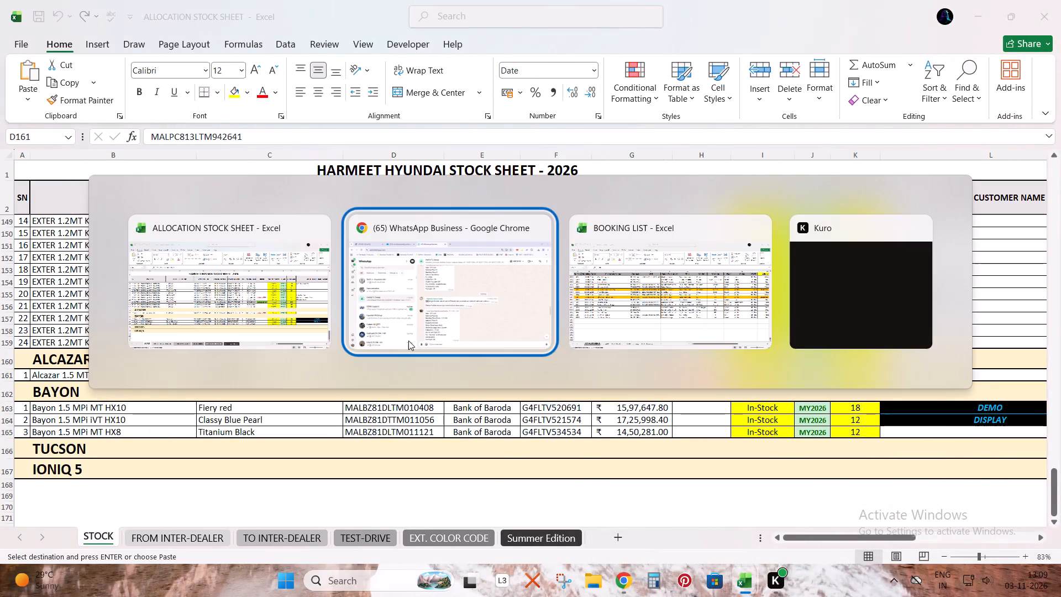
key("alt+Tab")
key("Right")
key("ctrl+f")
key("ctrl+v")
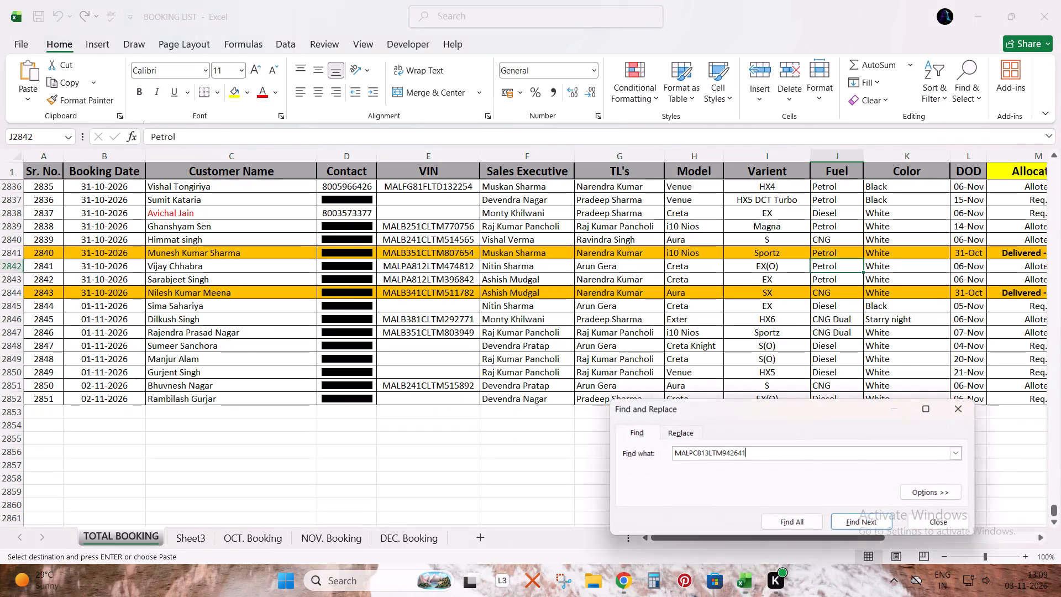
key("Return")
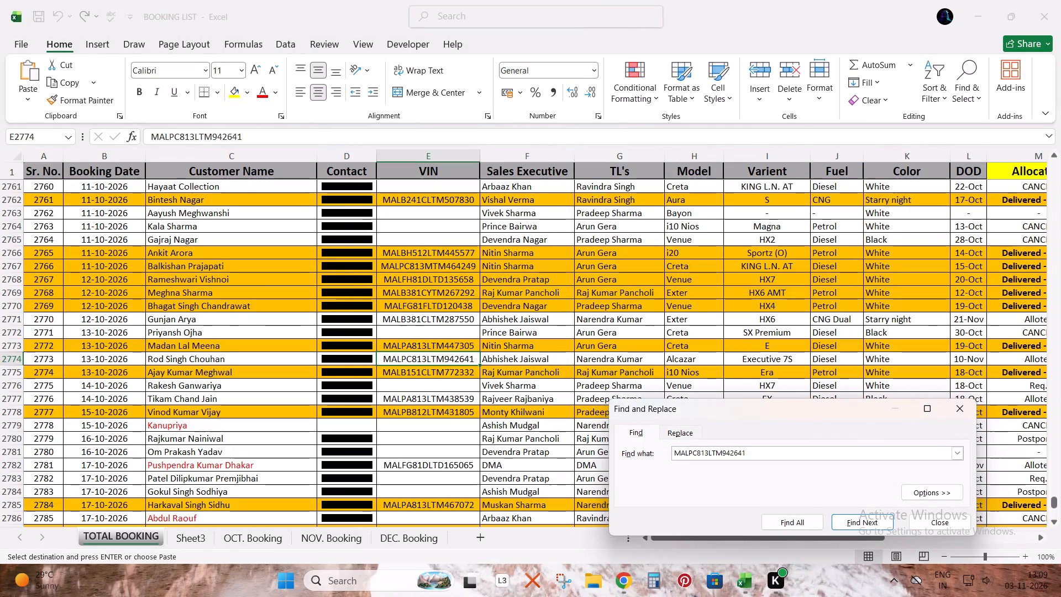
key("Escape")
key("Delete")
key("Right")
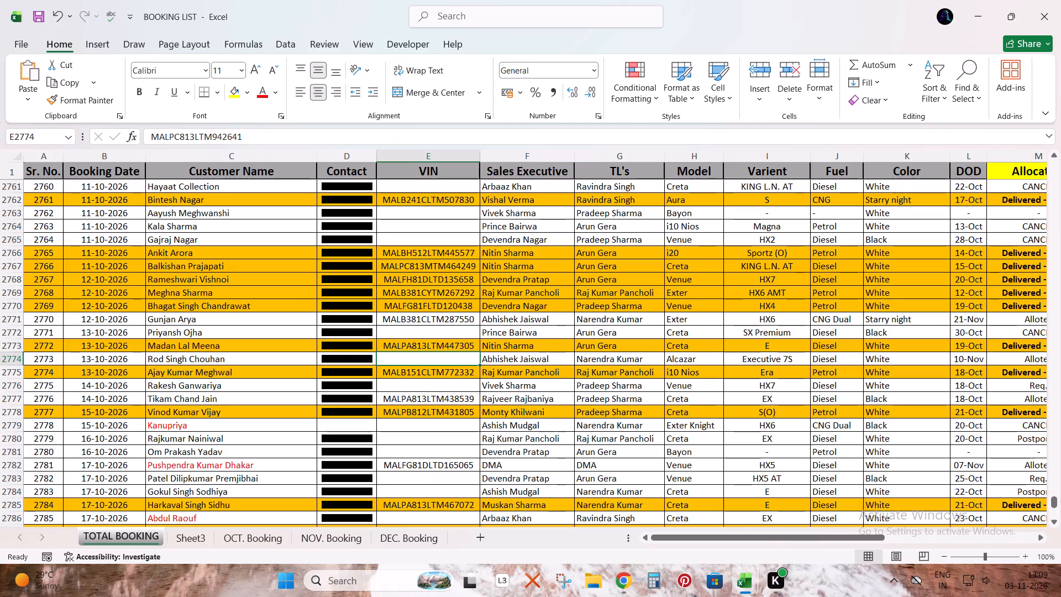
key("Right")
key("ctrl+Right")
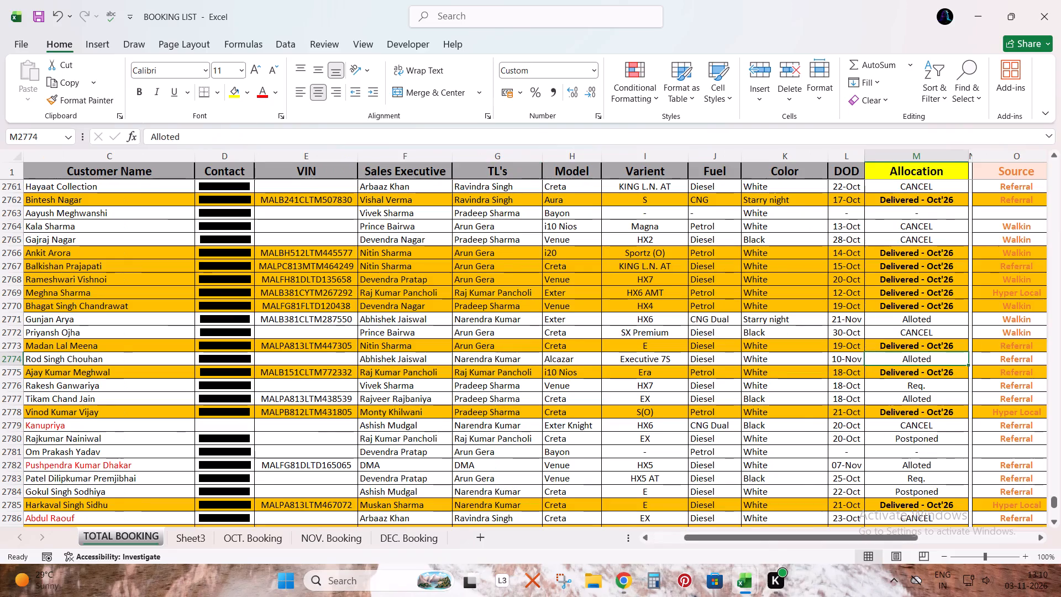
key("c")
key("Left")
key("3")
key("minus")
type("11")
key("Return")
key("Up")
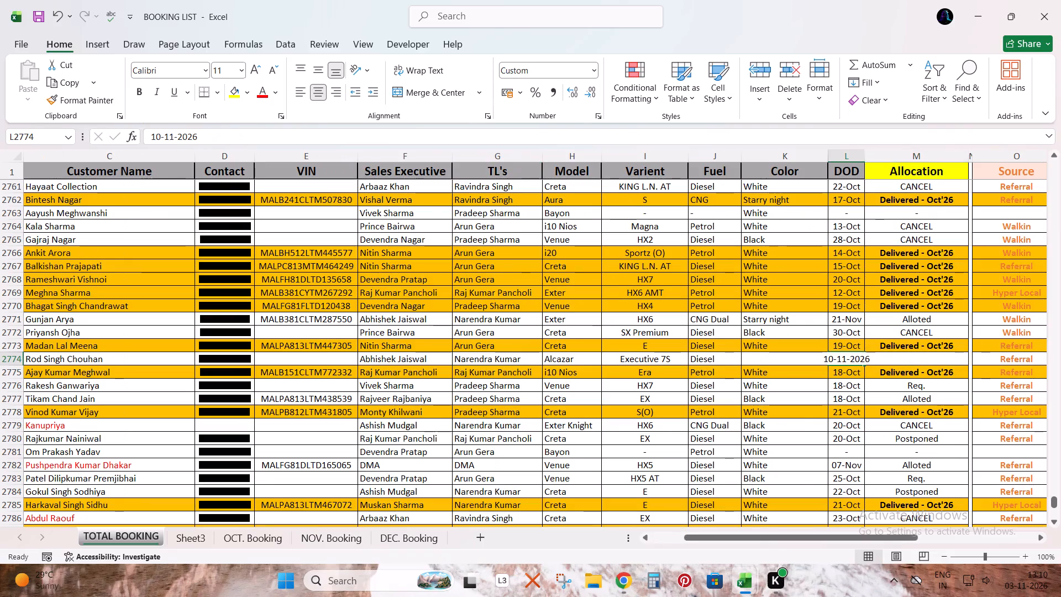
key("Left")
key("Right")
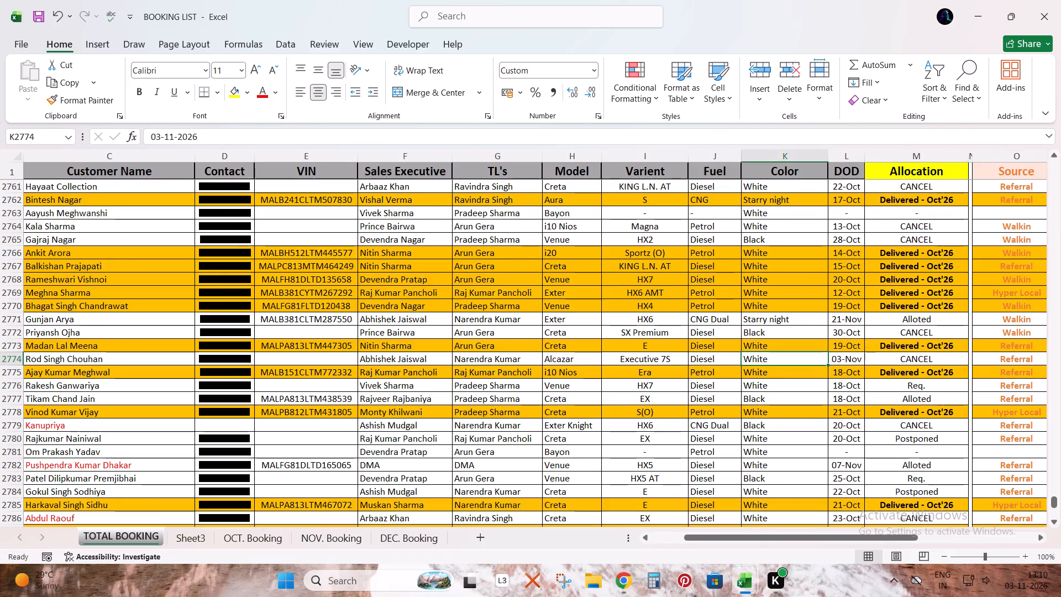
key("ctrl+s")
key("alt+Tab")
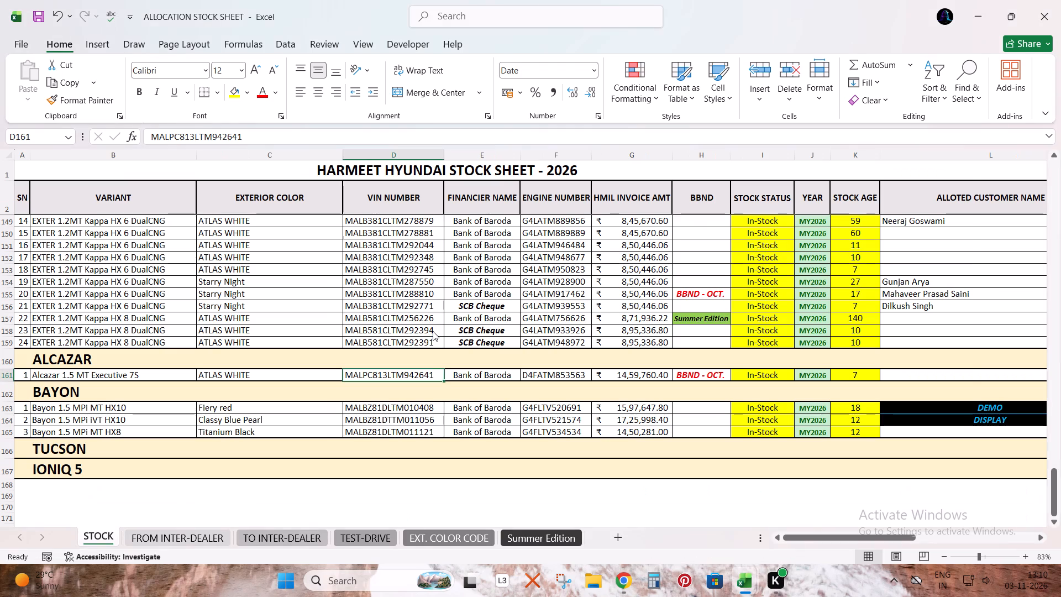
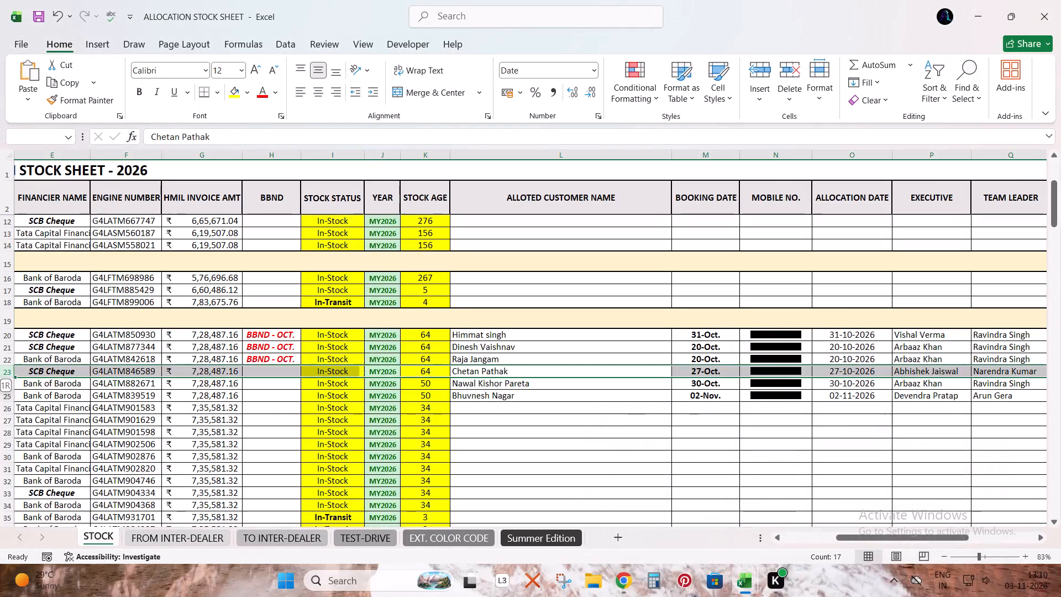
Clear the allotted customer, booking date, mobile, allocation date, executive and team leader entries for the AURA in stock row 23.
key("Right")
key("Left")
key("shift+Right")
key("shift+Right")
key("shift+Right")
key("shift+Right")
key("shift+Right")
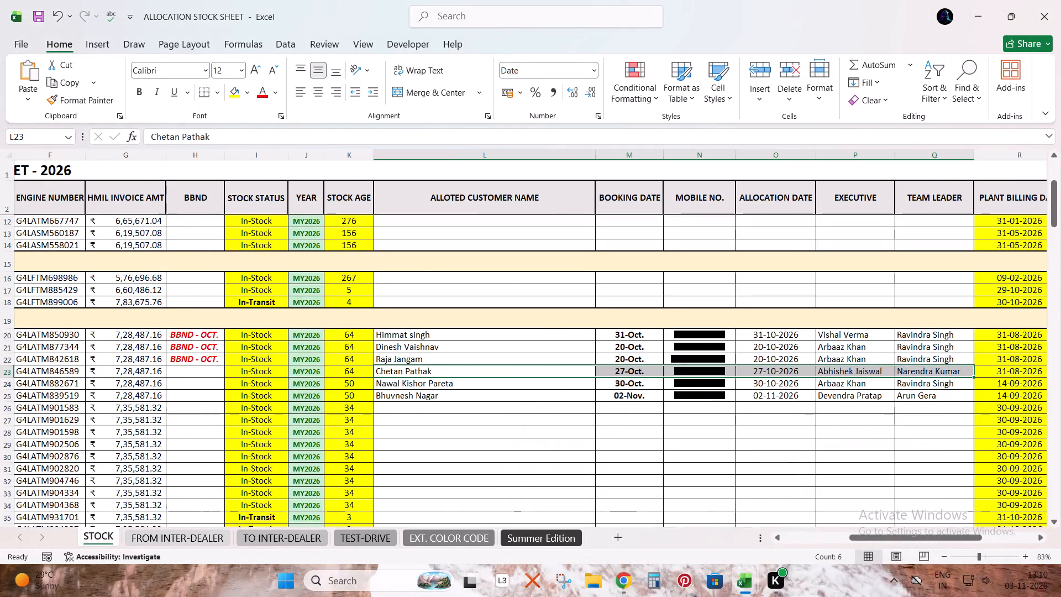
key("Delete")
Copy the VIN from stock row 23 and search for it in the BOOKING LIST workbook.
key("Left")
key("ctrl+Left")
key("ctrl+Left")
key("ctrl+Left")
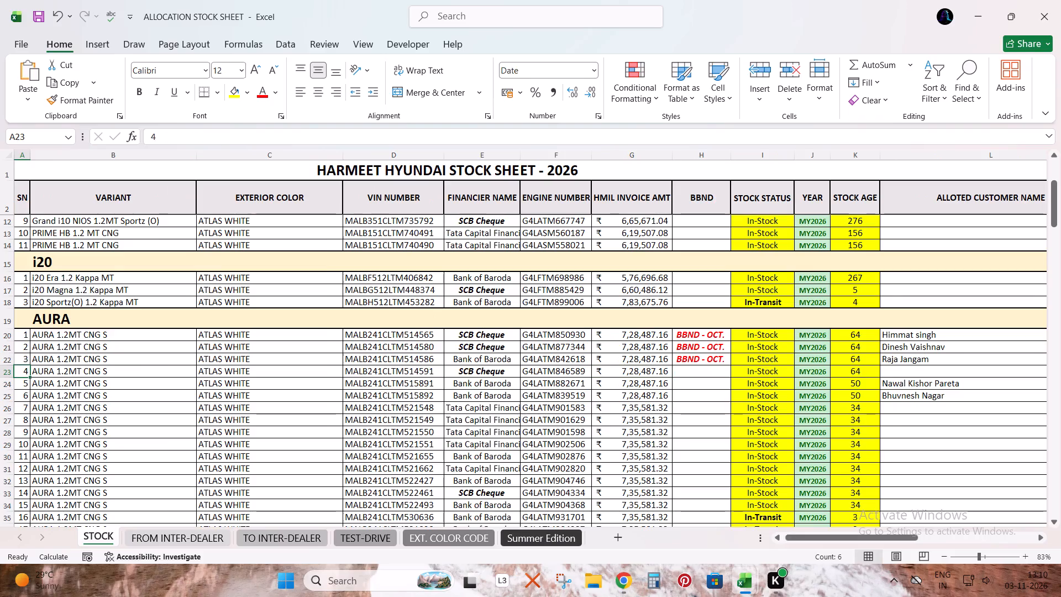
key("Right")
key("Right")
key("Right")
key("ctrl+c")
key("alt+Tab")
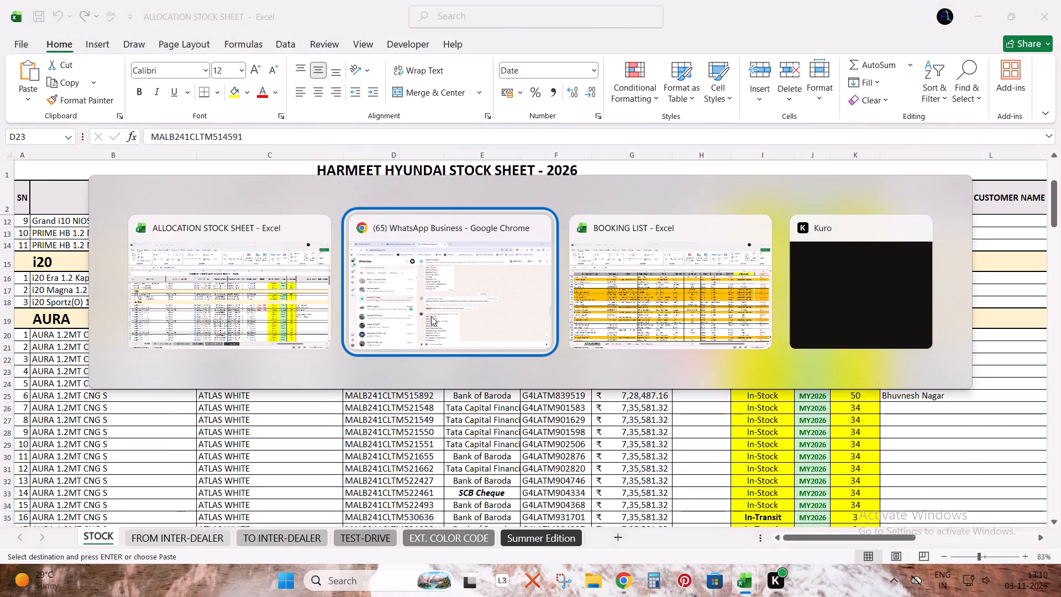
key("alt+Tab")
key("Right")
key("ctrl+f")
key("ctrl+v")
key("Return")
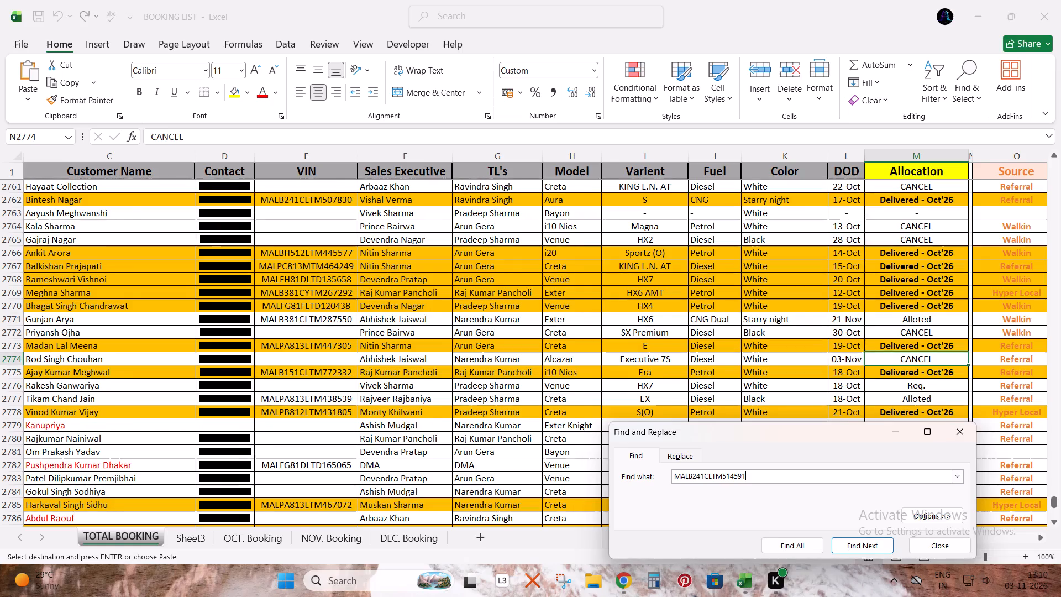
Close the search and clear the VIN from the matching booking in row 2818, waiting for Excel to respond.
key("Escape")
key("Delete")
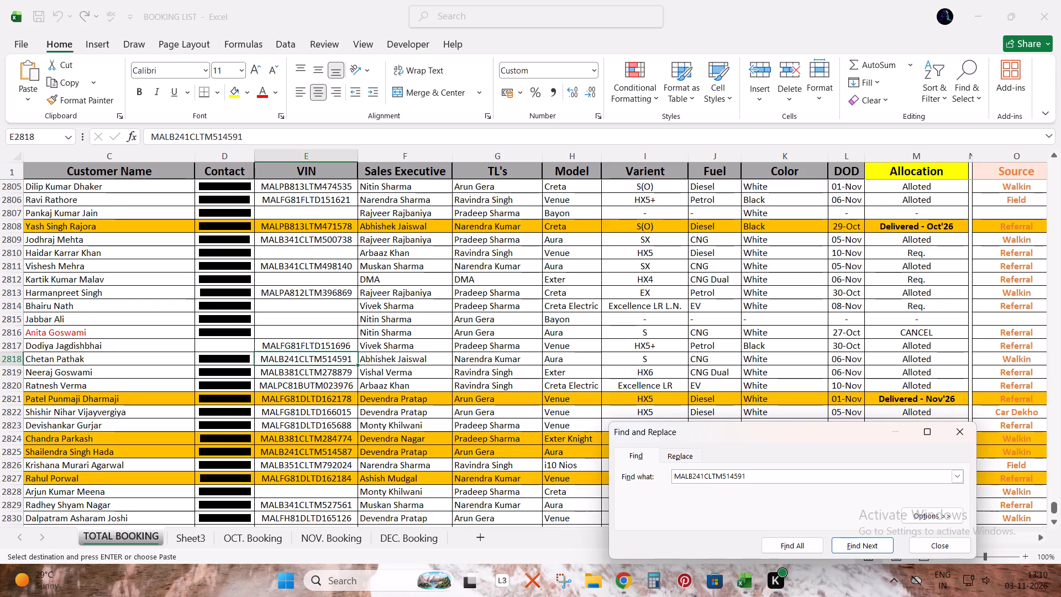
left_click(768, 440)
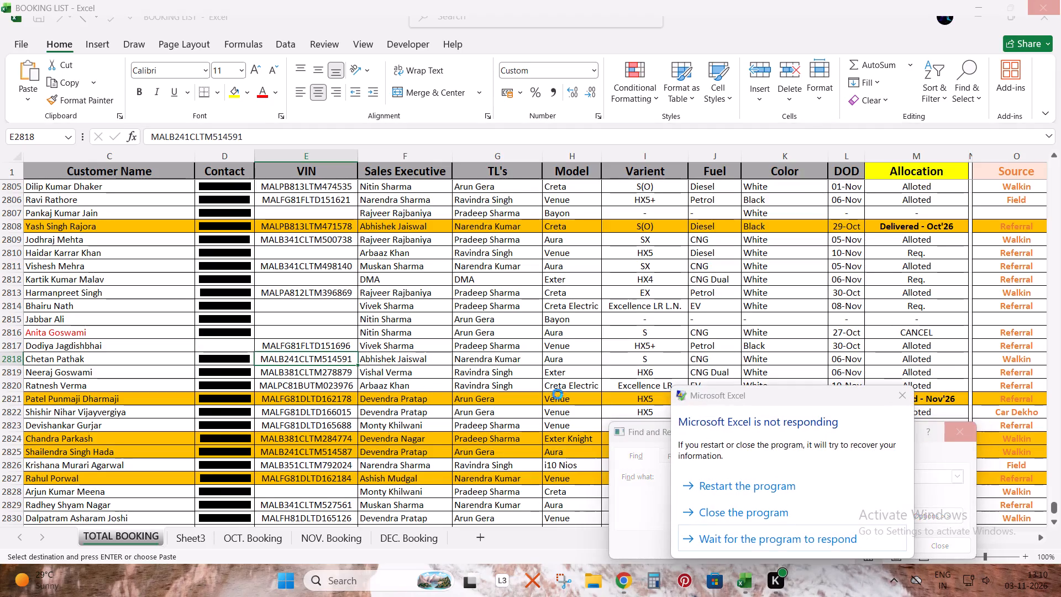
left_click(763, 541)
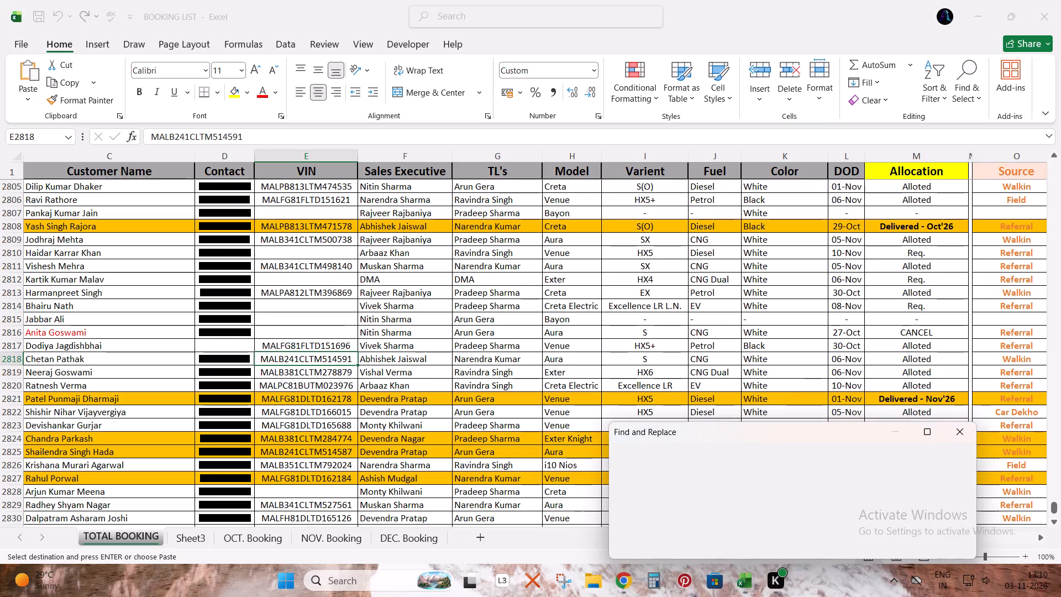
left_click(334, 374)
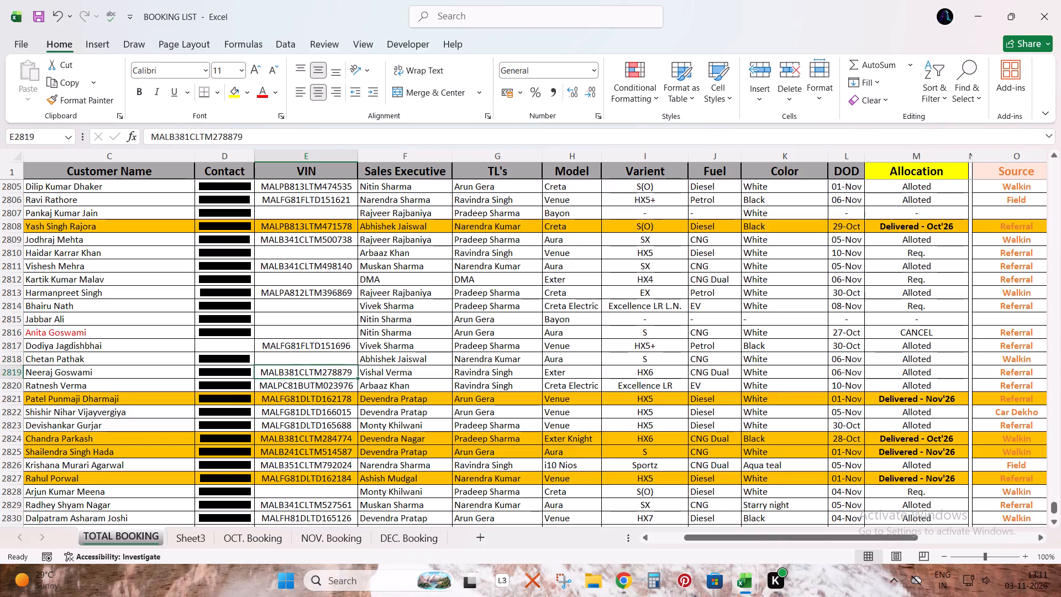
Set the Allocation of the booking in row 2818 to CANCEL.
key("Right")
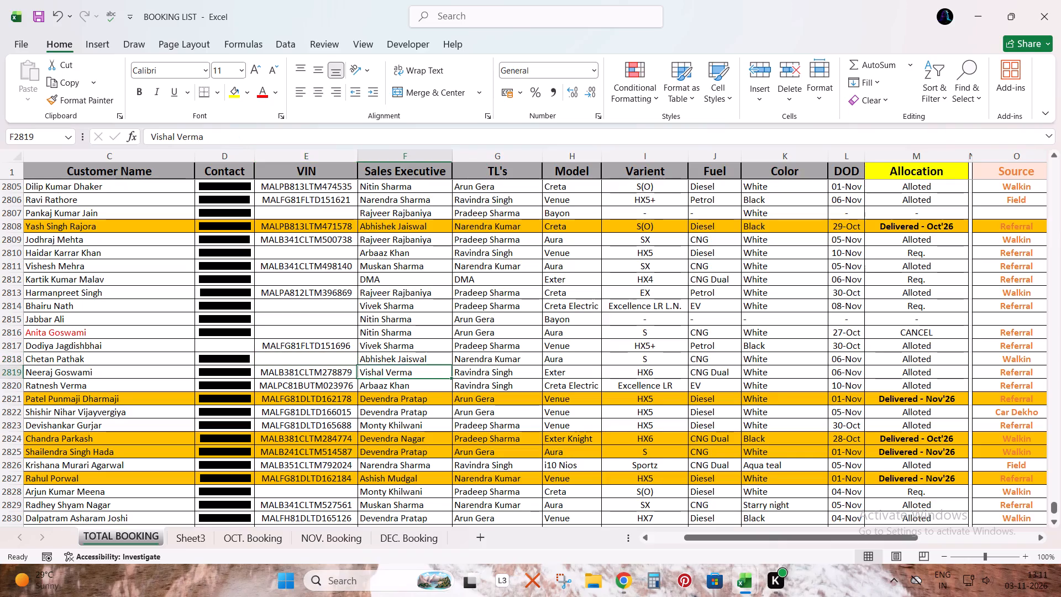
key("Up")
key("ctrl+Right")
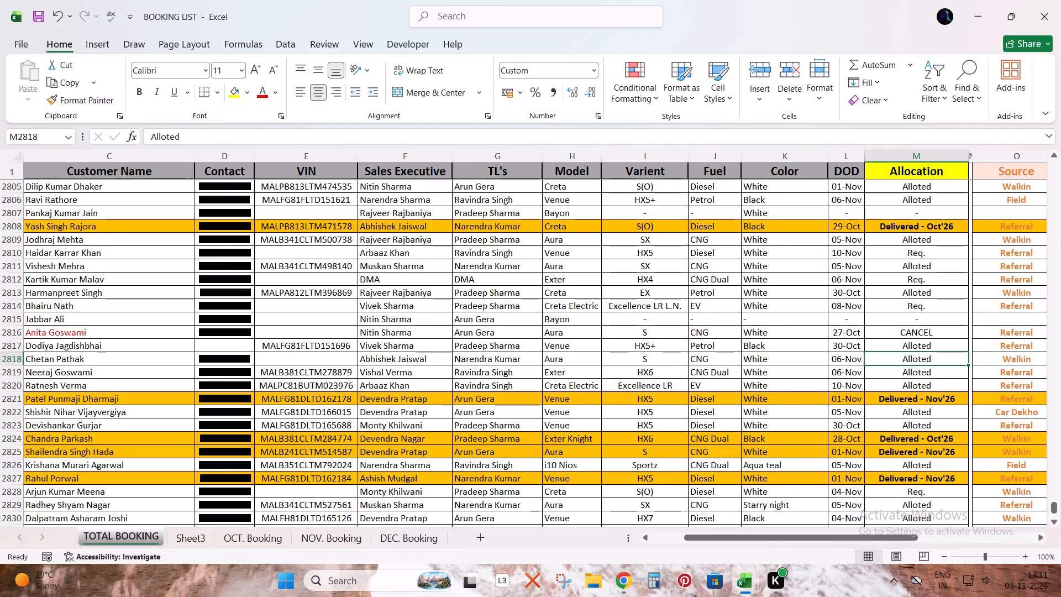
key("c")
key("Left")
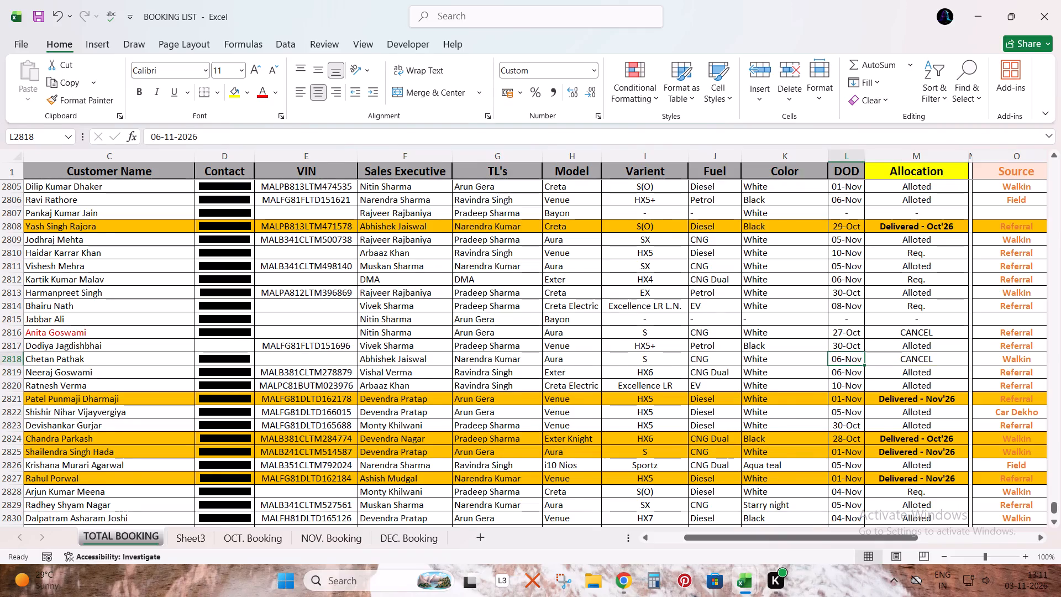
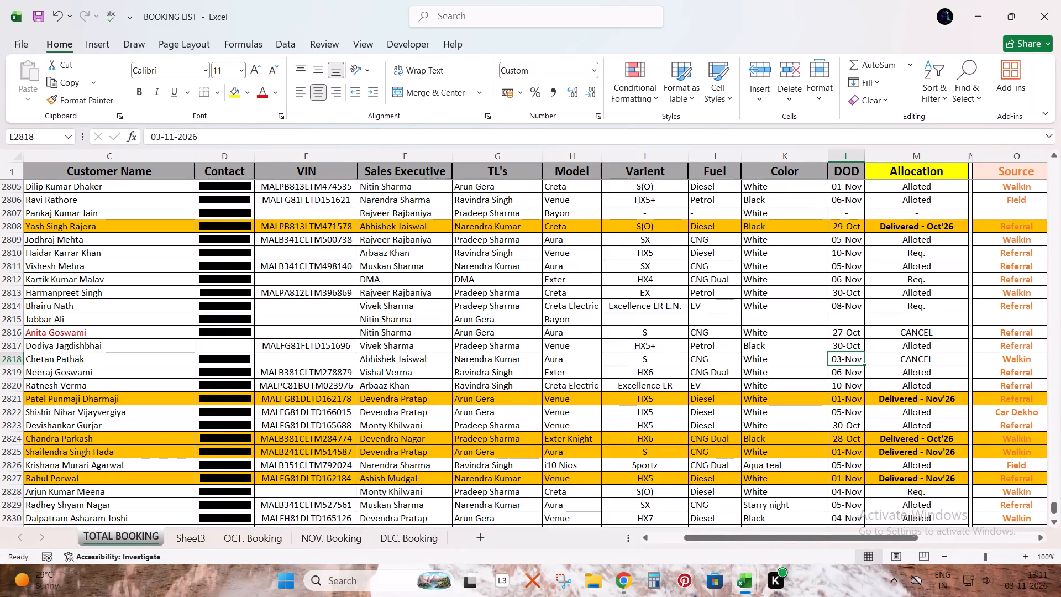
Select the entire cancelled booking row 2818 and save the BOOKING LIST workbook.
key("shift+space")
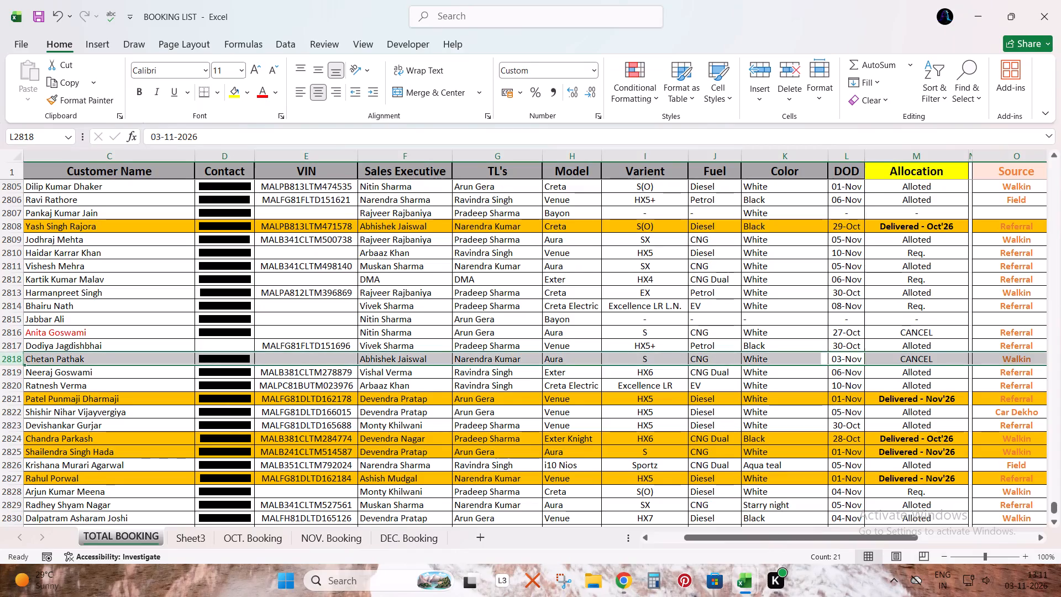
key("ctrl+s")
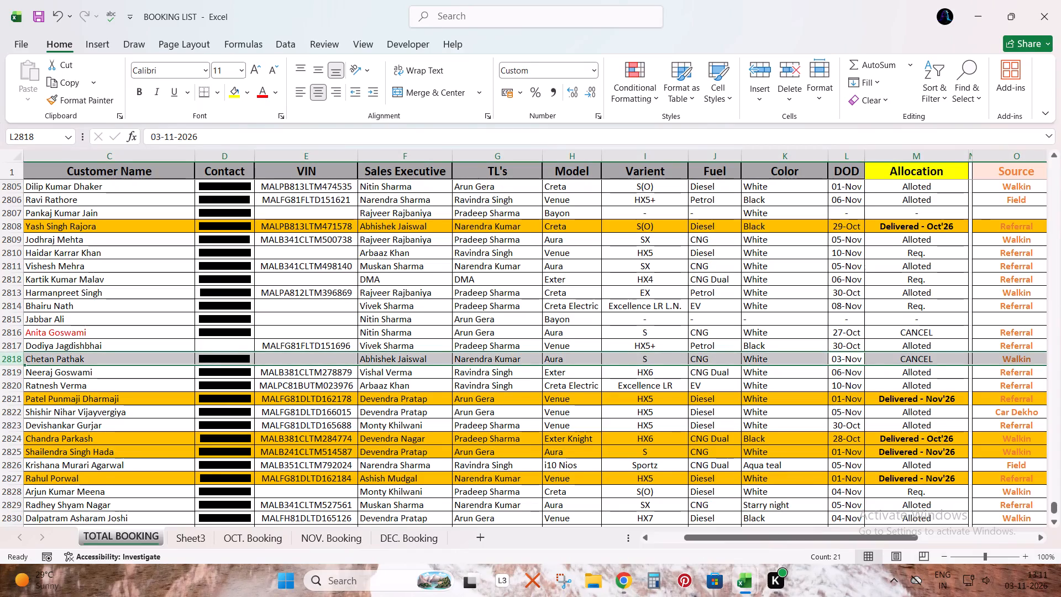
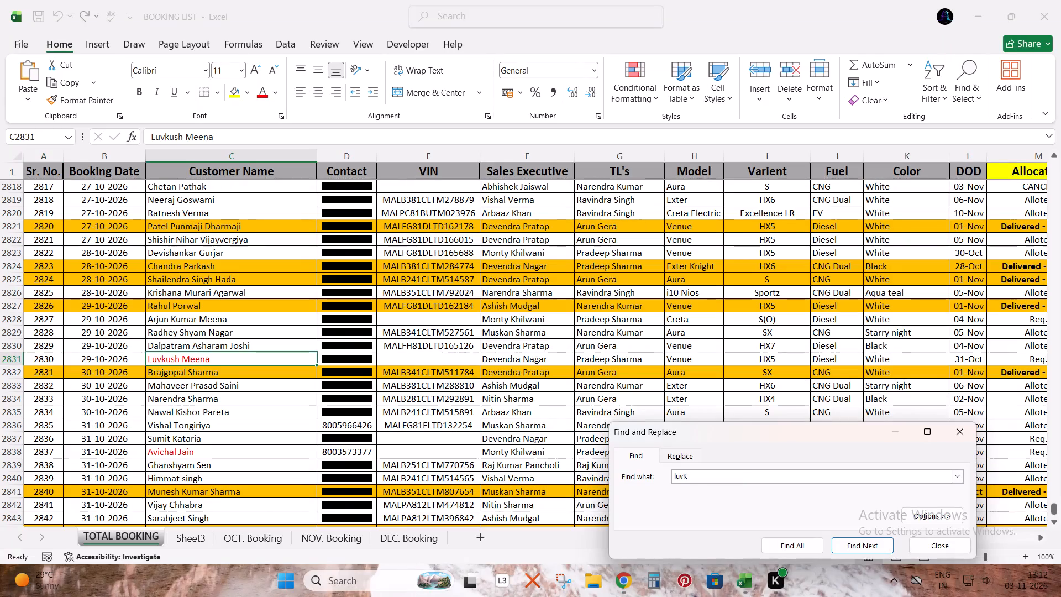
Search the TOTAL BOOKING sheet for the next customer entry matching "luvK".
key("Return")
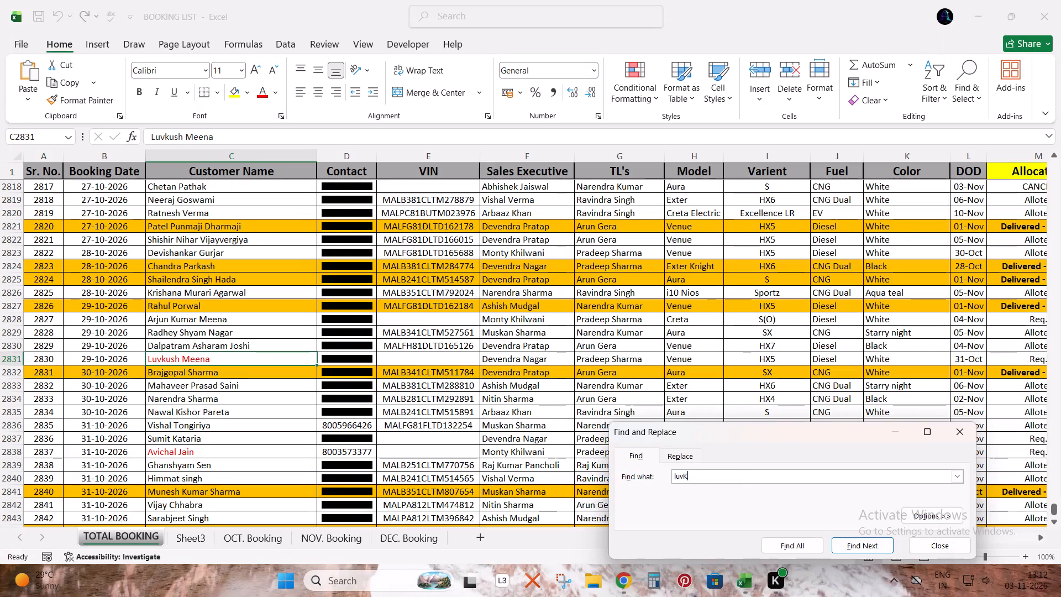
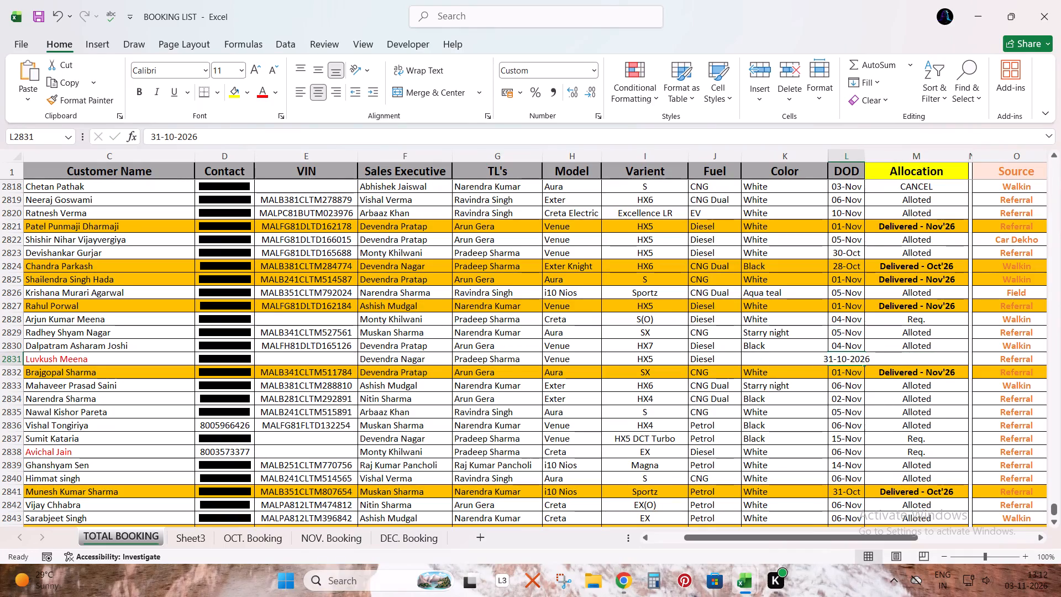
Set the DOD of the cancelled Venue HX5 Diesel booking in row 2831 to 03-Nov.
type("11")
key("Return")
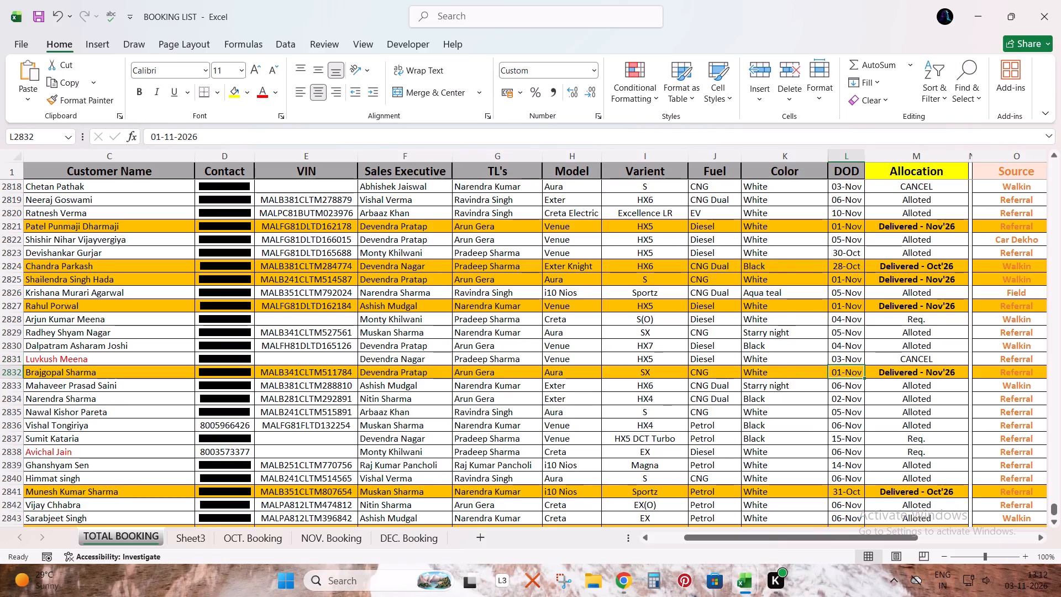
key("Up")
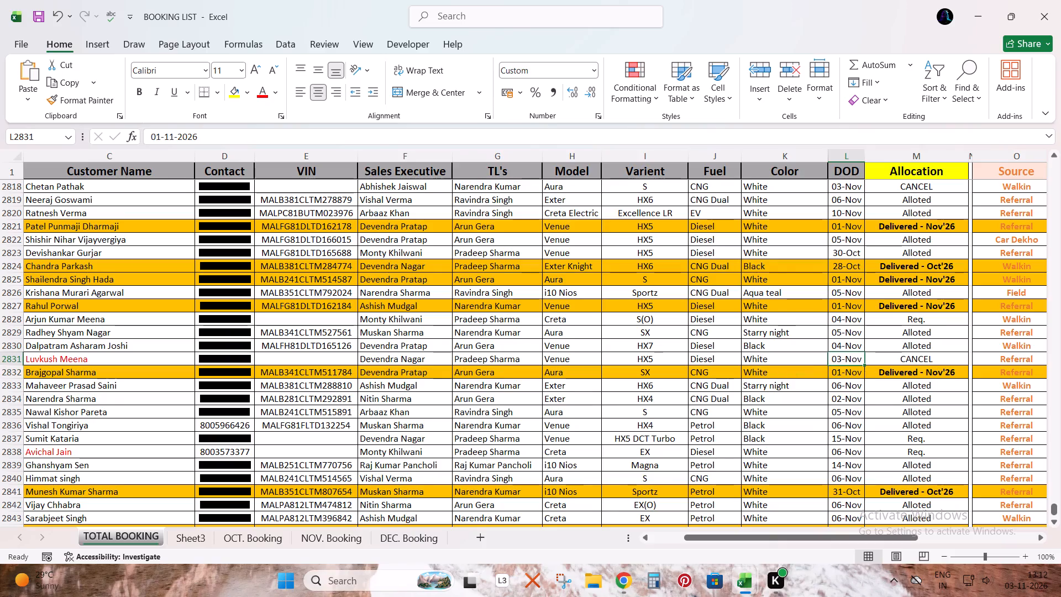
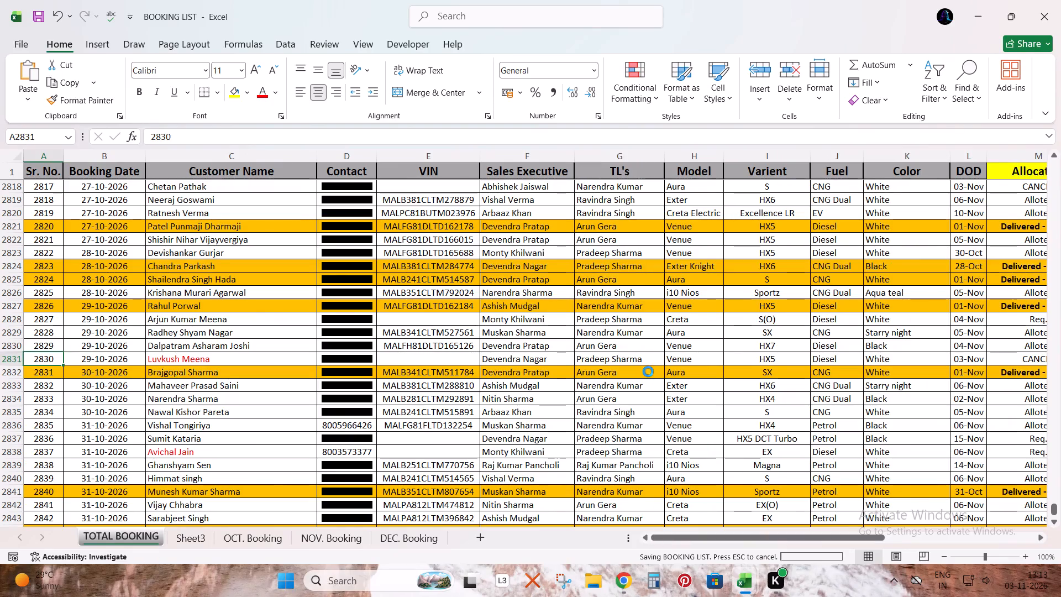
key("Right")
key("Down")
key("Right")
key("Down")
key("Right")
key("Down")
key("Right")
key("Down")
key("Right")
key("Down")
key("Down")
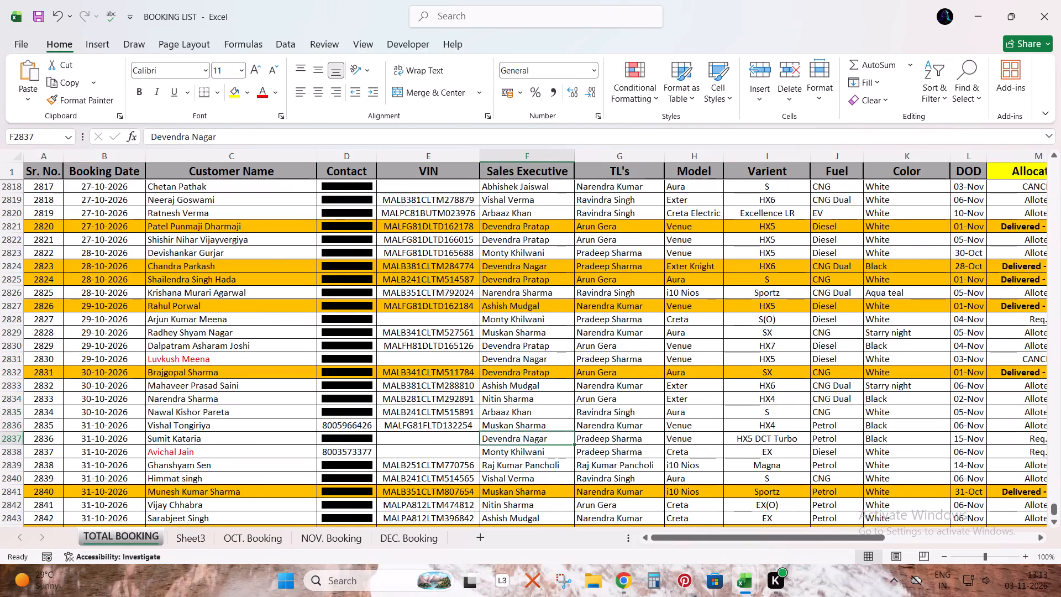
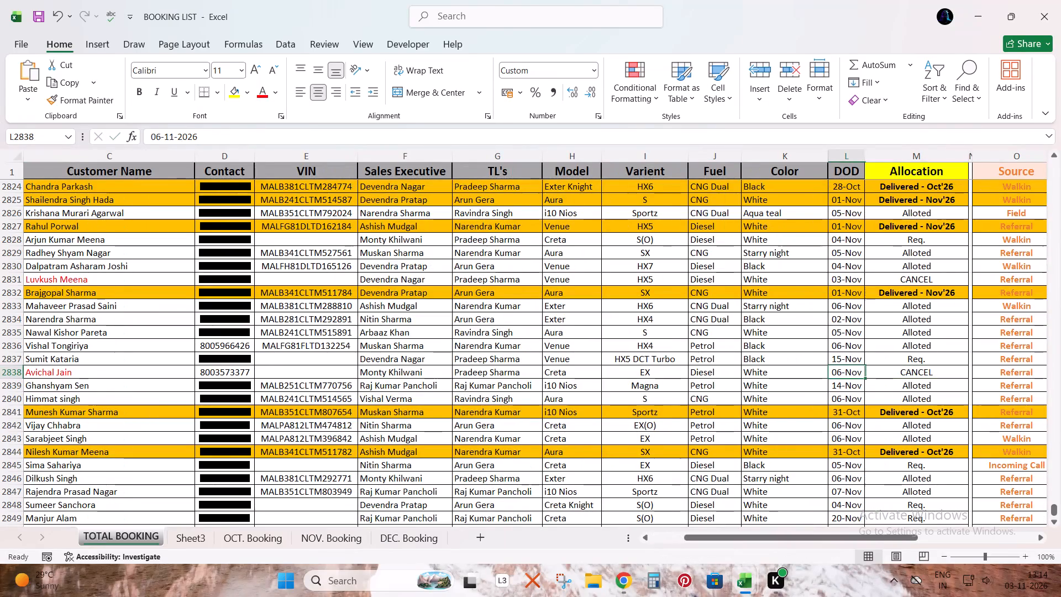
Set the DOD of the cancelled white Creta EX booking in row 2838 to 3-11 and save the booking list.
key("3")
type("-11")
key("Return")
key("Up")
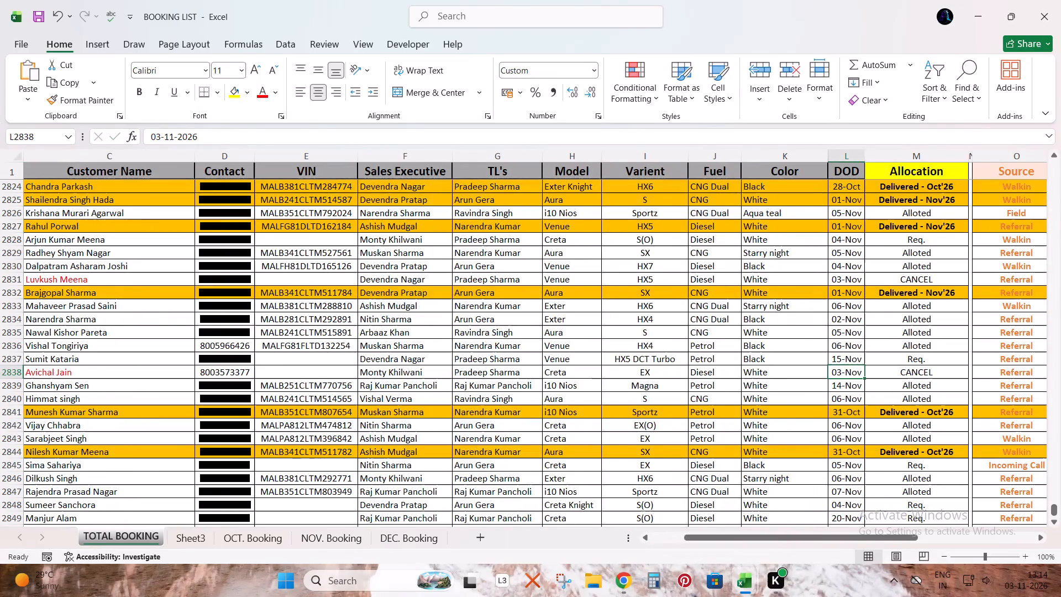
key("Right")
key("Left")
key("Left")
key("ctrl+Left")
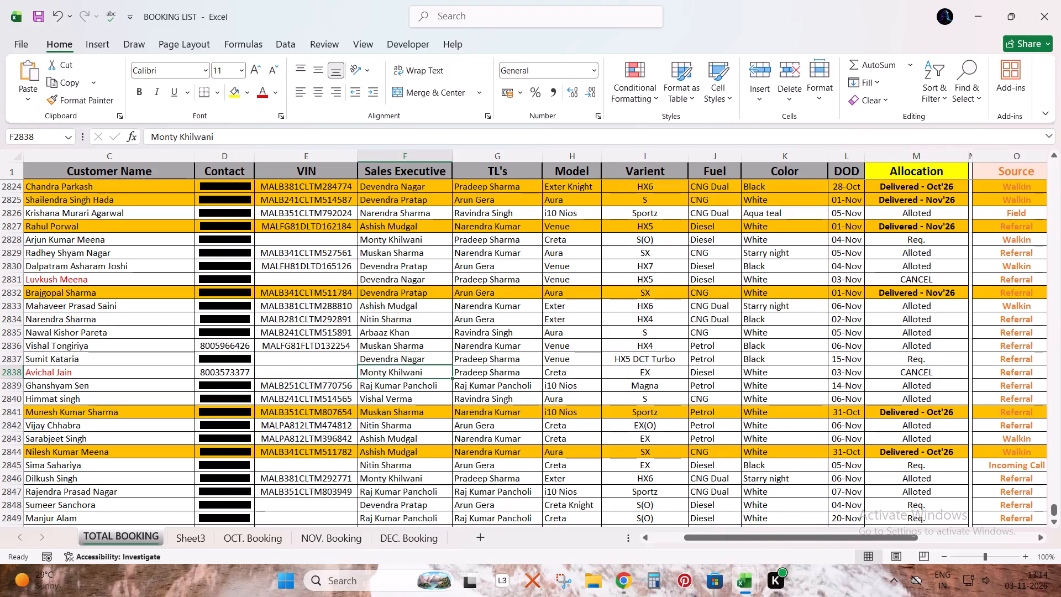
key("Right")
key("Right")
key("Right")
key("Right")
key("Right")
key("Right")
key("ctrl+s")
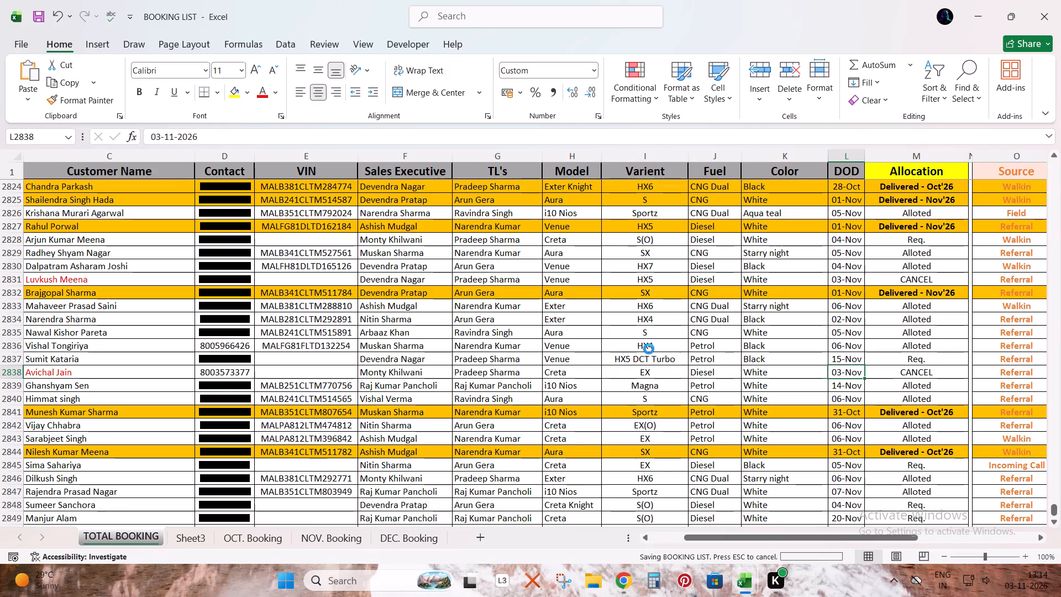
key("Right")
key("Left")
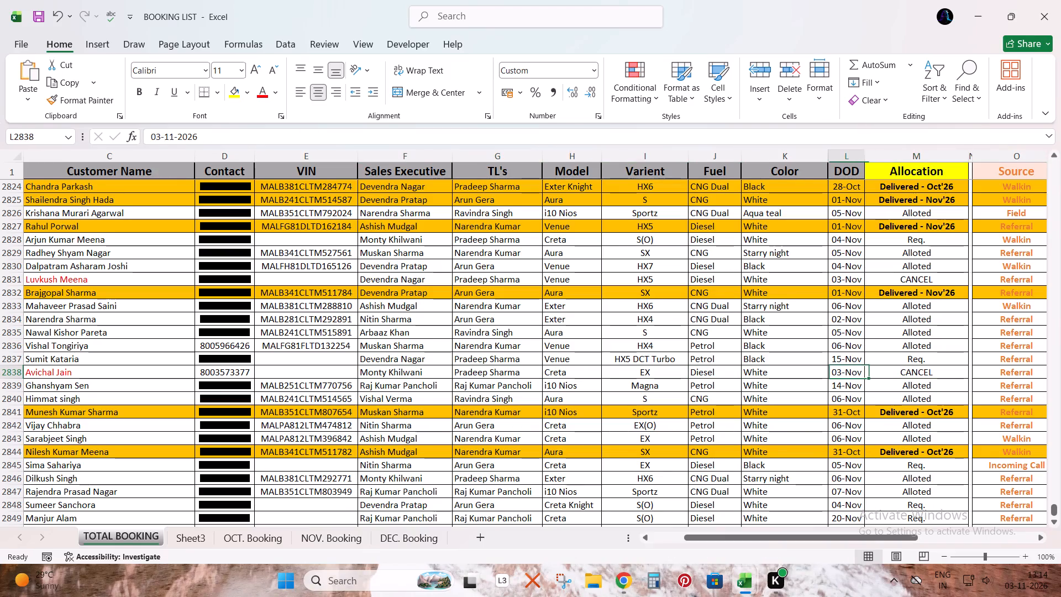
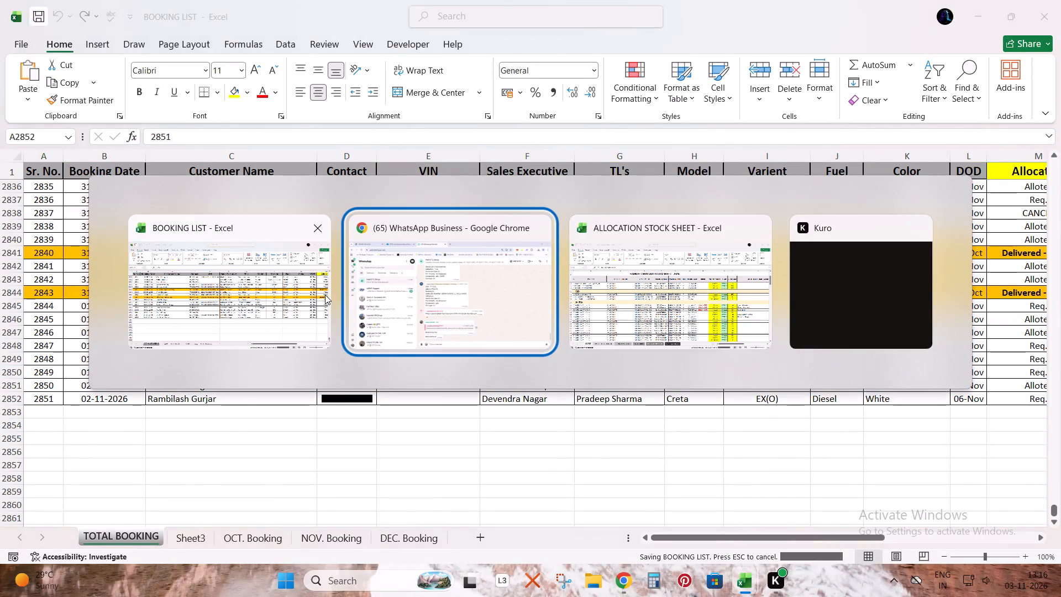
Switch to the ALLOCATION STOCK SHEET workbook and go to the SN header cell at the start of the STOCK sheet.
key("alt+Tab")
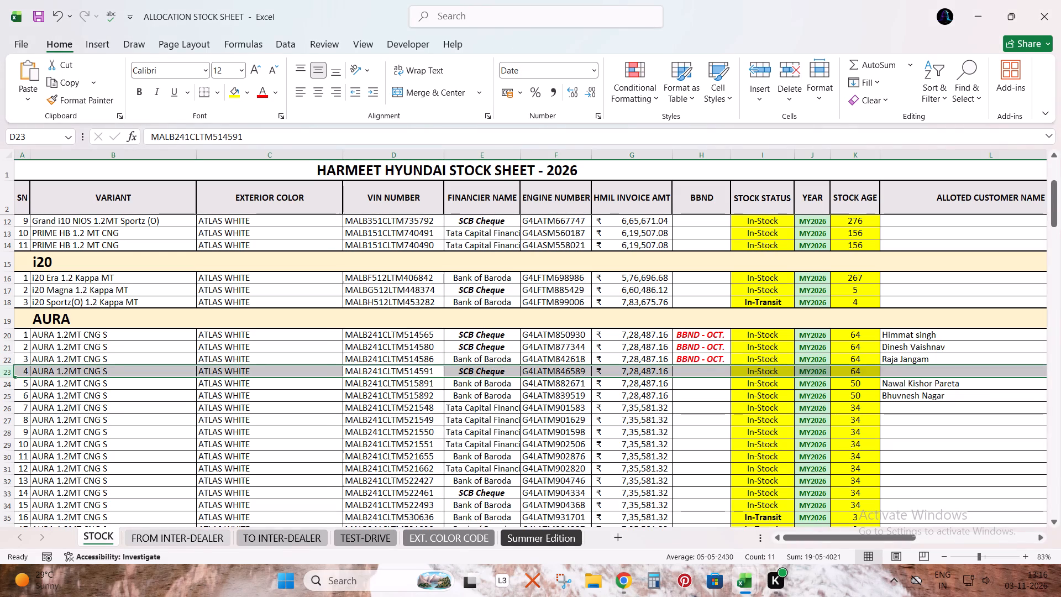
left_click(311, 207)
key("ctrl+Left")
key("Down")
key("Up")
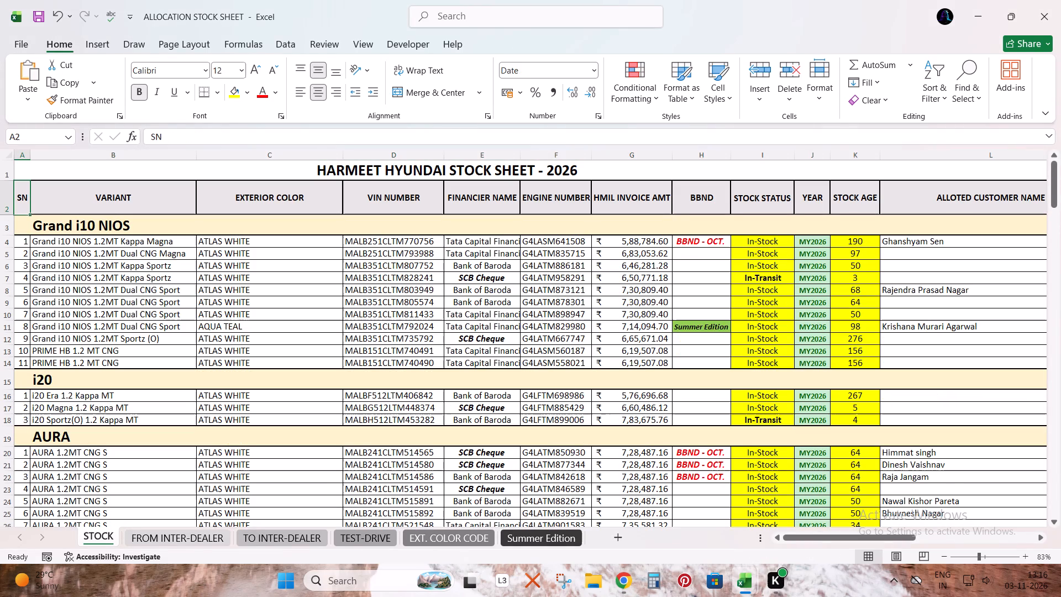
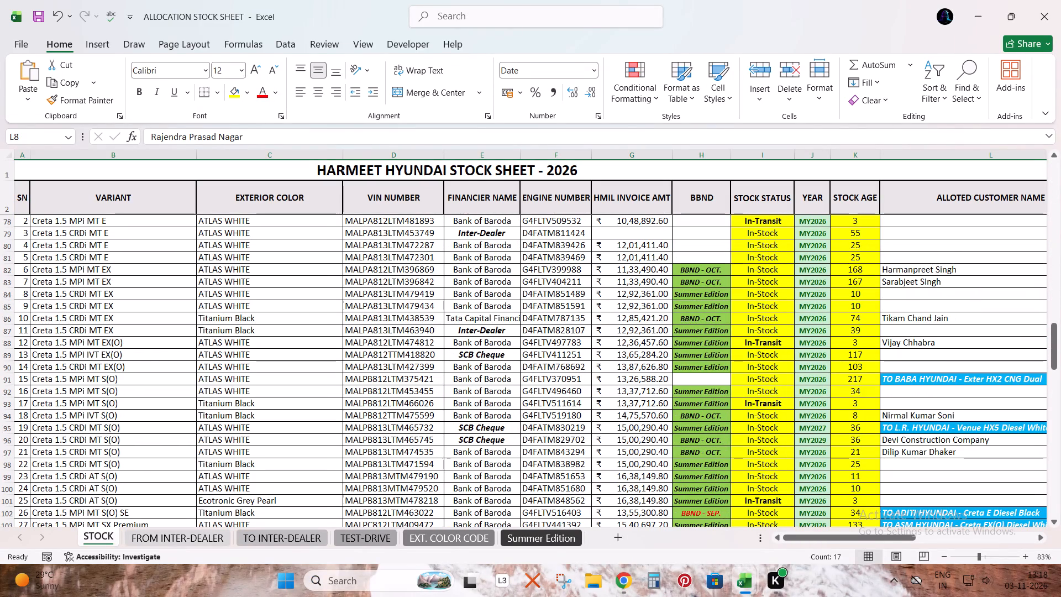
Select the Creta 1.5 MPi IVT S(O) Titanium Black stock row and check its booking and allocation details.
left_click(918, 414)
key("shift+space")
left_click_drag(866, 532, 925, 529)
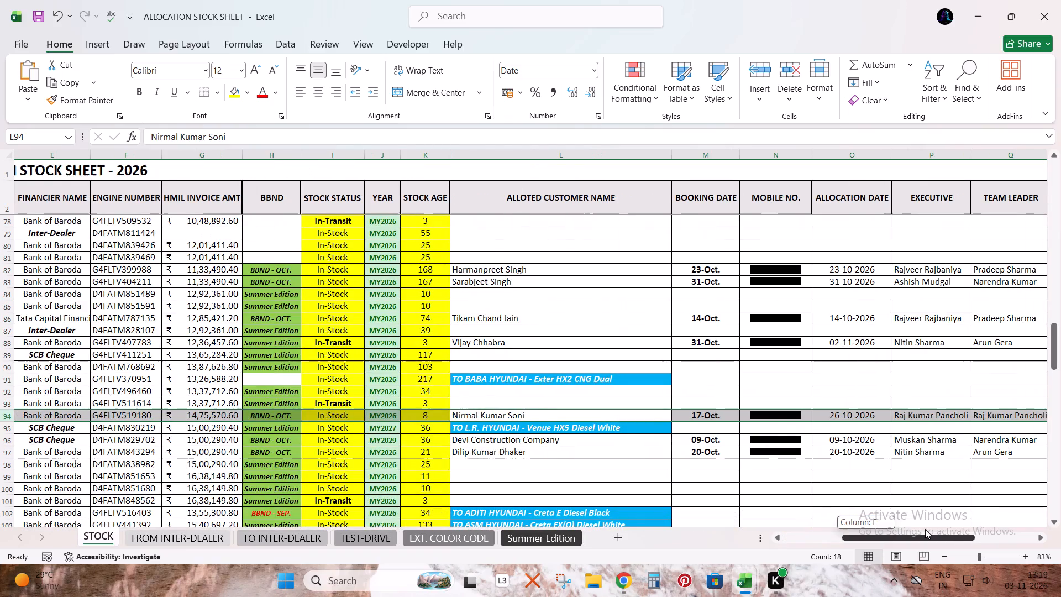
left_click_drag(925, 529, 784, 529)
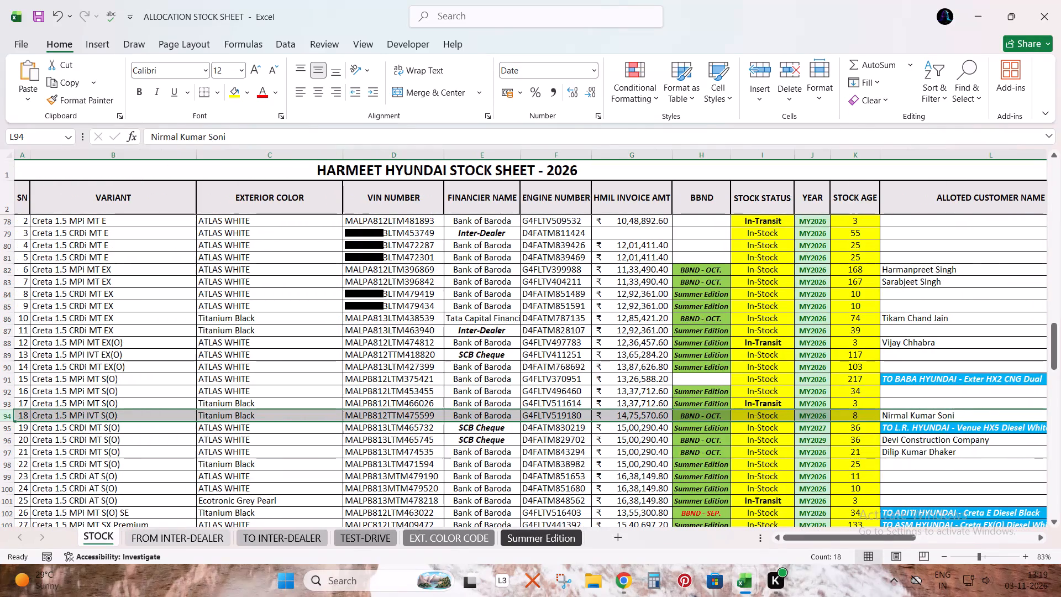
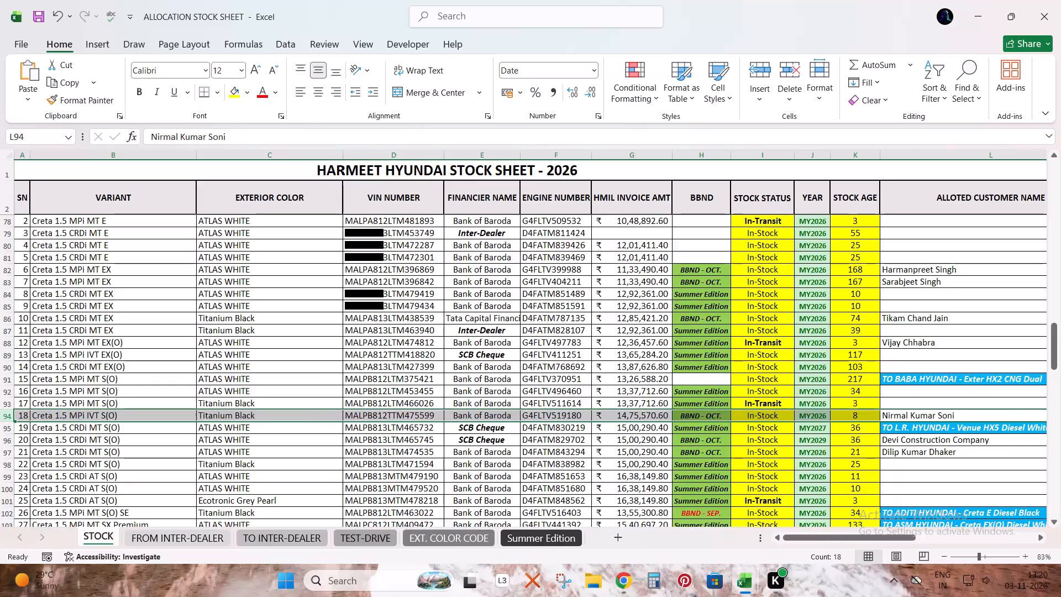
Select the VENUE 1.5 CRDi MT HX 5 stock row 117 and check its booking and allocation details.
scroll(356, 489, "down", 1)
scroll(428, 452, "down", 5)
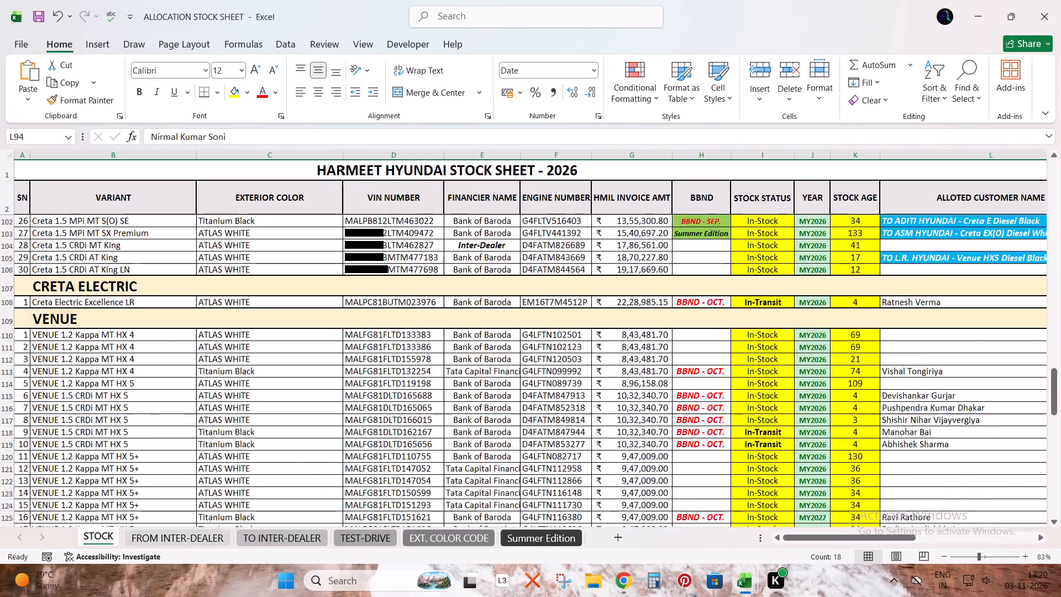
scroll(434, 453, "down", 7)
scroll(978, 412, "up", 3)
left_click(902, 341)
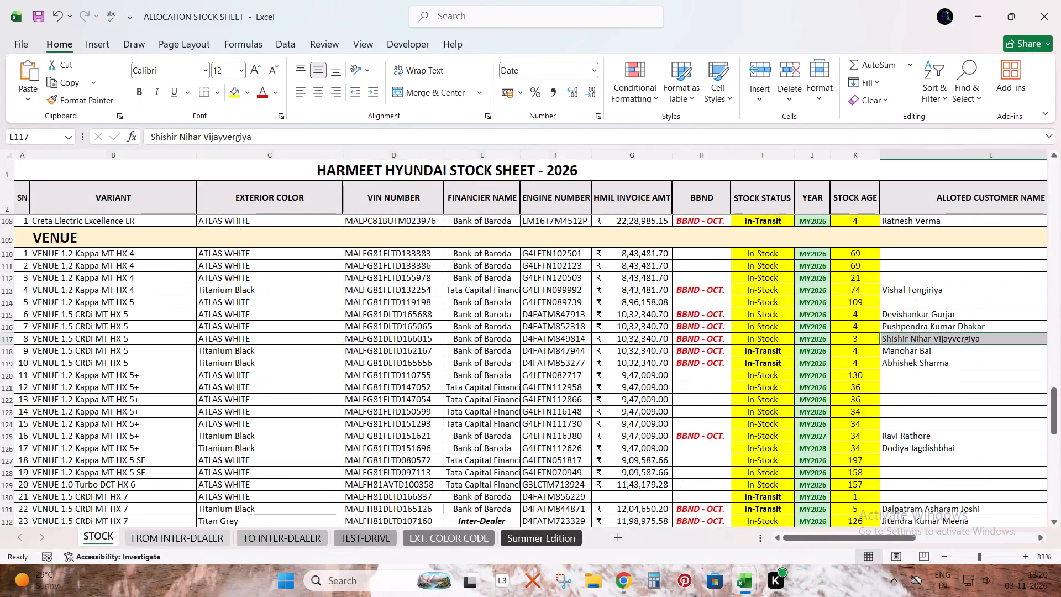
key("shift+space")
left_click_drag(890, 536, 957, 536)
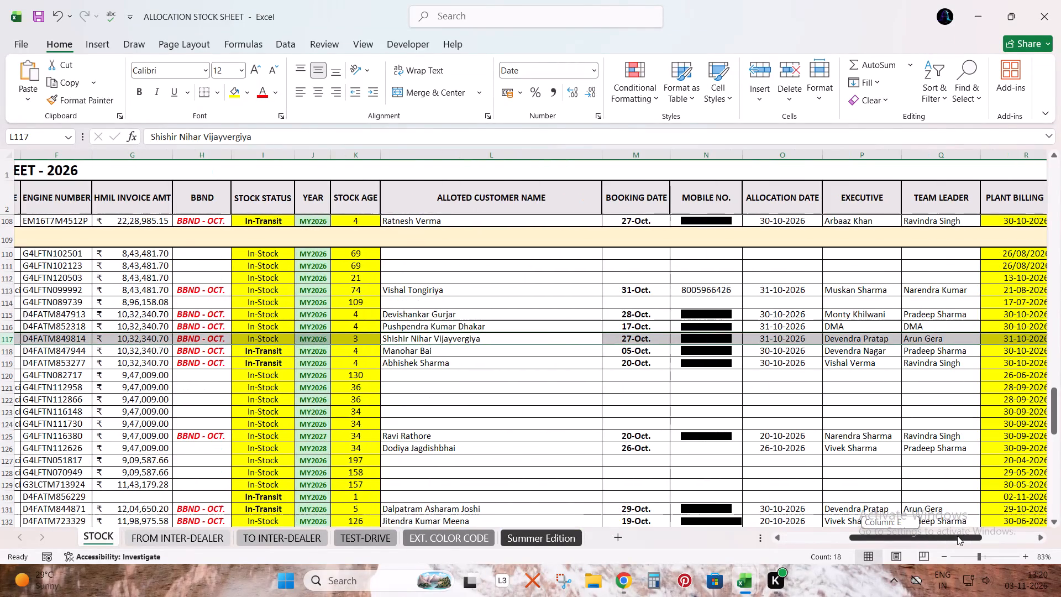
left_click_drag(957, 536, 774, 536)
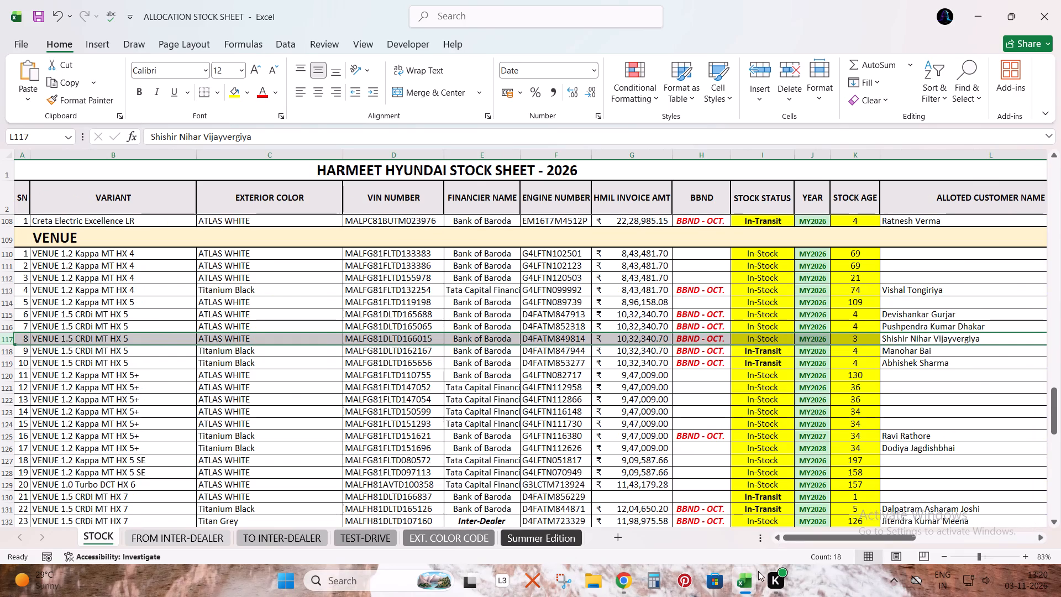
Copy the allotted customer name from the Creta 1.5 MPi IVT S(O) stock row and find it in the BOOKING LIST workbook.
scroll(881, 348, "up", 6)
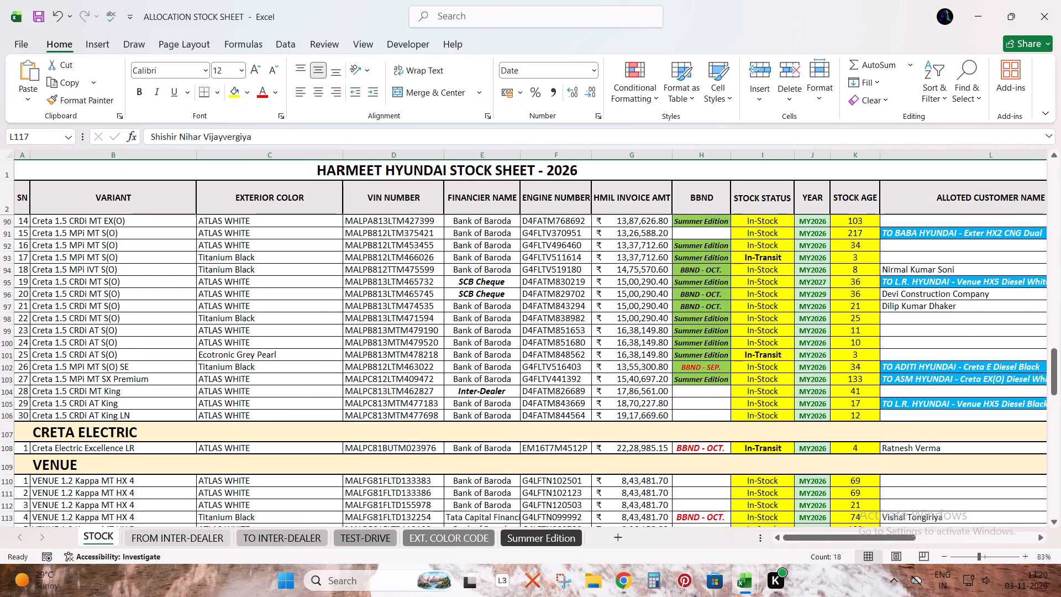
left_click(915, 269)
key("ctrl+c")
key("alt+Tab")
key("alt+Tab")
left_click(507, 371)
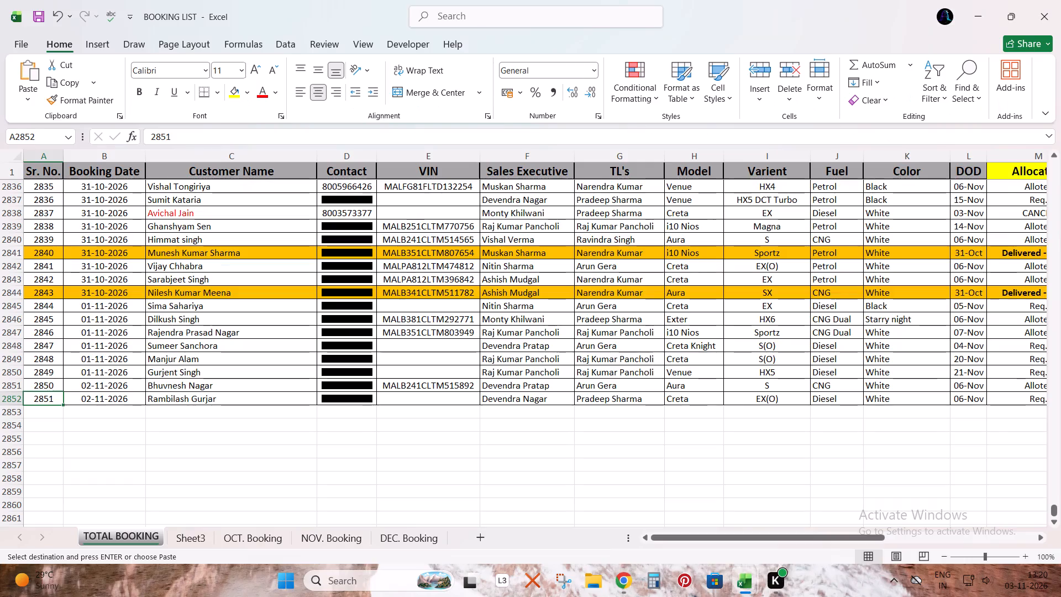
key("ctrl+f")
key("ctrl+v")
key("Return")
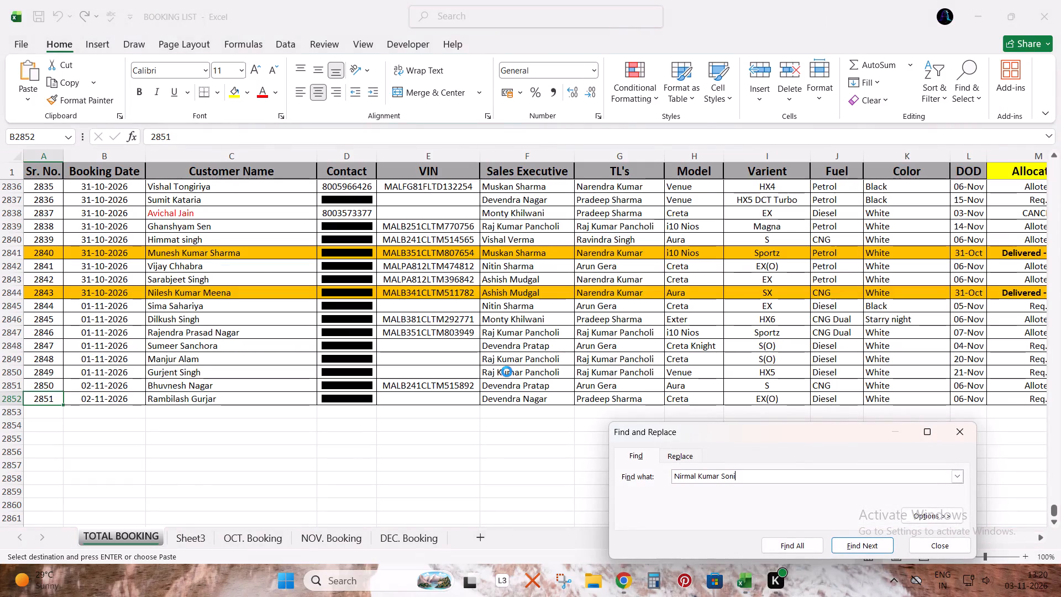
key("Escape")
Copy the allotted customer name from stock row 8 and find that customer's entry in the BOOKING LIST workbook.
key("alt+Tab")
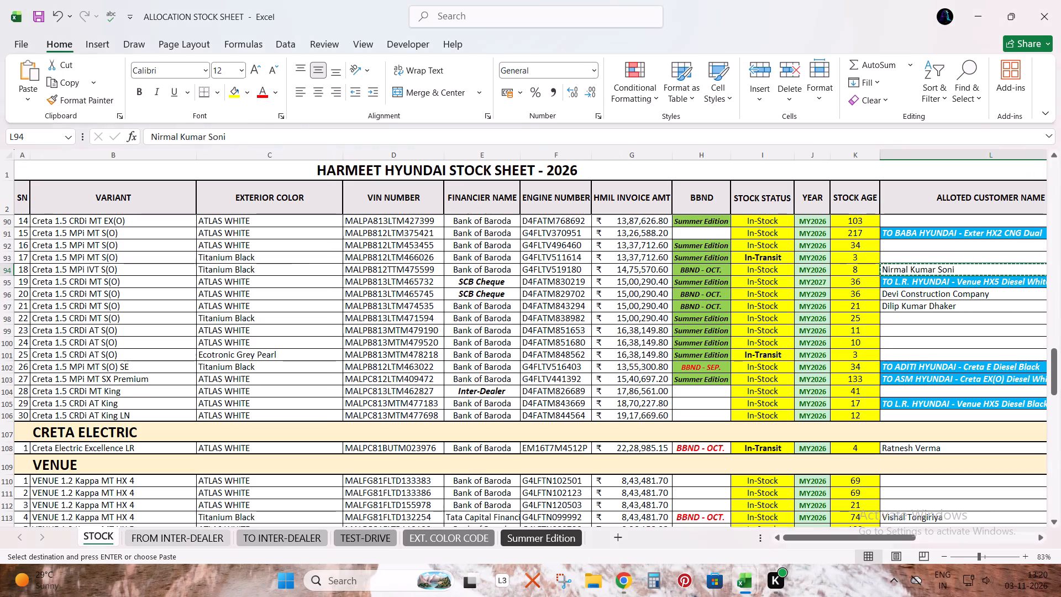
scroll(946, 329, "up", 20)
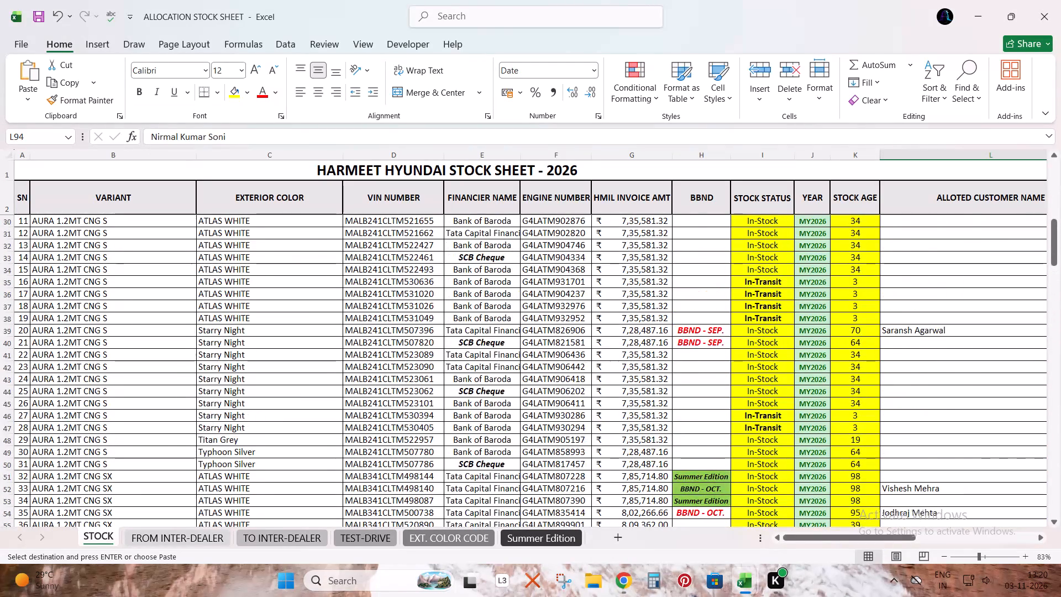
scroll(929, 336, "up", 11)
left_click(917, 291)
key("ctrl+c")
key("alt+Tab")
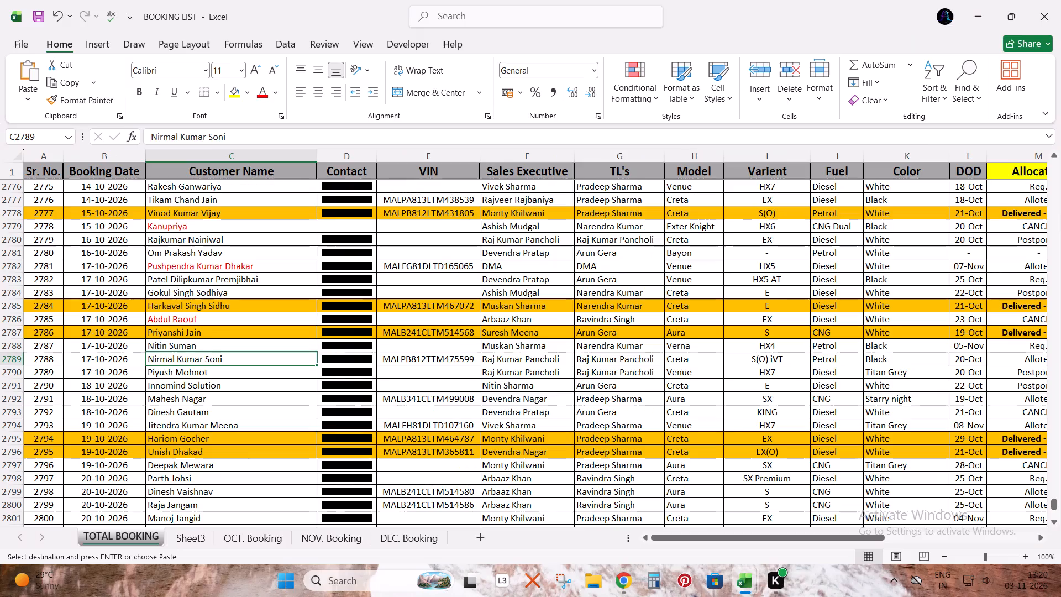
left_click(585, 316)
key("ctrl+f")
key("ctrl+v")
key("Return")
key("Escape")
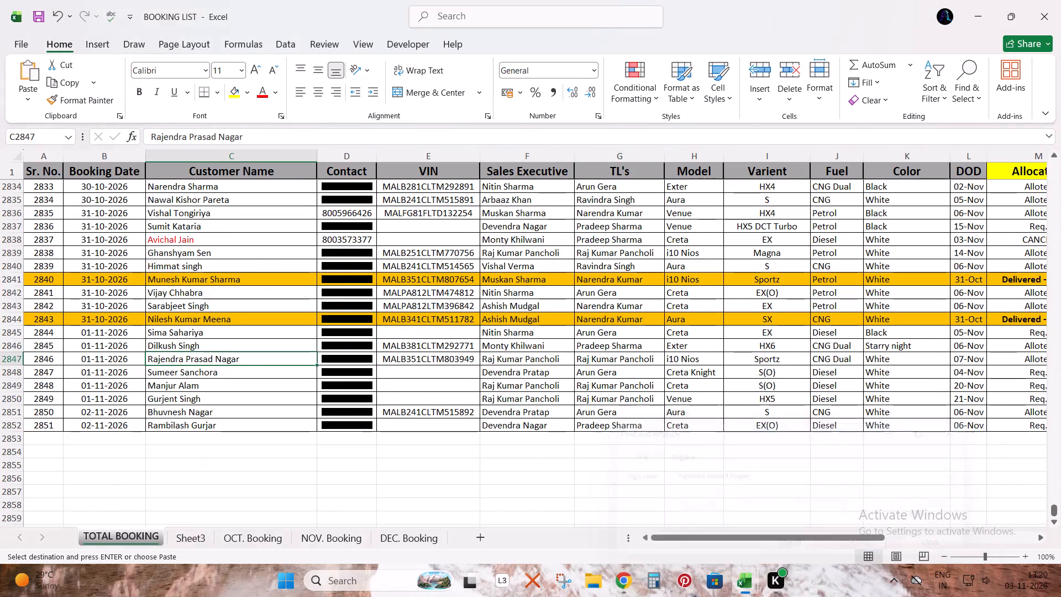
Copy the allotted customer name from VENUE 1.5 CRDi MT HX 5 stock row 117 and find it in the BOOKING LIST workbook.
key("alt+Tab")
scroll(712, 356, "down", 8)
scroll(850, 387, "up", 1)
scroll(850, 387, "down", 3)
scroll(850, 387, "up", 1)
scroll(850, 387, "down", 10)
scroll(850, 387, "up", 1)
scroll(850, 387, "down", 1)
scroll(850, 387, "up", 1)
scroll(850, 387, "down", 2)
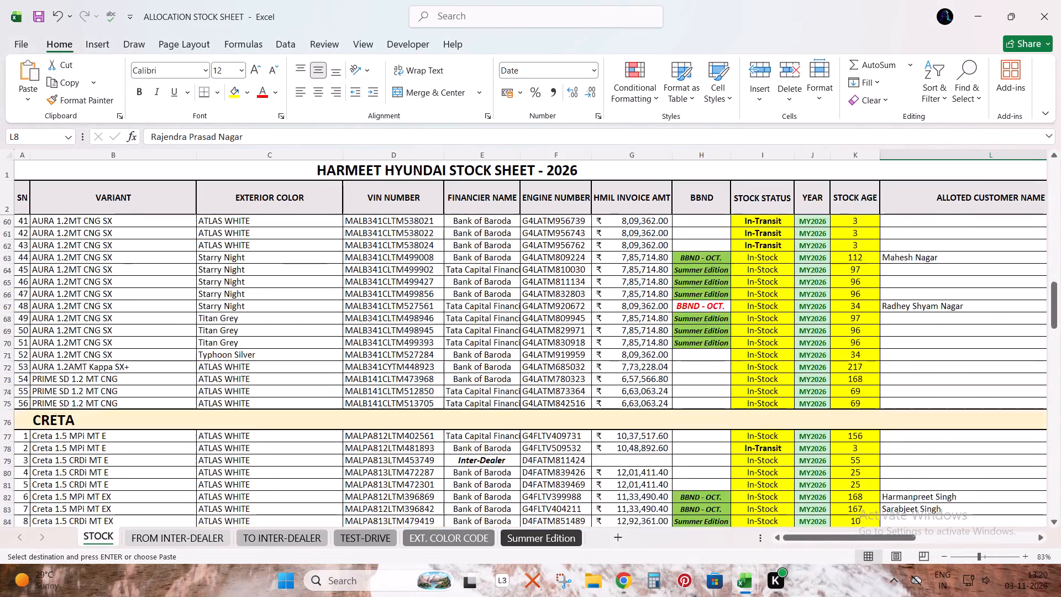
scroll(850, 387, "down", 2)
scroll(850, 387, "up", 1)
scroll(850, 387, "down", 9)
scroll(849, 396, "up", 1)
scroll(849, 396, "down", 1)
scroll(849, 396, "up", 1)
scroll(849, 396, "down", 1)
scroll(849, 396, "up", 1)
scroll(849, 396, "down", 1)
scroll(849, 396, "up", 1)
scroll(917, 408, "down", 3)
scroll(926, 408, "up", 4)
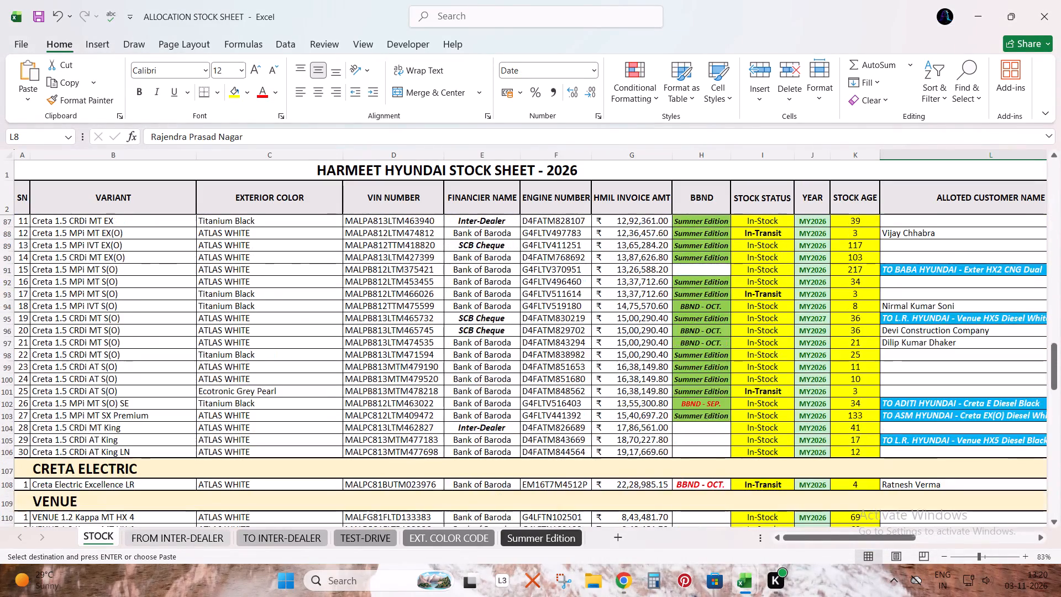
scroll(926, 407, "down", 9)
left_click(917, 256)
key("ctrl+c")
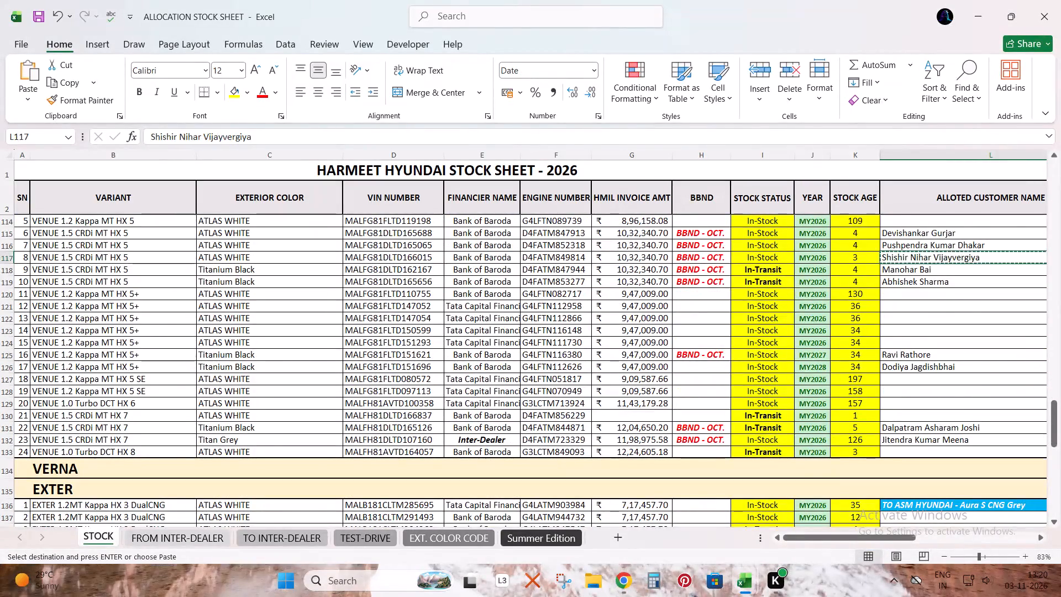
key("alt+Tab")
left_click(706, 325)
key("ctrl+f")
key("ctrl+v")
key("Return")
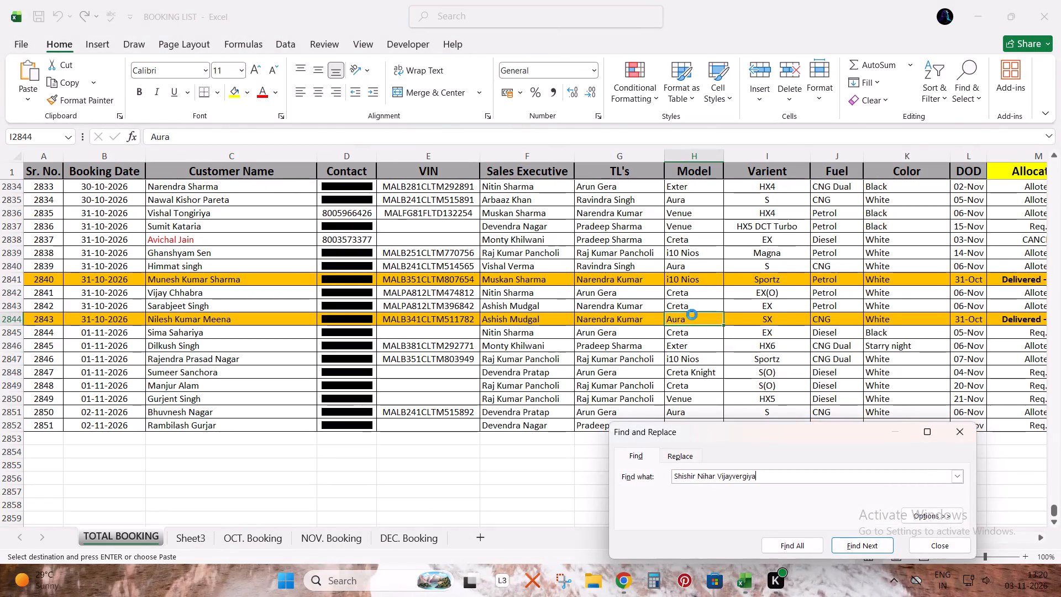
key("Escape")
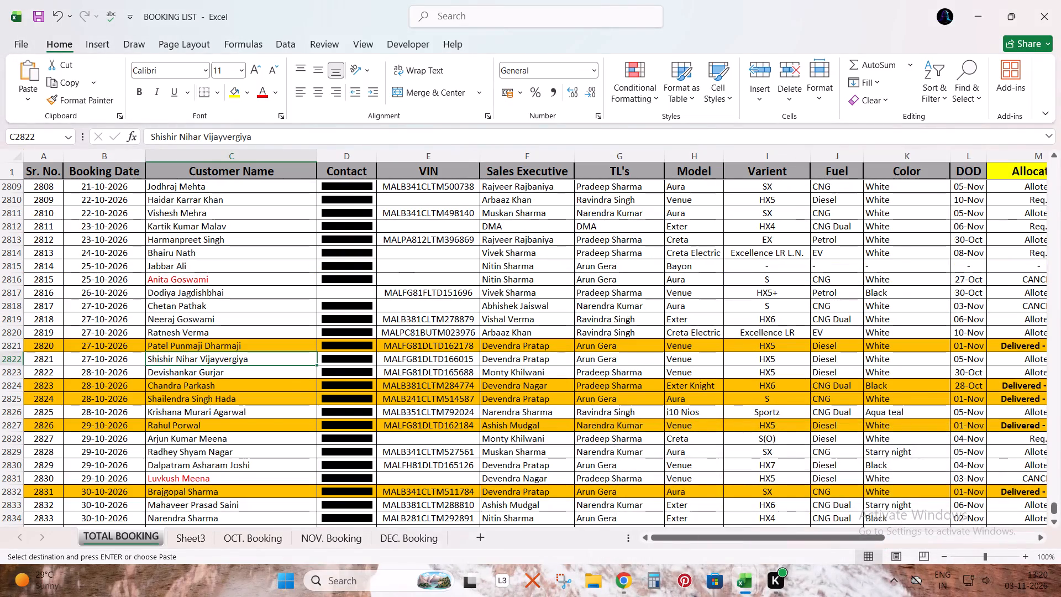
Examine the allocation and remaining details along the booking row found for the Venue HX5 Diesel customer.
key("ctrl+Right")
key("Right")
key("Right")
key("Right")
key("Right")
key("Right")
key("ctrl+Left")
key("ctrl+Left")
key("ctrl+Left")
key("ctrl+Left")
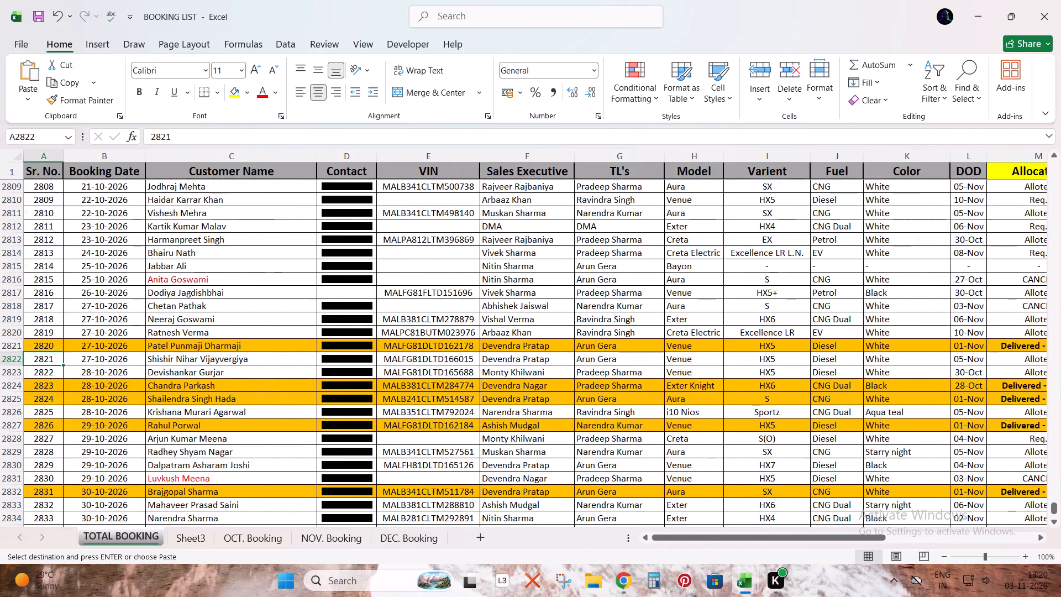
key("ctrl+Left")
Switch back to the ALLOCATION STOCK SHEET and select the entire VENUE 1.5 CRDi MT HX 5 stock row 117.
key("alt+Tab")
key("Escape")
key("shift+space")
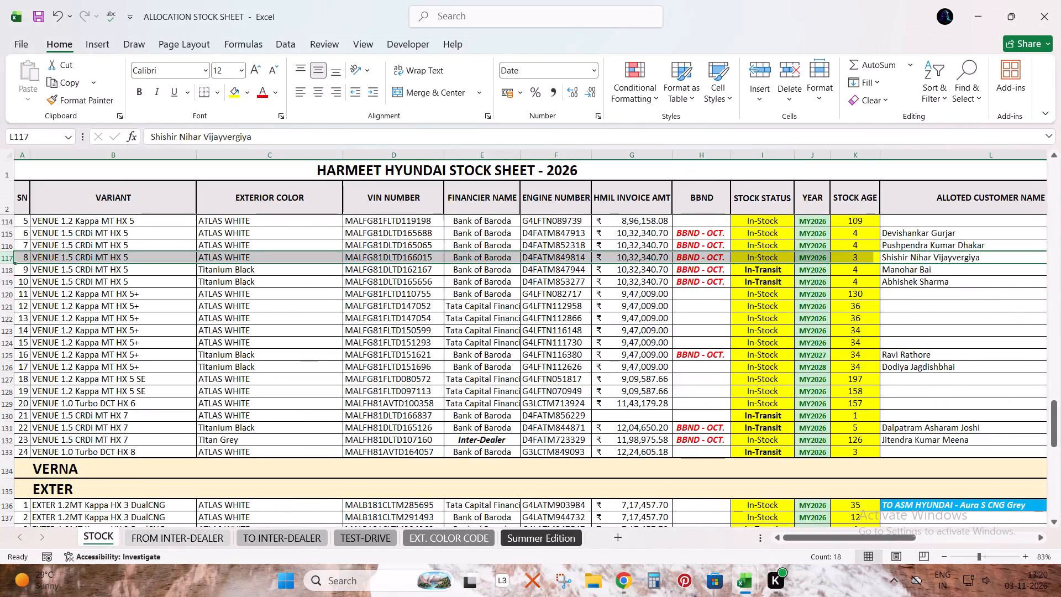
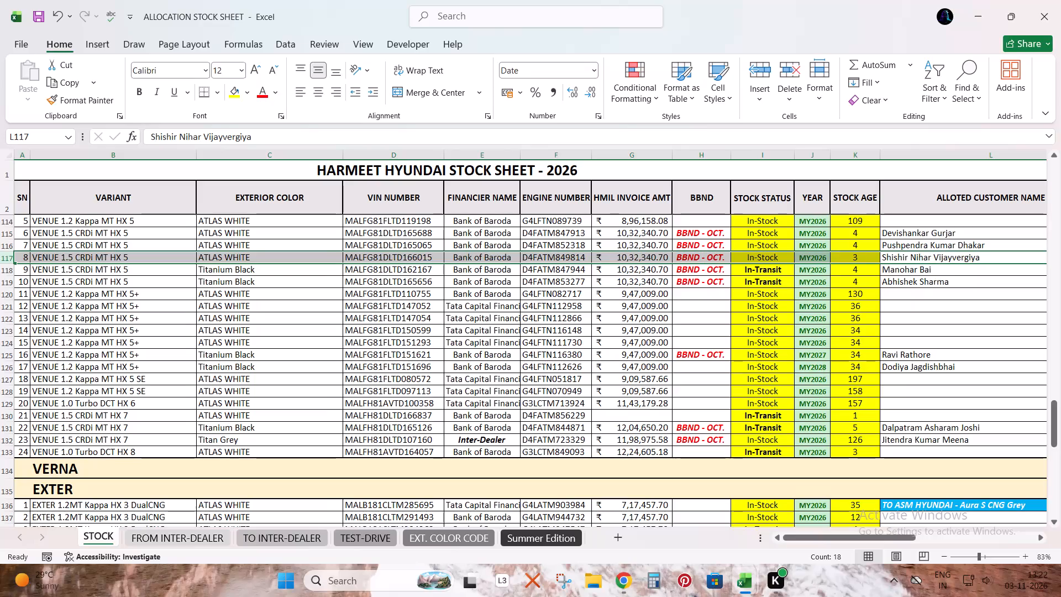
Copy the allotted customer name from VENUE 1.5 CRDi MT HX 5 stock row 115 and find it in the BOOKING LIST workbook.
left_click(917, 233)
key("shift+space")
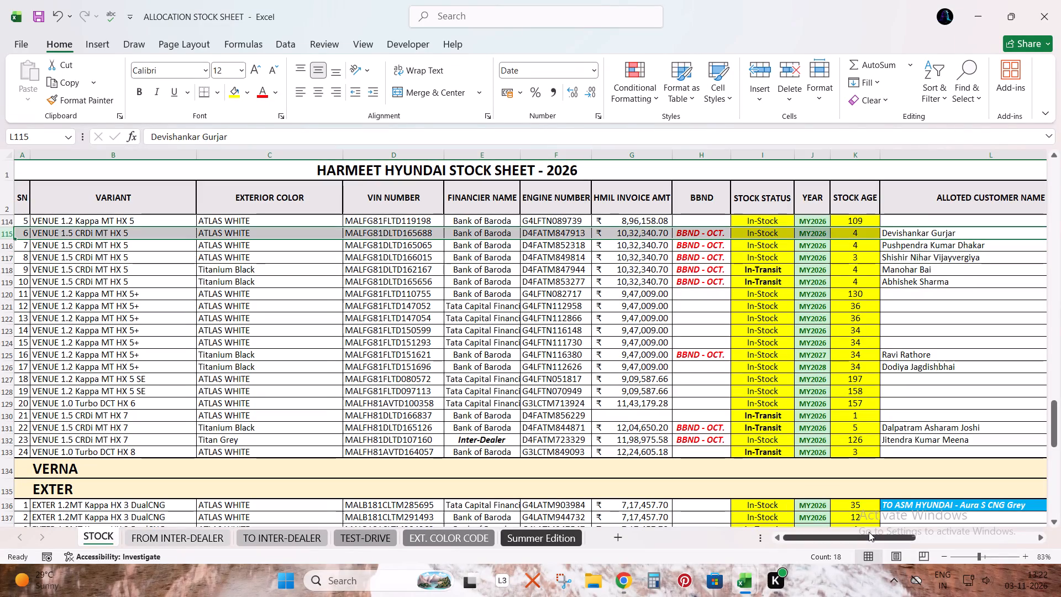
left_click(916, 234)
key("ctrl+c")
key("alt+Tab")
left_click(578, 375)
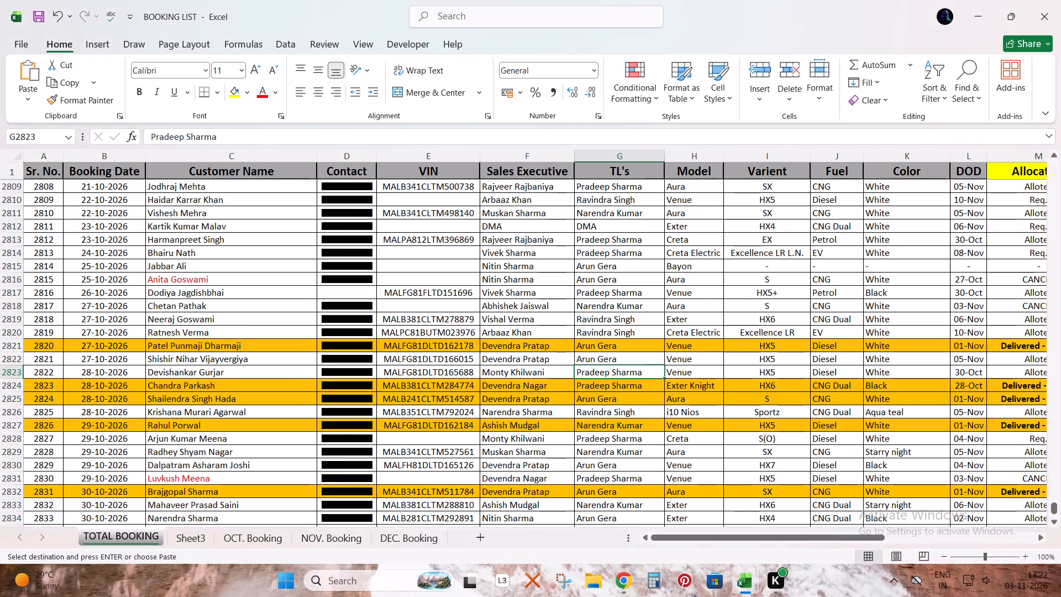
key("ctrl+f")
key("ctrl+v")
key("Return")
key("Escape")
Switch back to the ALLOCATION STOCK SHEET, select the entire stock row 115 and examine its booking, allocation and executive details.
key("alt+Tab")
key("Escape")
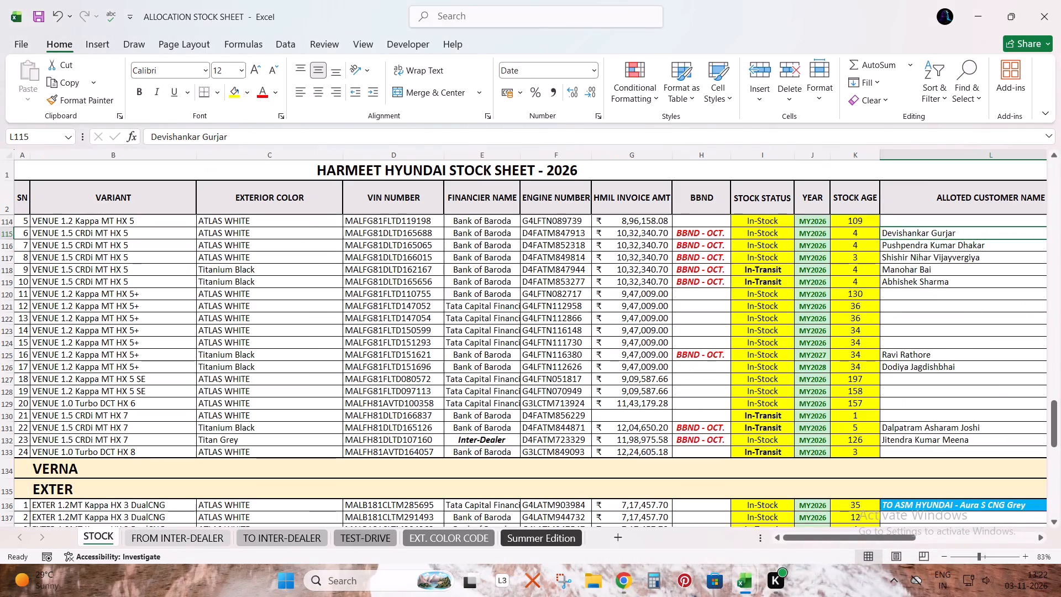
key("shift+space")
left_click_drag(817, 538, 870, 538)
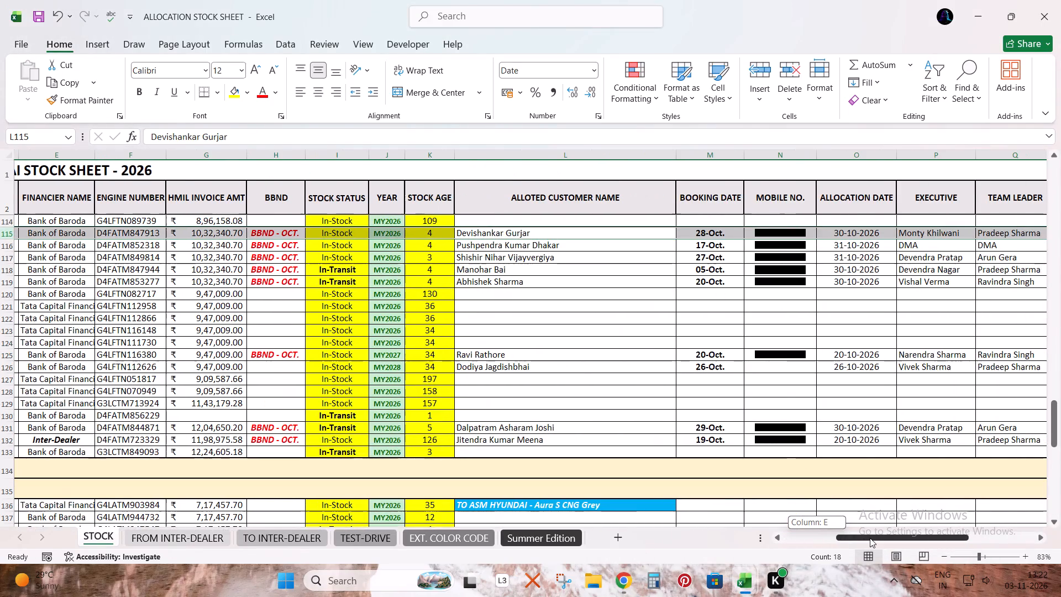
left_click_drag(870, 538, 658, 539)
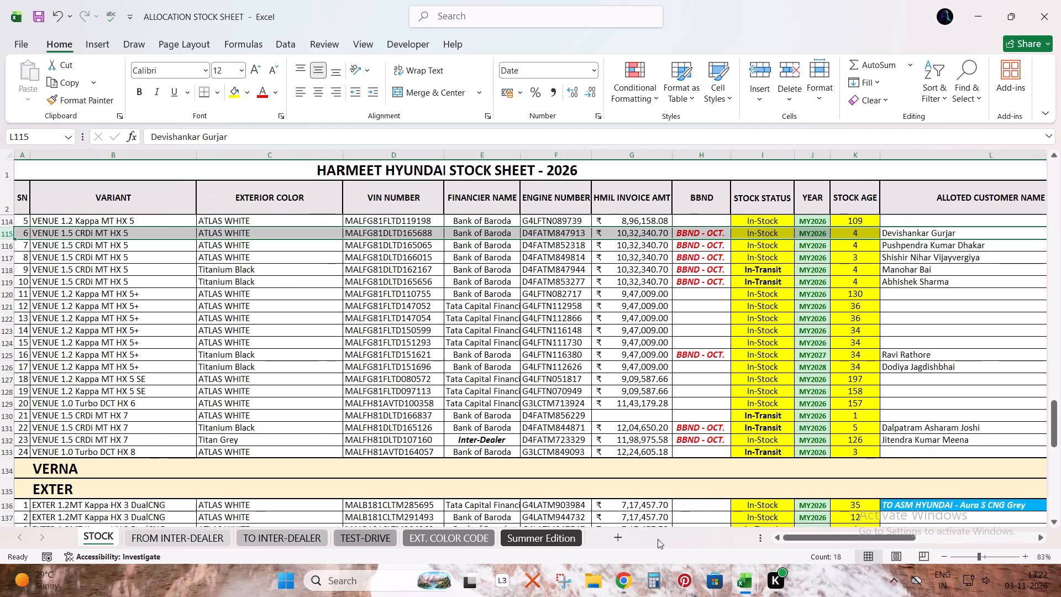
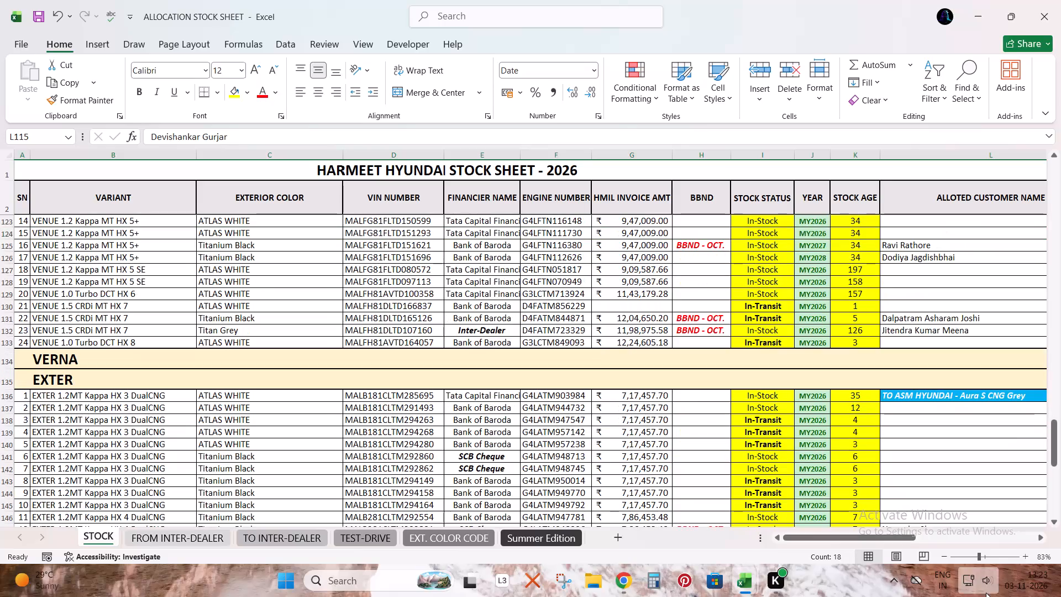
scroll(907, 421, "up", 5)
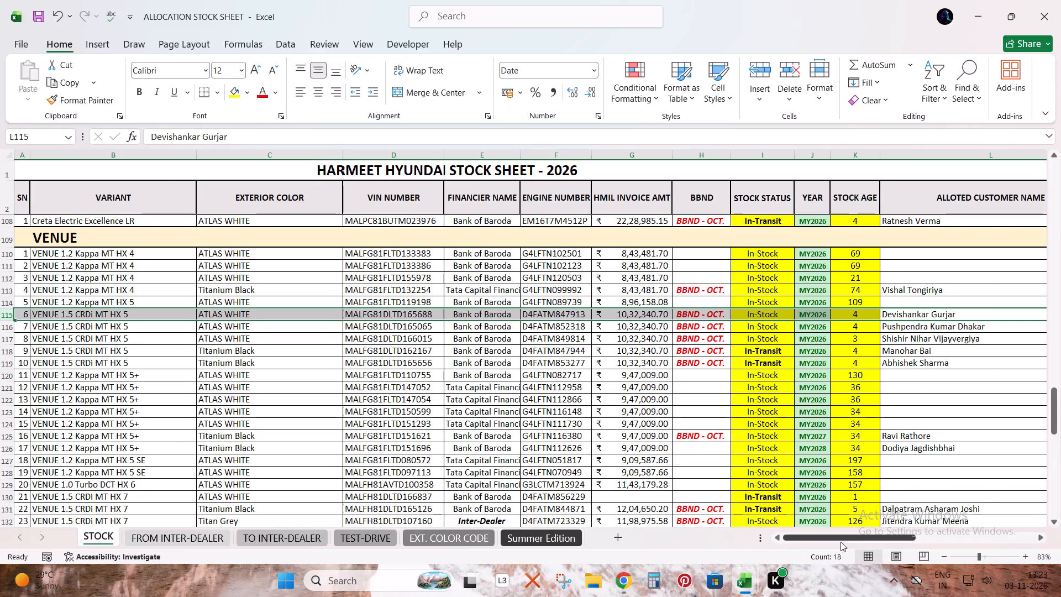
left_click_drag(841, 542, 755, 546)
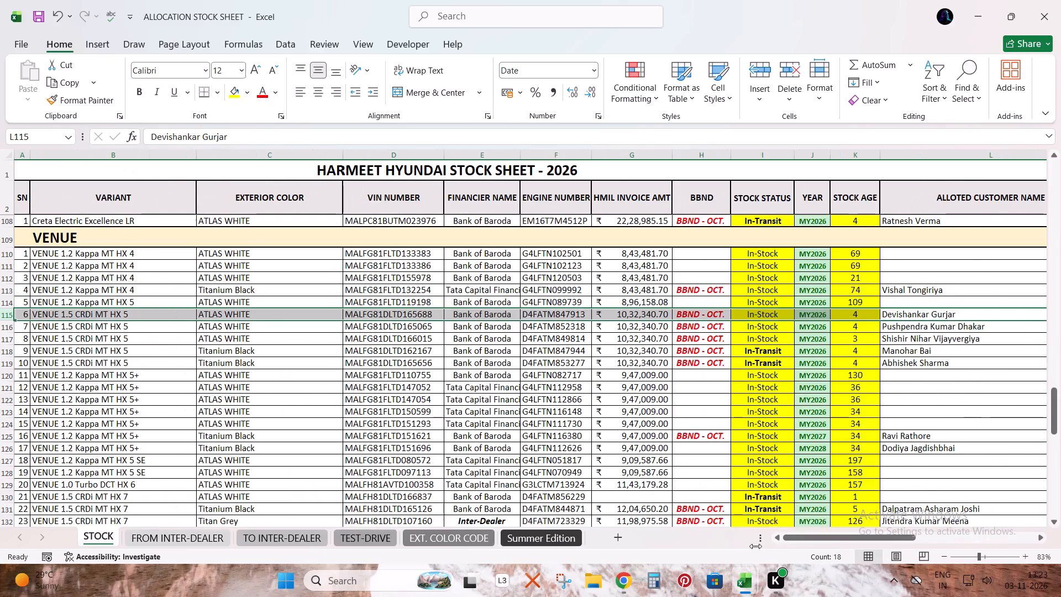
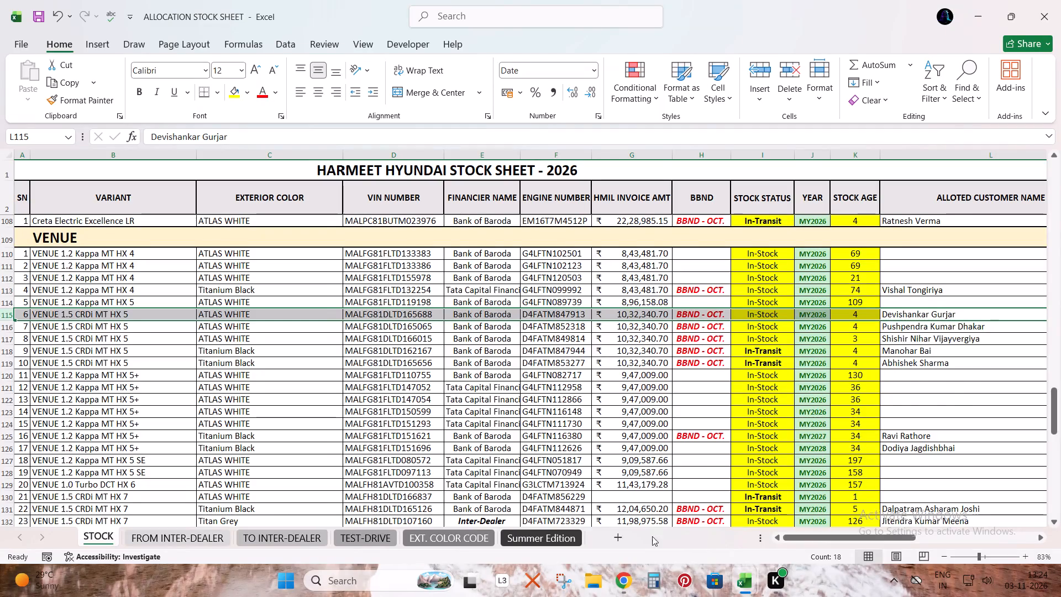
Search the BOOKING LIST workbook for the customer allotted the Starry Night EXTER HX 6 in stock row 156 and select the booking row.
scroll(634, 536, "down", 5)
scroll(595, 426, "up", 4)
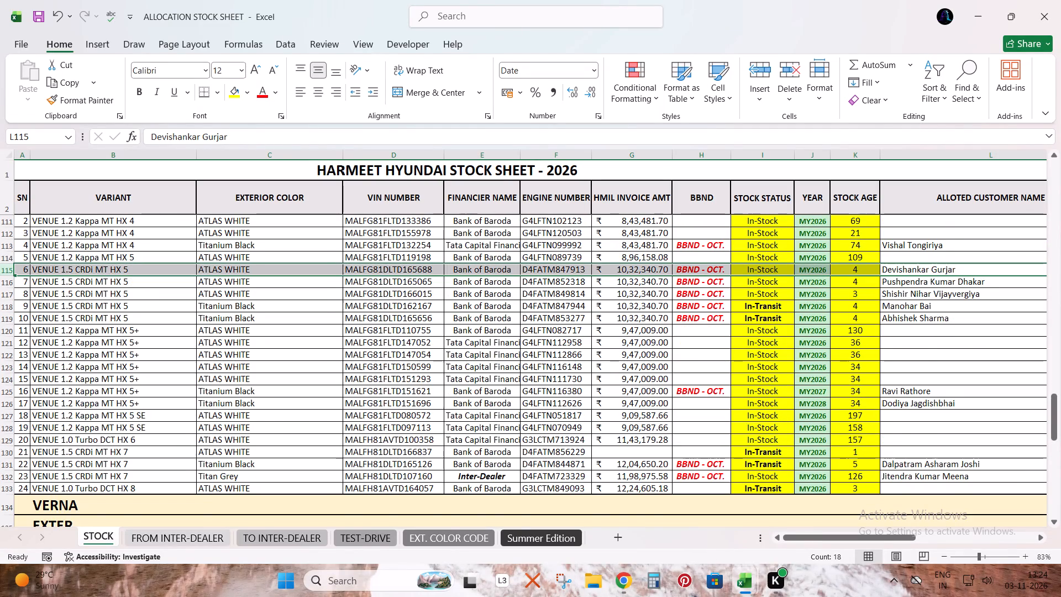
scroll(787, 415, "down", 7)
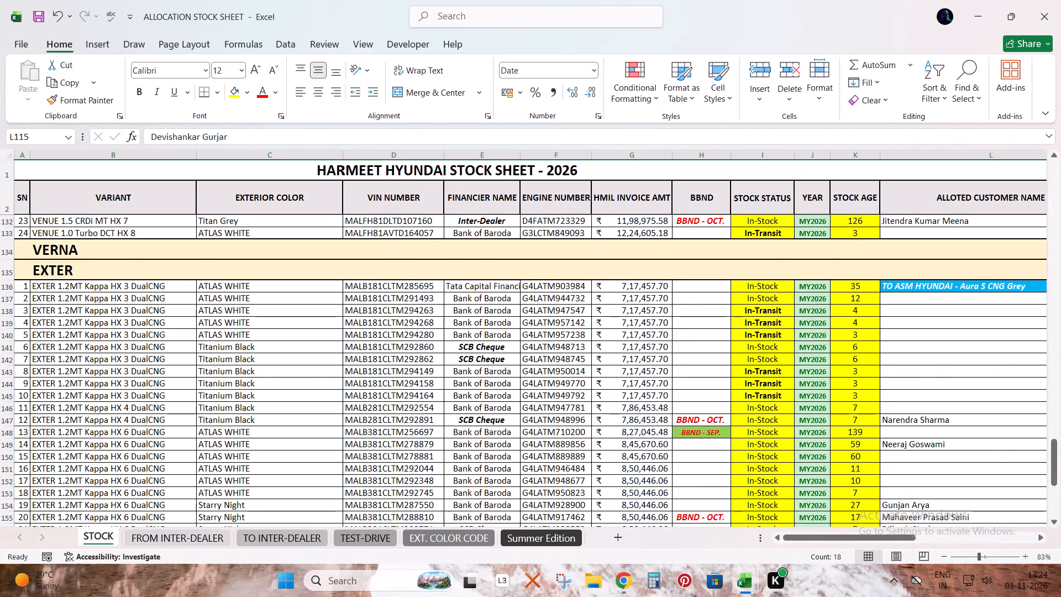
scroll(825, 417, "down", 2)
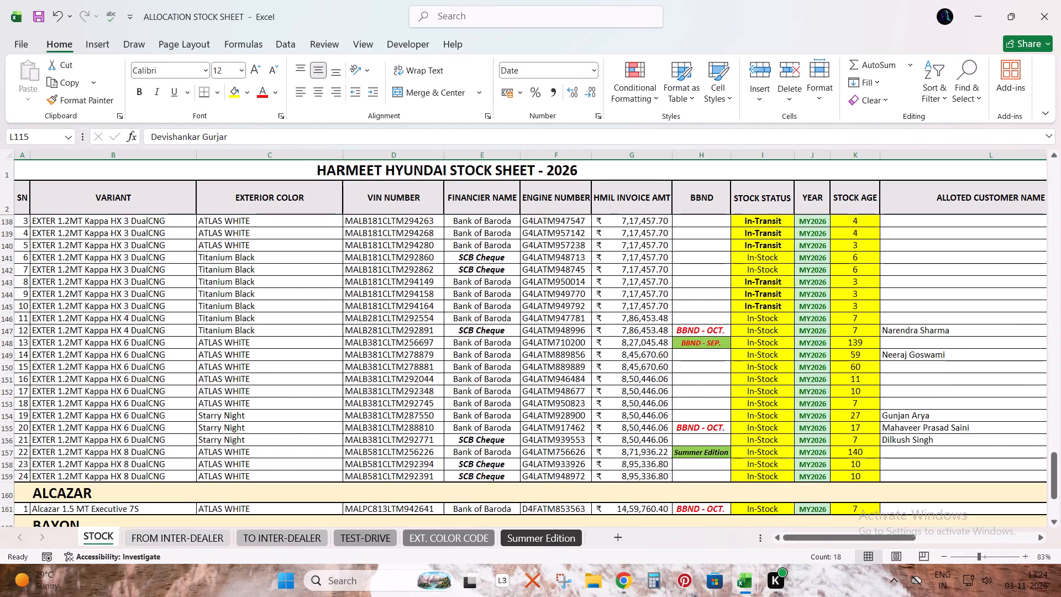
left_click(907, 437)
key("ctrl+c")
key("alt+Tab")
left_click(701, 384)
key("ctrl+f")
key("ctrl+v")
key("Return")
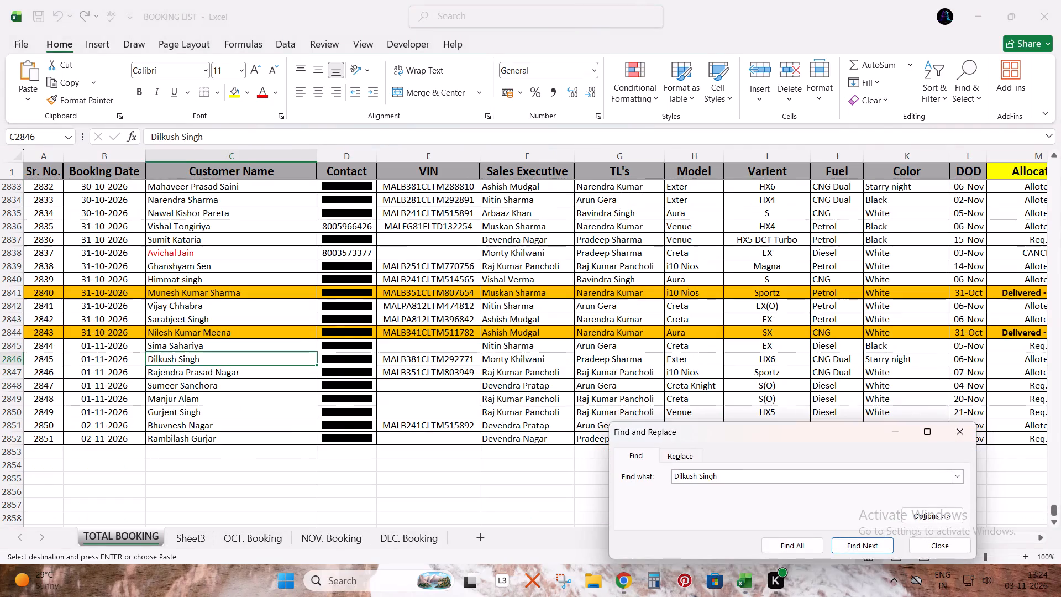
key("Escape")
key("shift+space")
Return to the ALLOCATION STOCK SHEET, select row 156, and review its booking date, allocation date, executive and team leader.
key("alt+Tab")
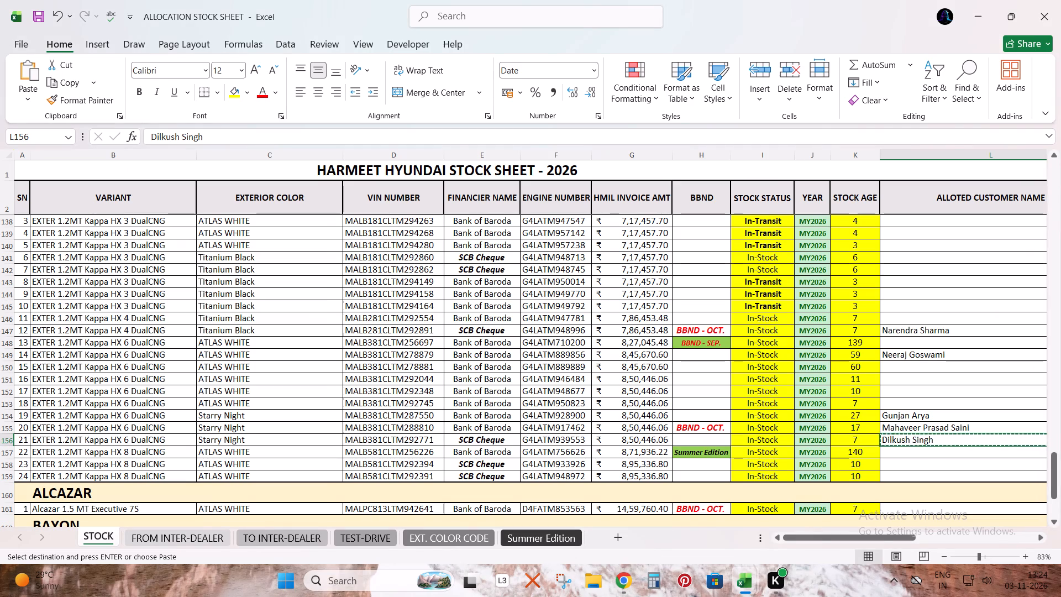
key("Escape")
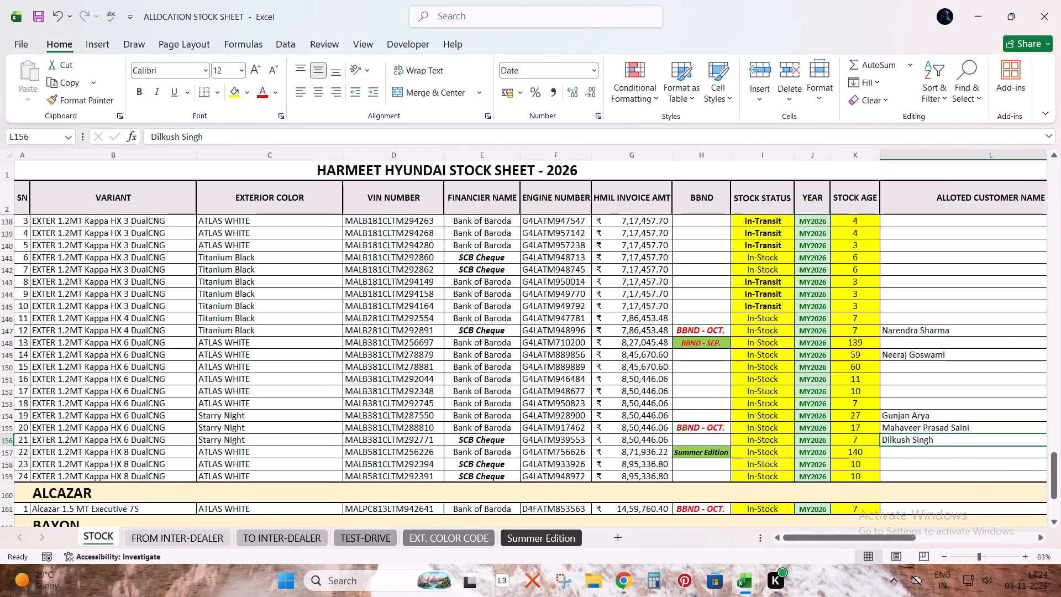
key("shift+space")
left_click_drag(845, 538, 904, 541)
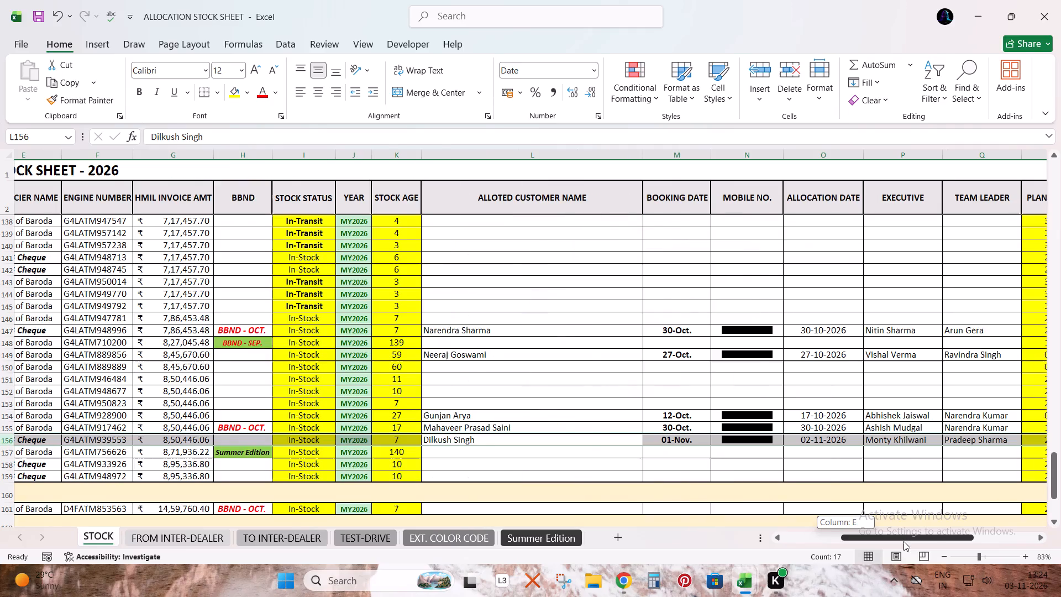
left_click_drag(904, 541, 675, 546)
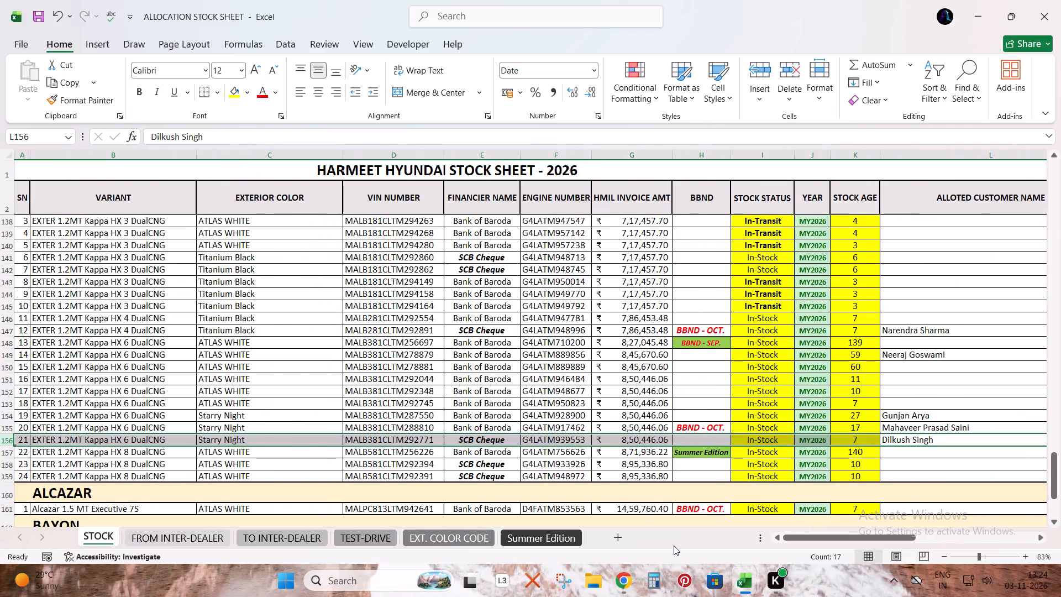
left_click_drag(868, 537, 868, 537)
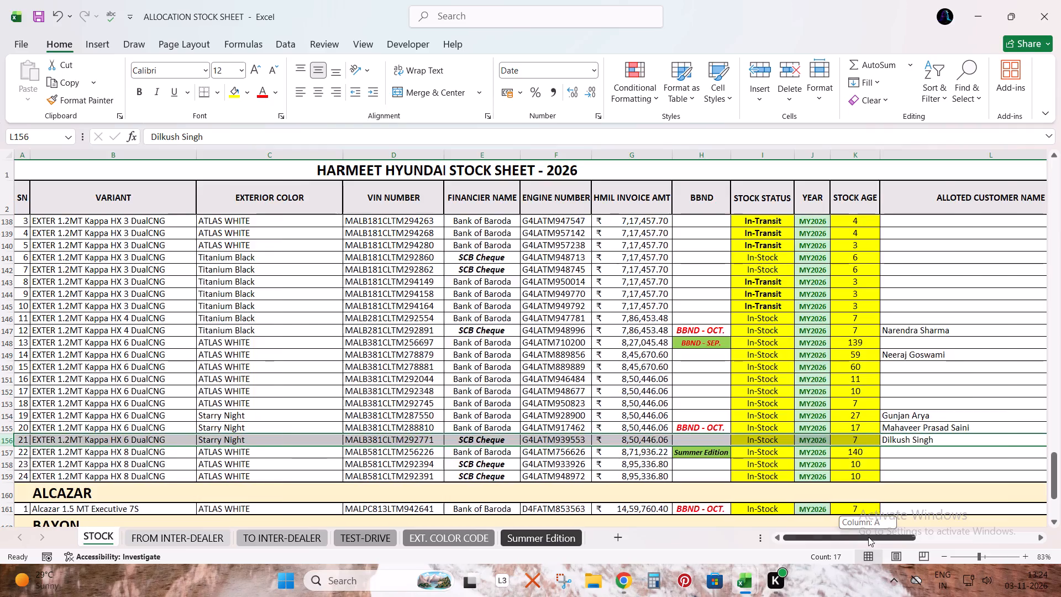
left_click_drag(868, 537, 806, 545)
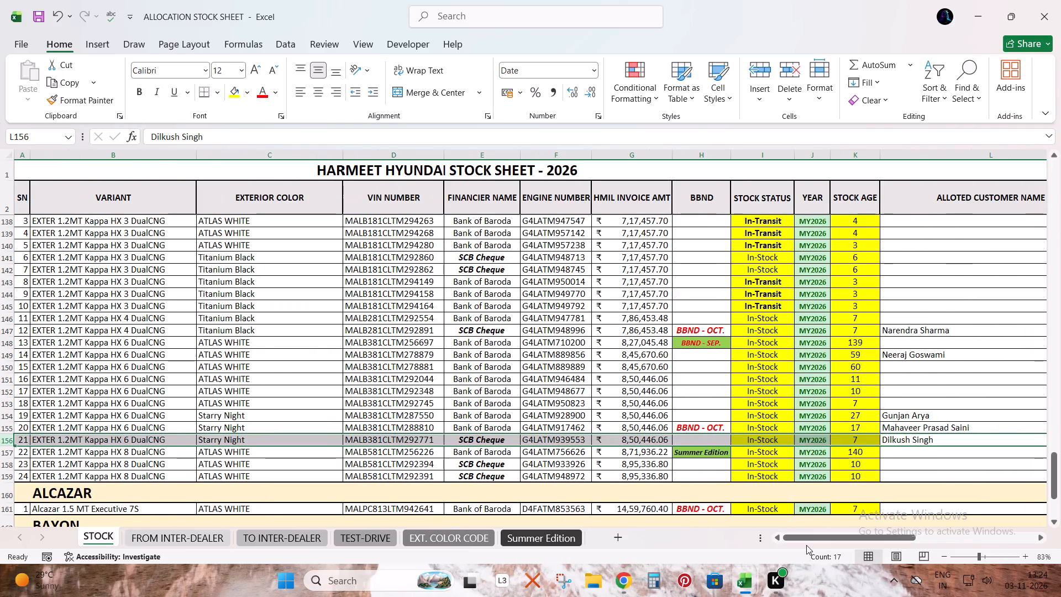
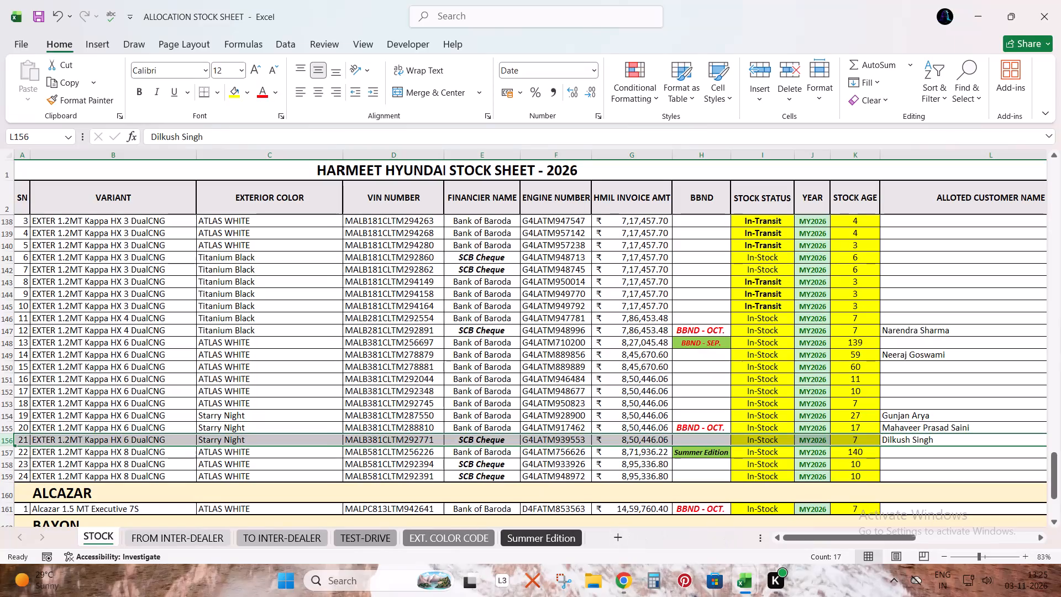
Compare the Creta rows in the ALLOCATION STOCK SHEET with the white diesel Creta EX(O) booking in row 2852 of the BOOKING LIST workbook.
scroll(483, 417, "up", 2)
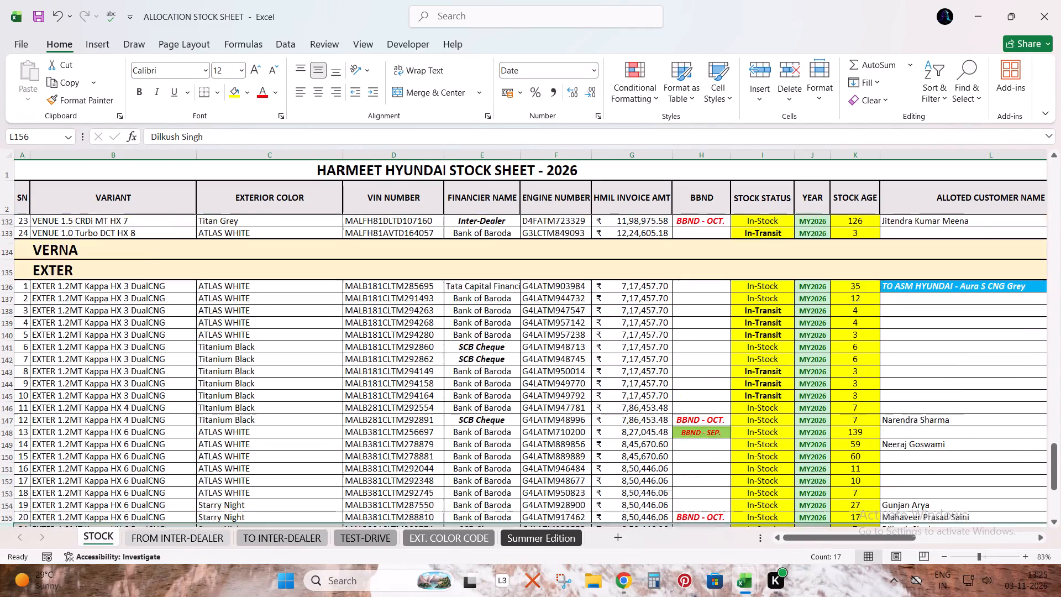
scroll(528, 400, "up", 4)
scroll(623, 390, "up", 4)
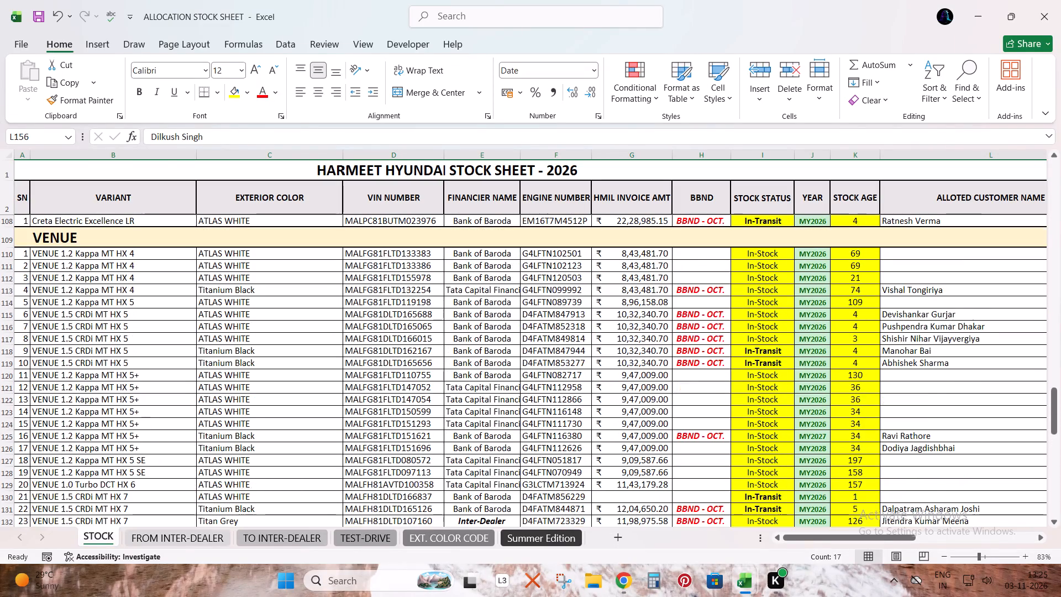
scroll(894, 431, "up", 8)
scroll(1017, 422, "up", 2)
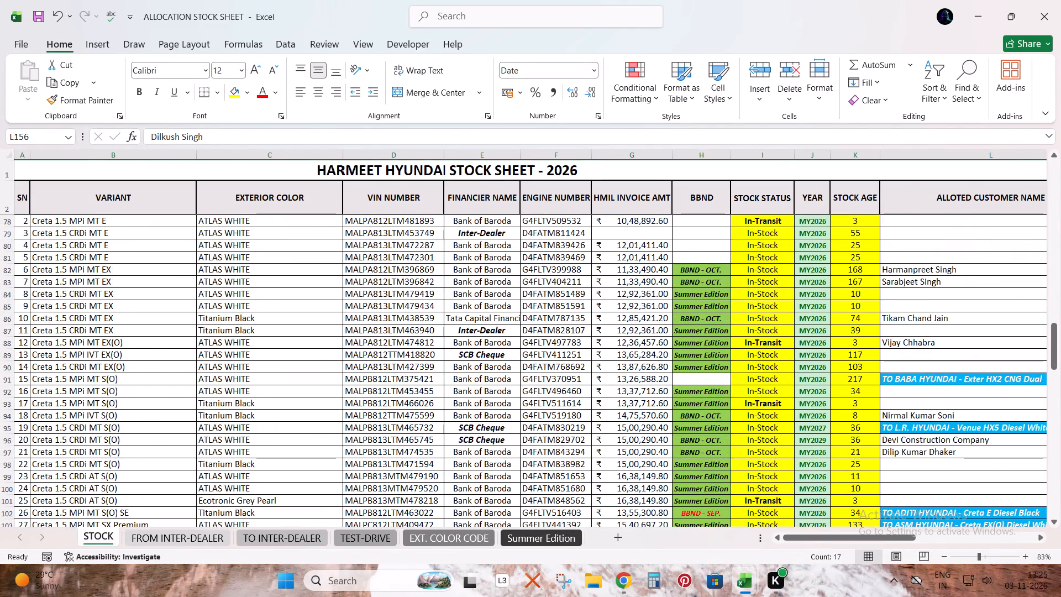
key("alt+Tab")
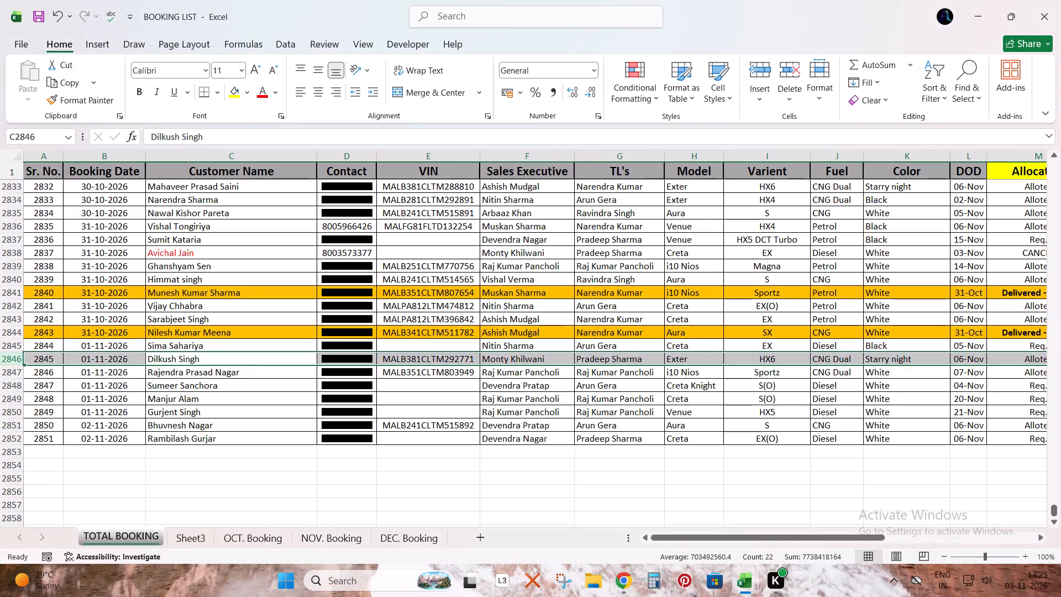
left_click(201, 439)
key("alt+Tab")
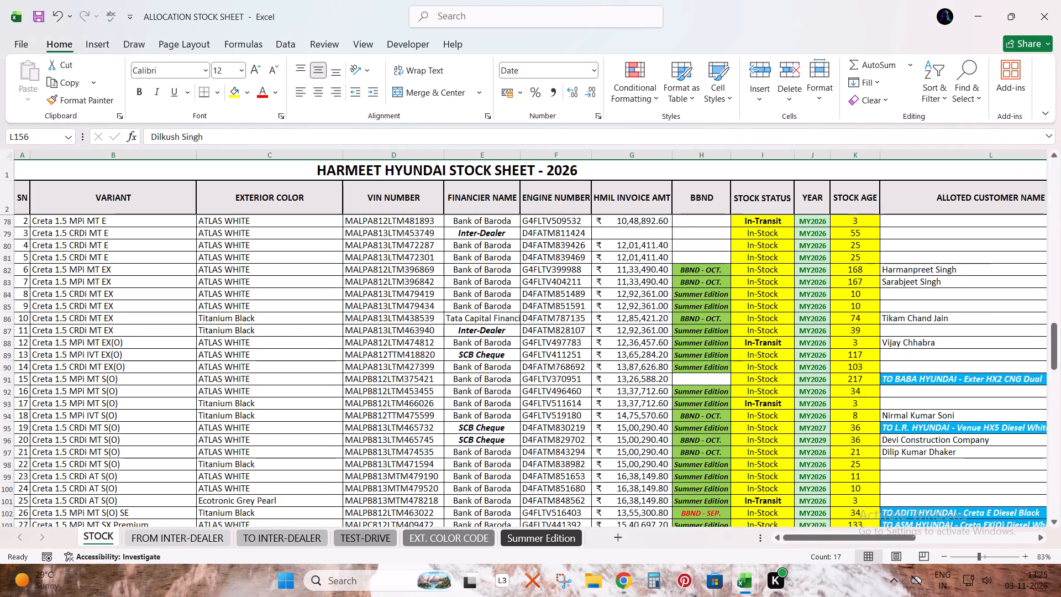
key("alt+Tab")
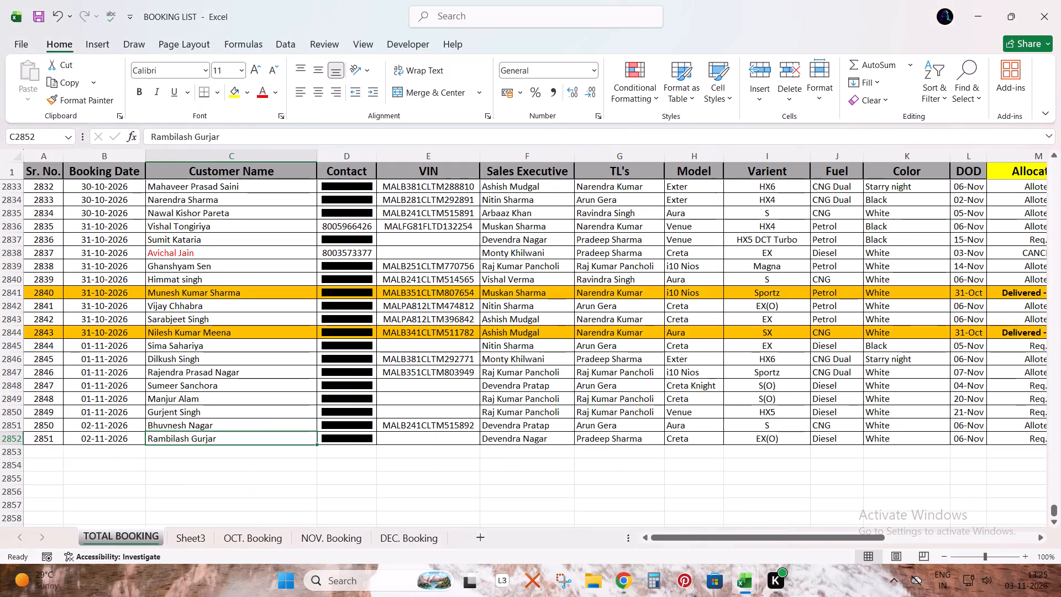
key("alt+Tab")
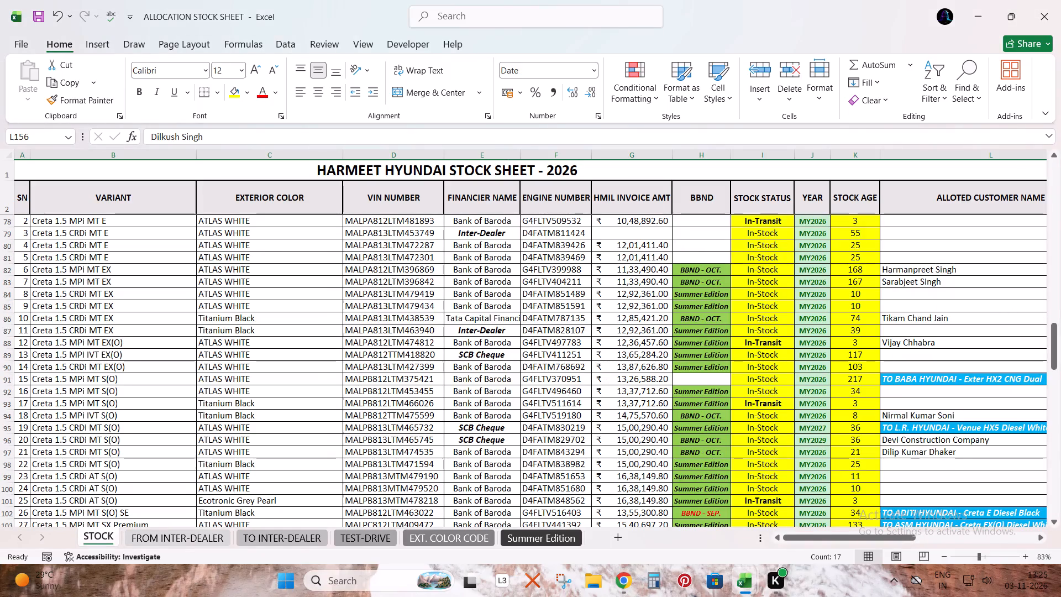
Search the stock sheet for the variant Creta 1.5 CRDi MT EX(O) and select the Atlas White vehicle's row 90.
left_click(133, 366)
key("shift+space")
left_click(133, 367)
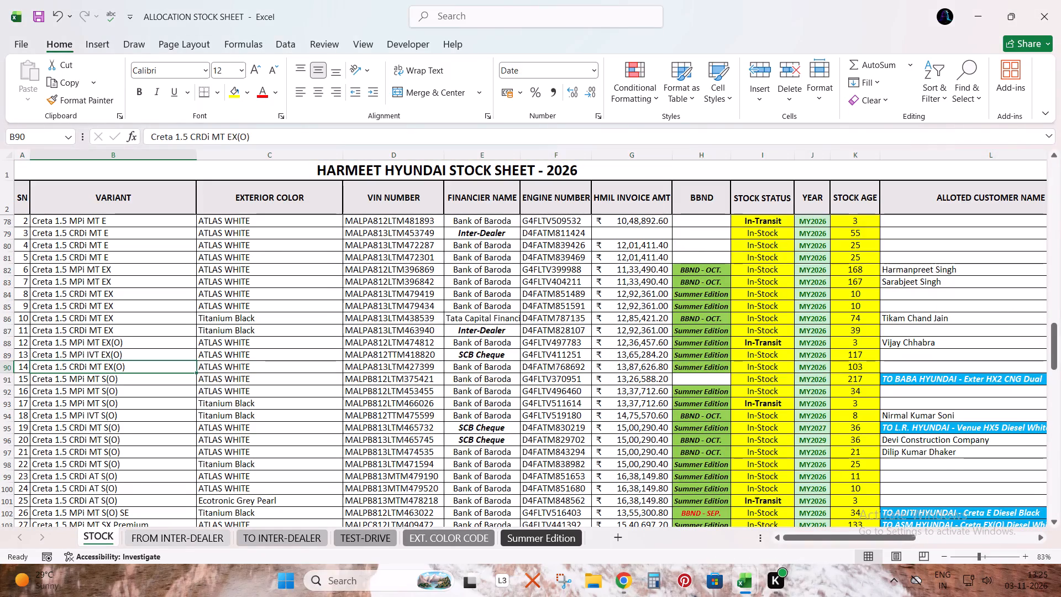
key("ctrl+c")
key("ctrl+f")
key("ctrl+v")
key("Return")
key("Return")
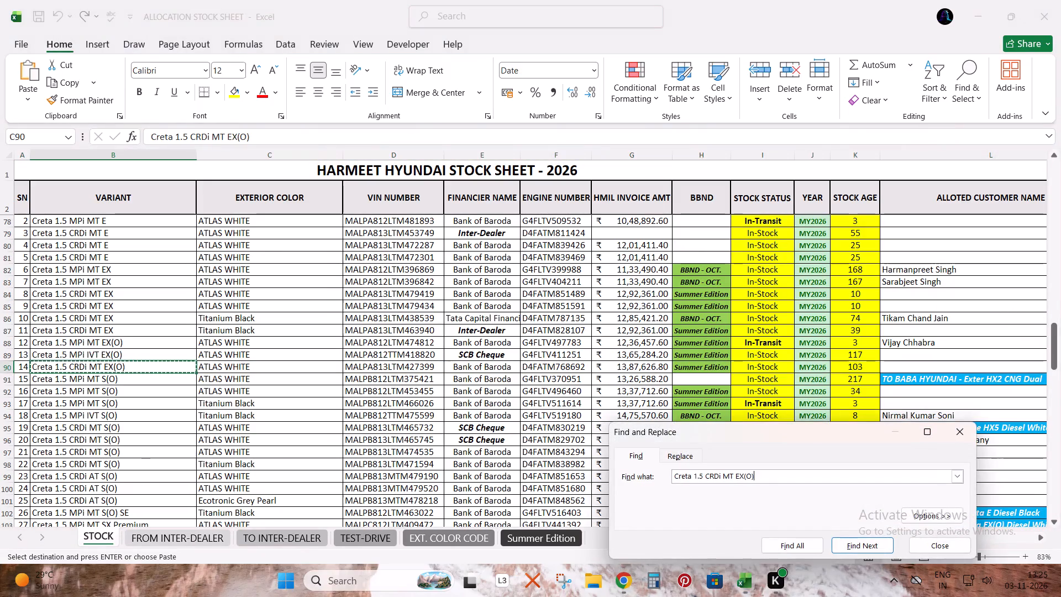
key("Return")
key("Escape")
key("shift+space")
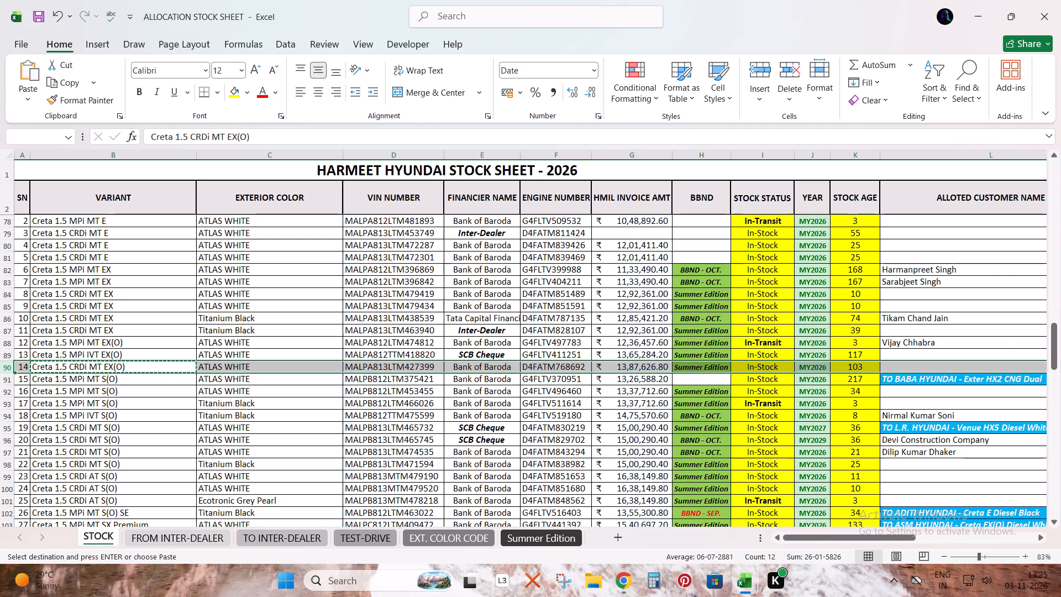
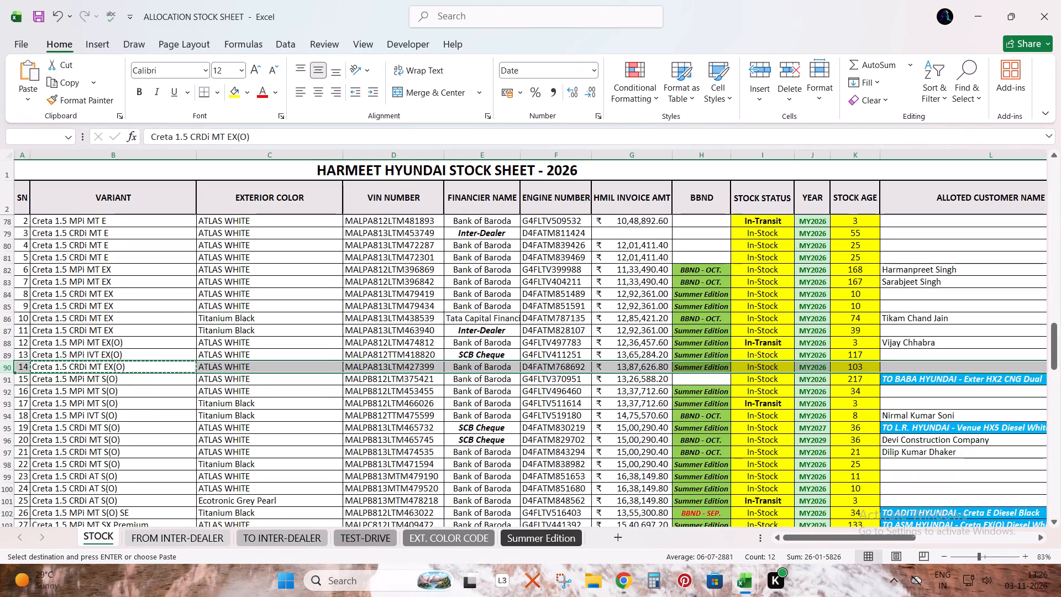
Copy the customer name through TL details from row 2852 of BOOKING LIST into stock sheet row 90, starting at ALLOTED CUSTOMER NAME.
key("alt+Tab")
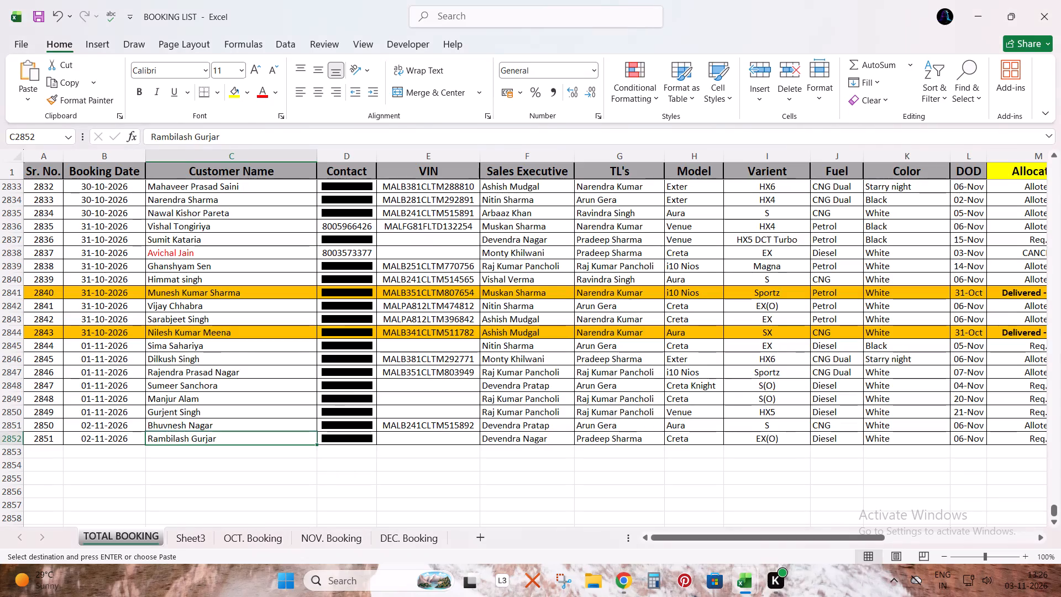
key("shift+Right")
key("shift+Right")
key("shift+Right")
key("shift+Right")
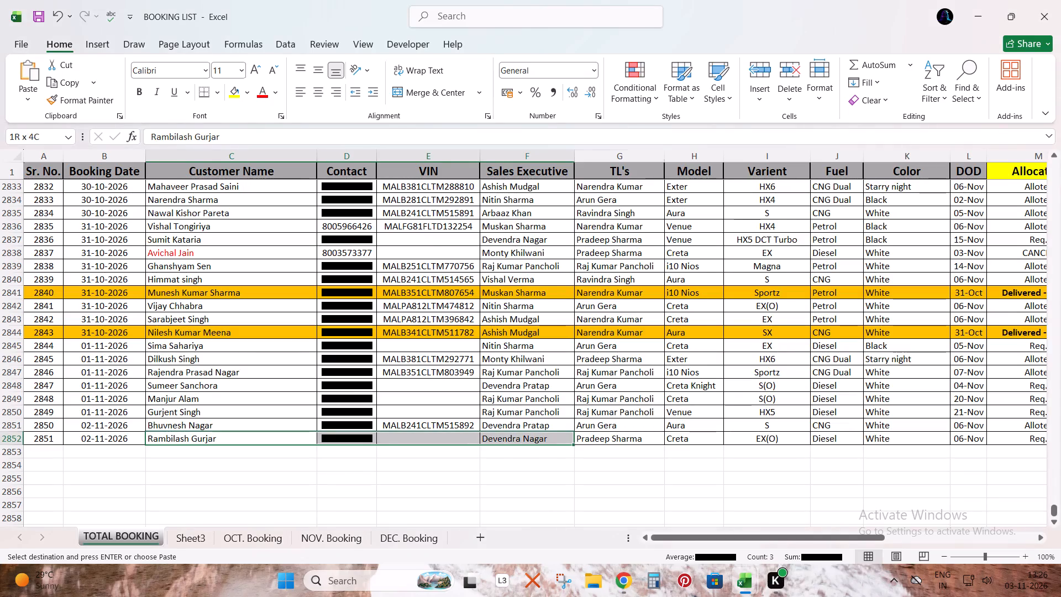
key("ctrl+c")
key("alt+Tab")
key("ctrl+Right")
key("Right")
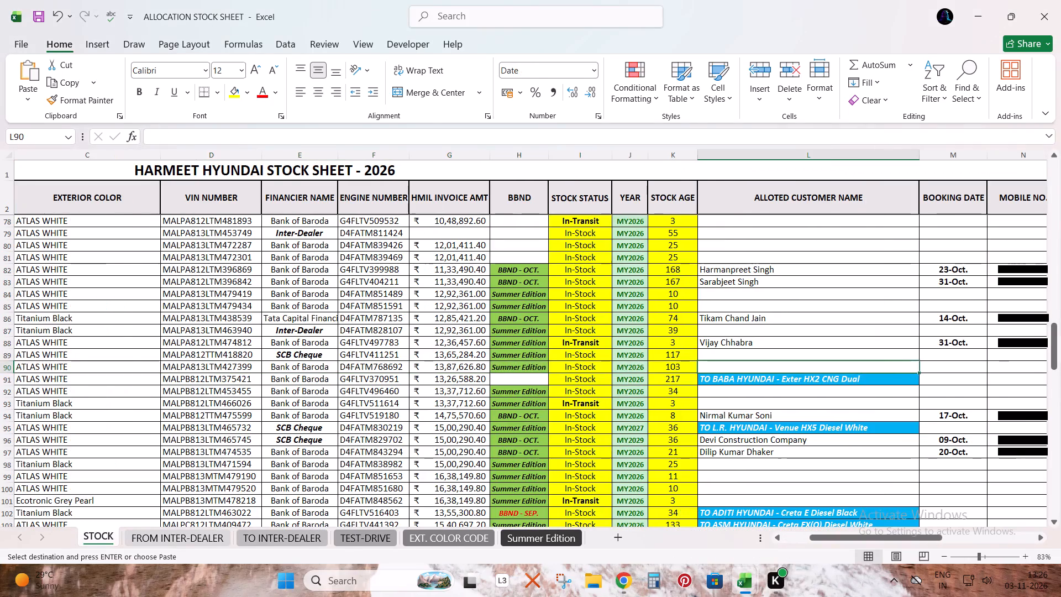
key("ctrl+v")
Move row 90's pasted contact, executive and team leader cells one column over to align with MOBILE NO., EXECUTIVE and TEAM LEADER.
key("Right")
key("shift+Right")
key("shift+Right")
key("shift+Right")
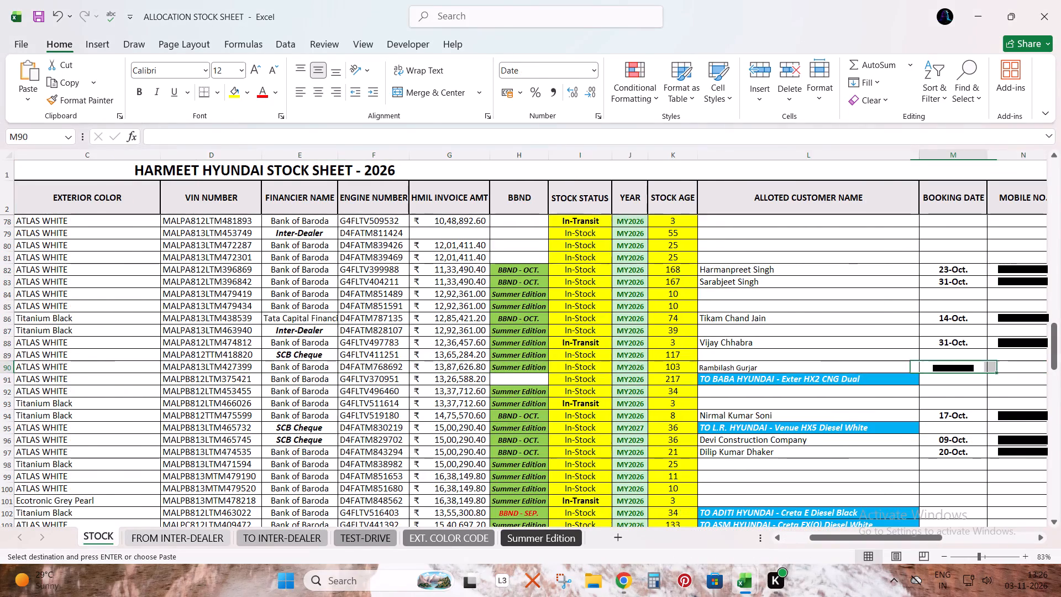
key("ctrl+x")
key("Right")
key("ctrl+v")
Enter 2-11 as the booking date and 3-11 as the allocation date for the Creta in row 90.
key("Left")
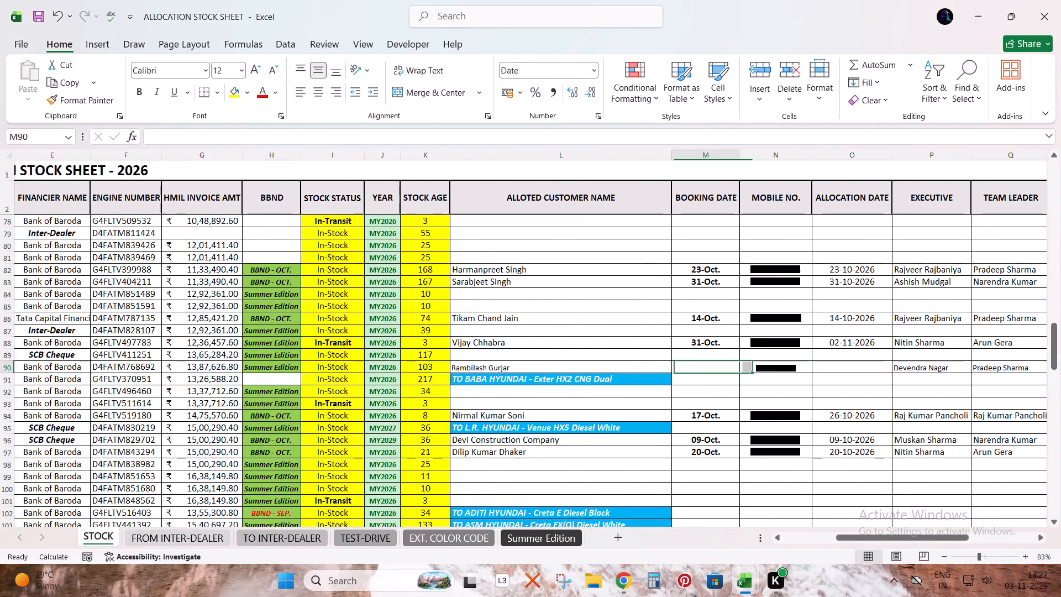
key("alt+Tab")
key("alt+Tab")
type("2-11")
key("Tab")
key("Tab")
type("3-11")
key("Return")
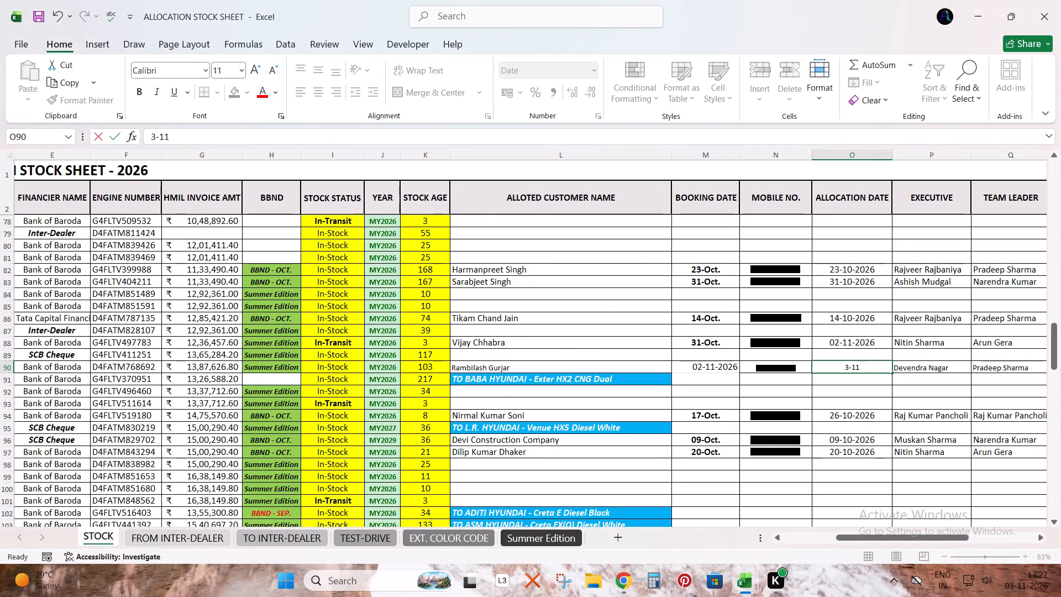
Copy the cell formatting of row 89's allotment columns, from customer name to team leader, onto row 90.
key("Up")
key("Left")
key("Up")
key("shift+Right")
key("shift+Right")
key("shift+Right")
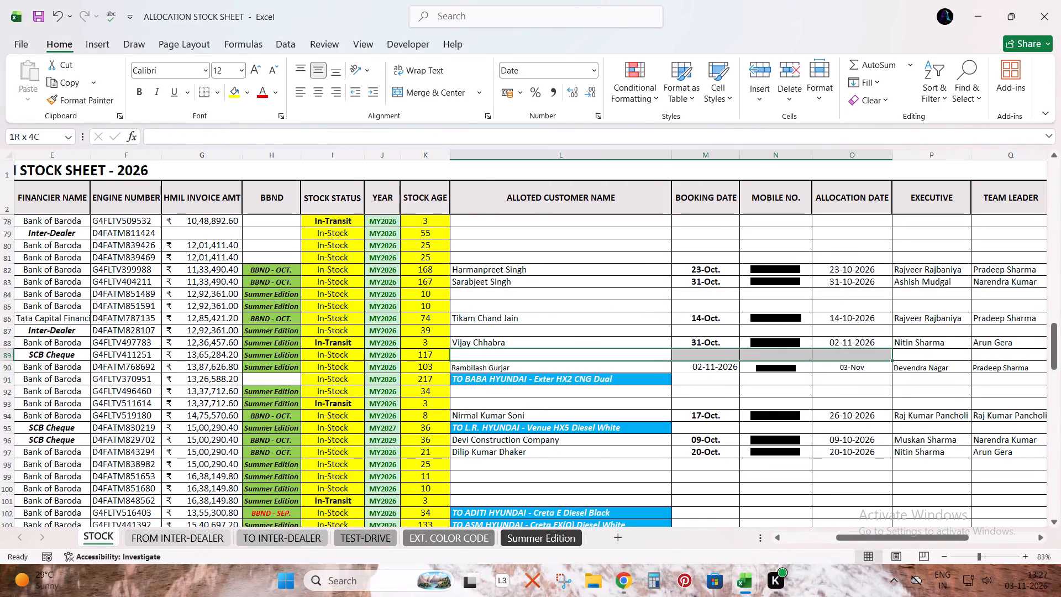
key("shift+Right")
key("shift+Right")
left_click(92, 98)
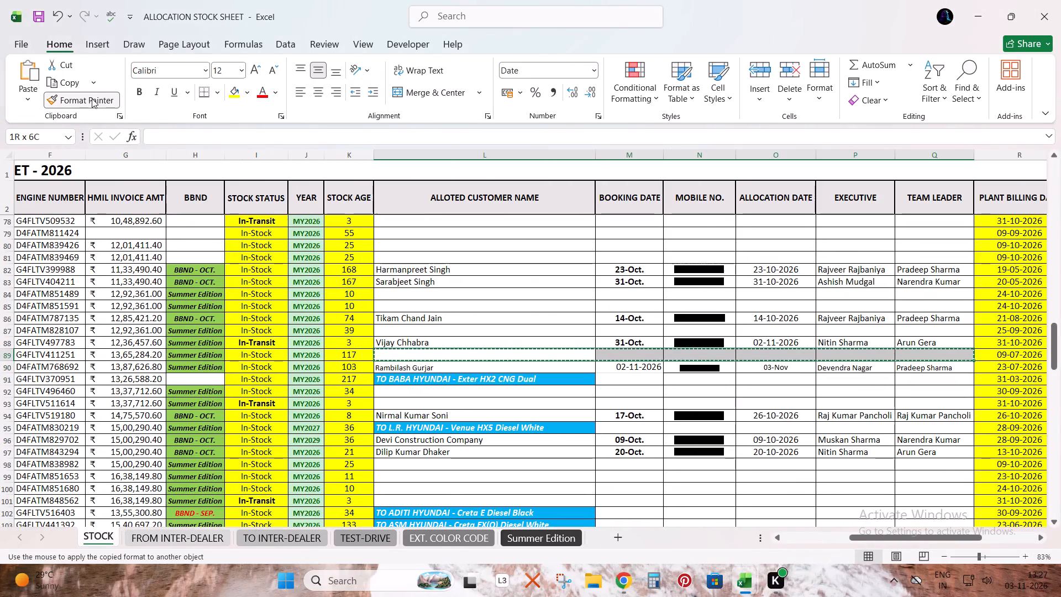
key("Down")
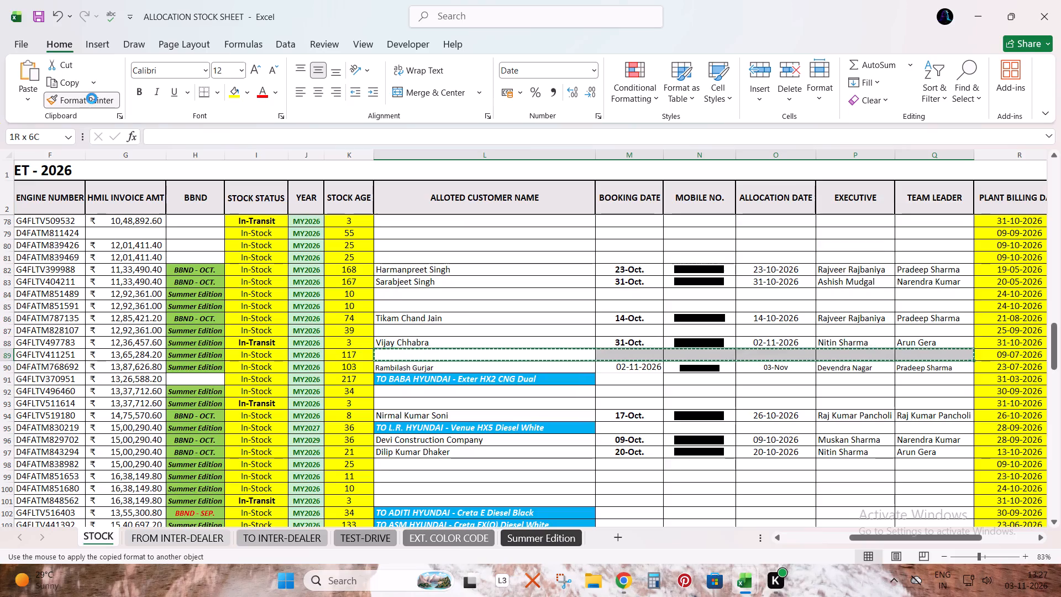
key("ctrl+Left")
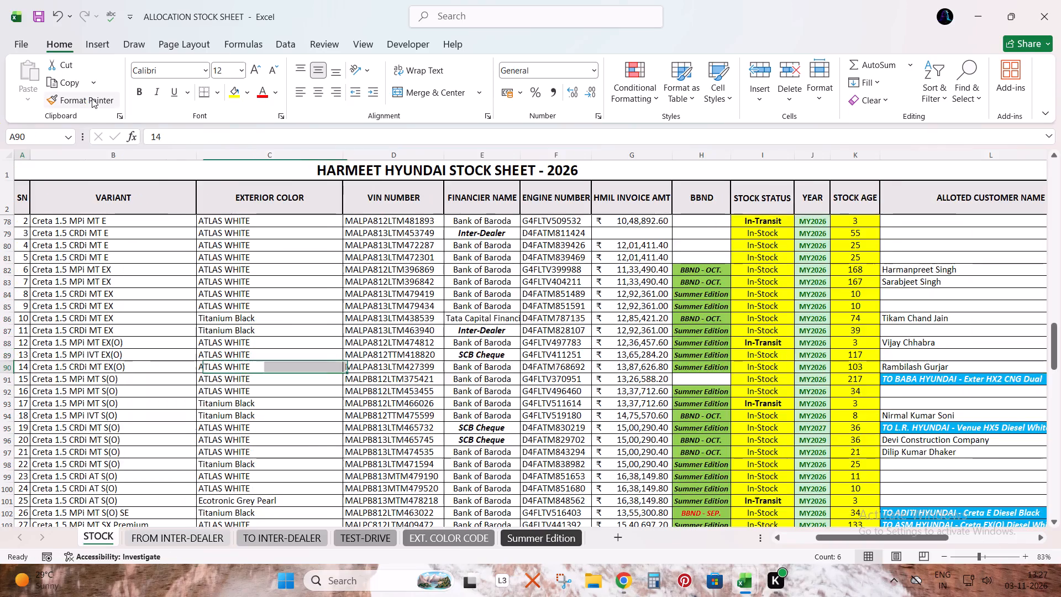
Cross-check the allotment details in stock sheet row 90 against the booking in row 2852 of BOOKING LIST.
key("ctrl+Right")
key("Left")
key("Left")
key("Left")
key("Left")
key("Left")
key("Left")
key("Right")
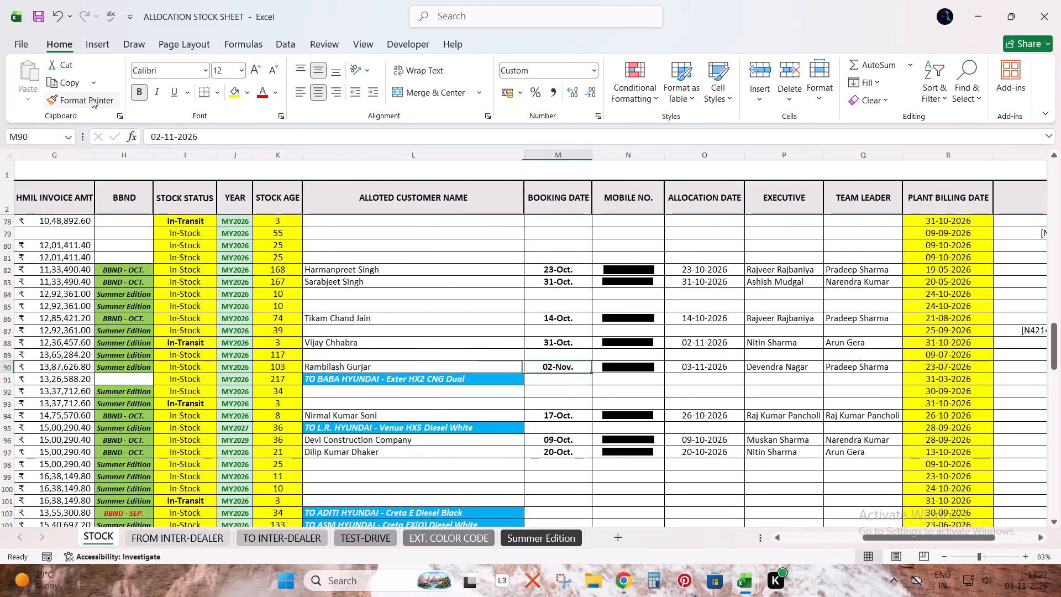
key("shift+space")
key("alt+Tab")
key("Left")
key("Left")
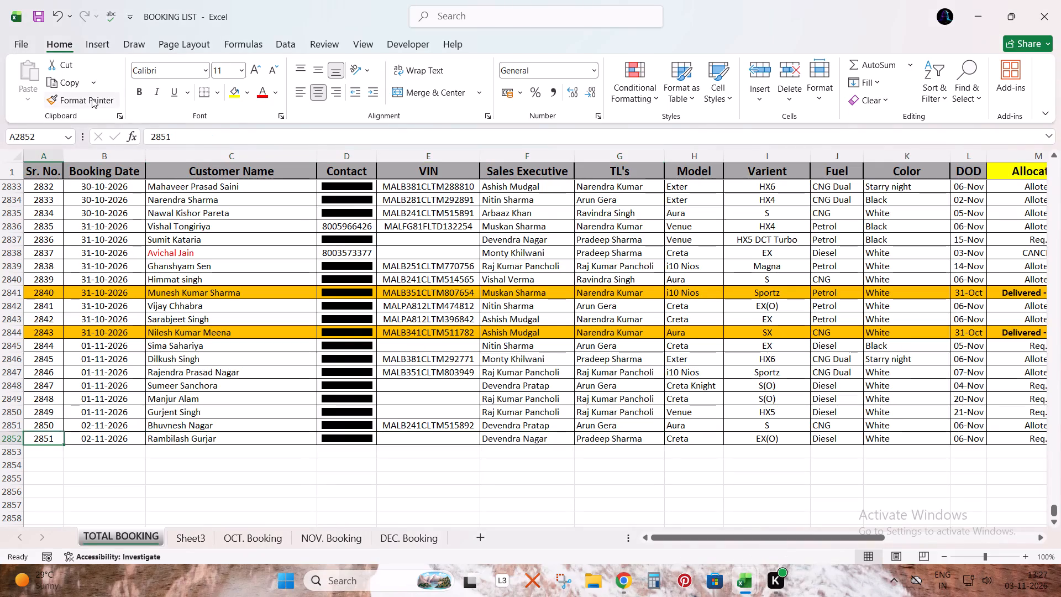
key("Right")
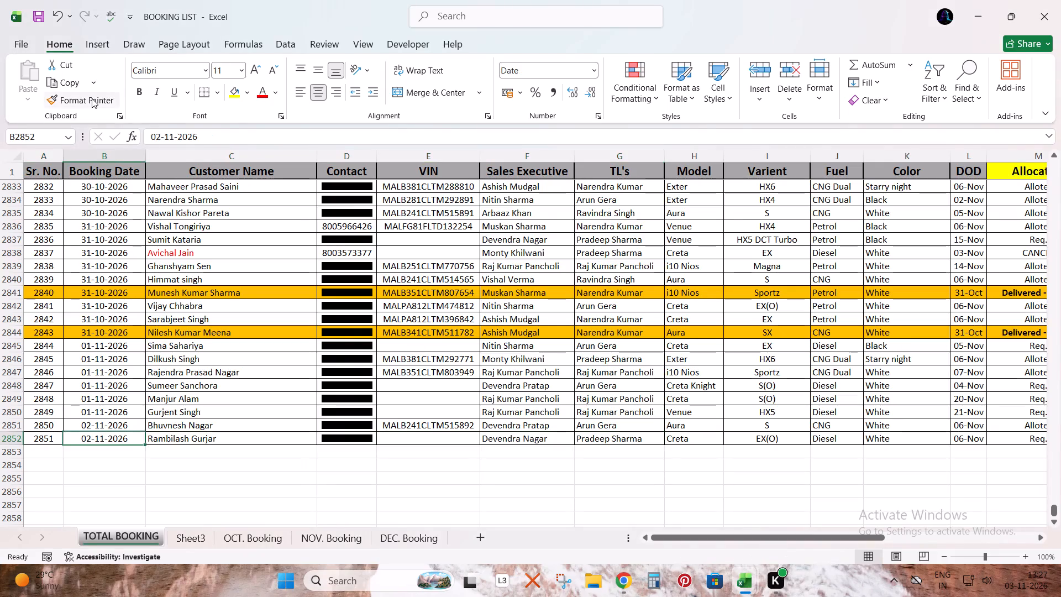
key("shift+space")
key("alt+Tab")
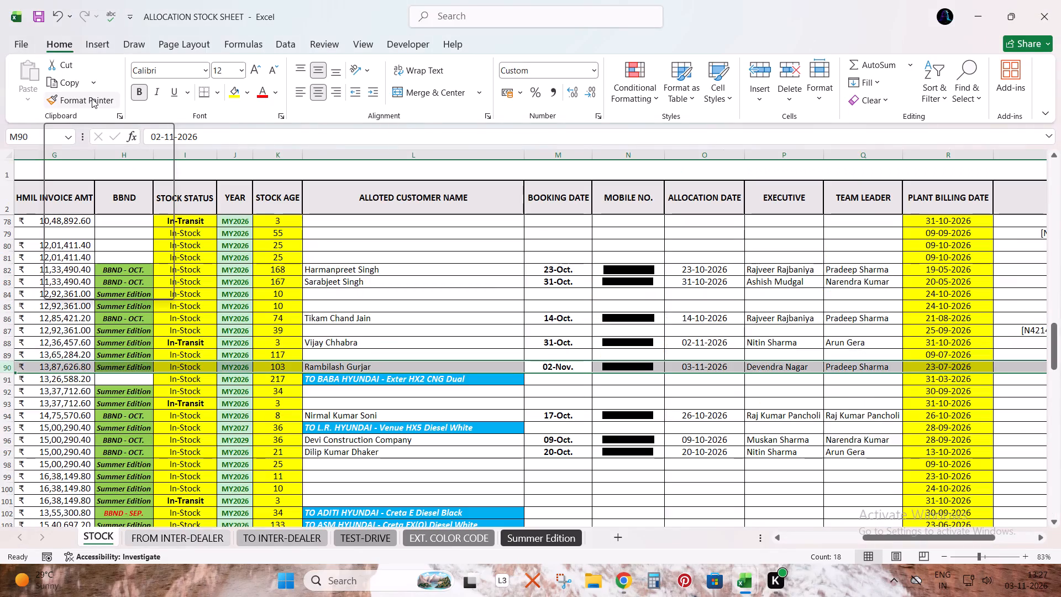
key("alt+Tab")
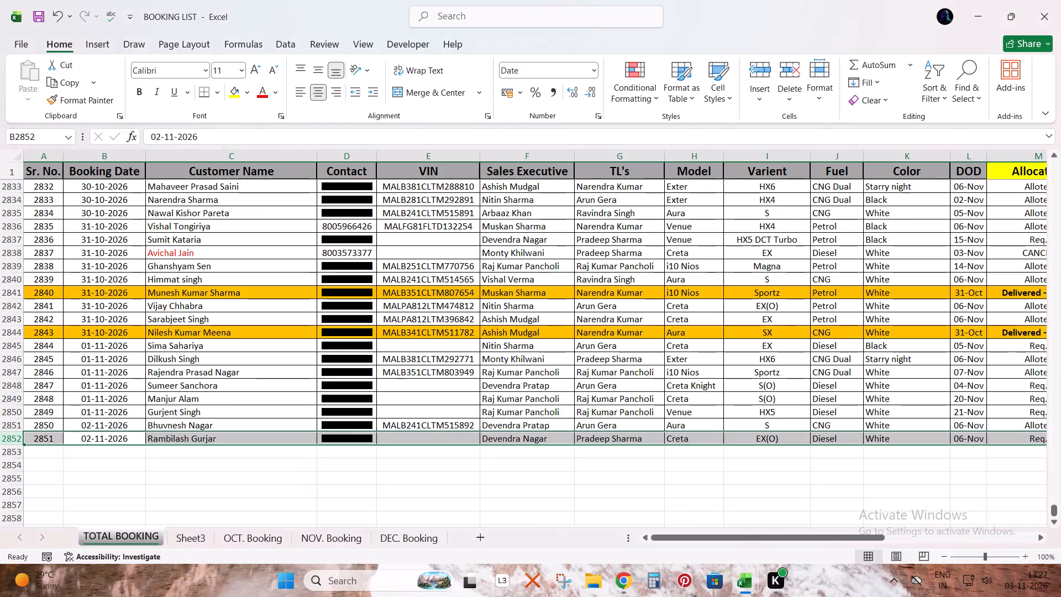
key("alt+Tab")
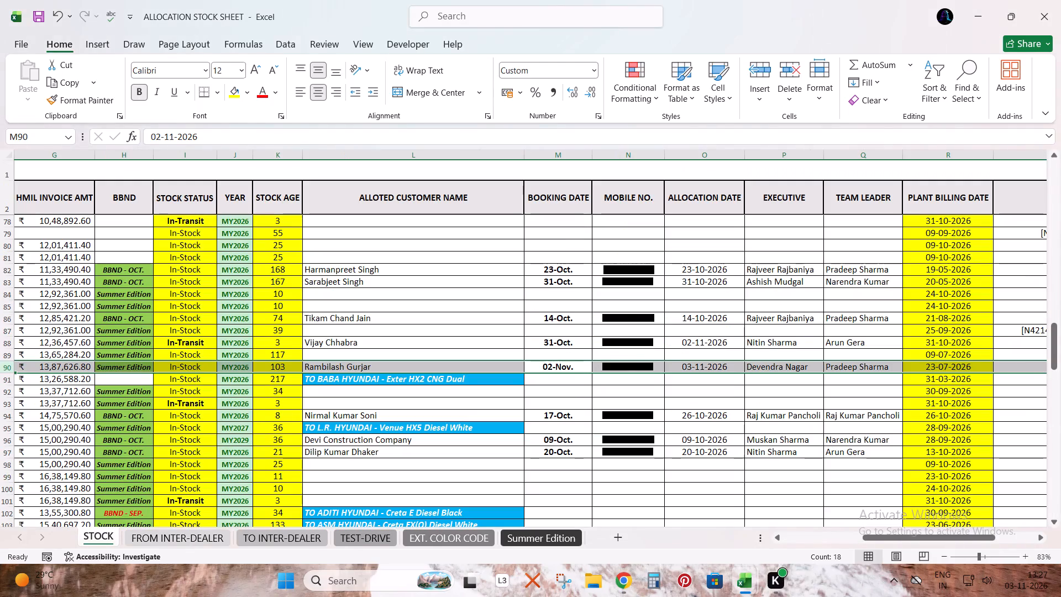
Copy the VIN number from stock sheet row 90 into the VIN cell of row 2852 in BOOKING LIST.
key("Right")
key("ctrl+Left")
key("ctrl+Left")
key("ctrl+Left")
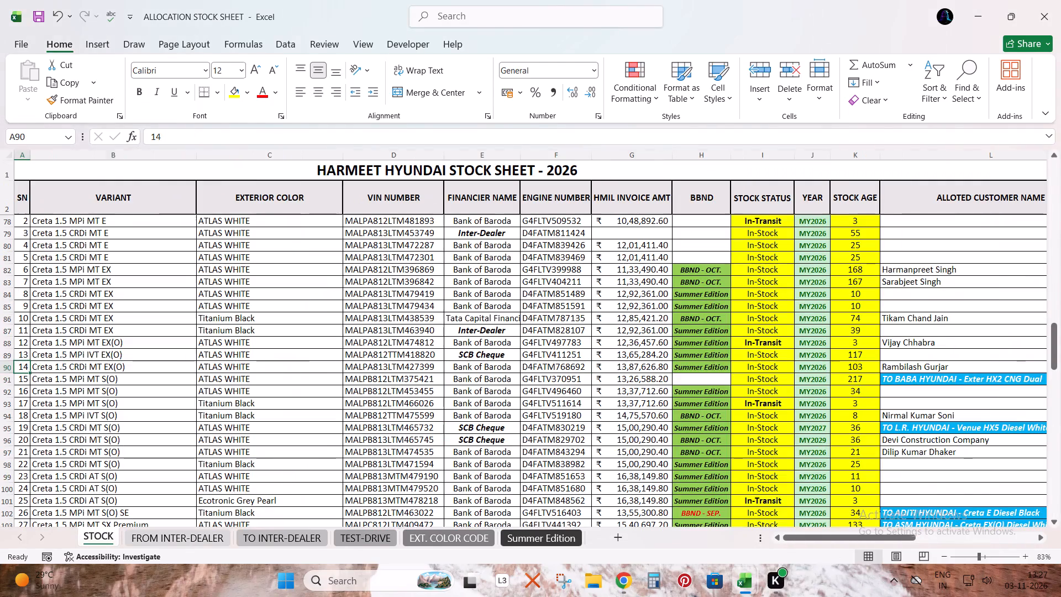
key("shift+space")
key("alt+Tab")
key("Right")
key("Right")
key("alt+Tab")
key("Right")
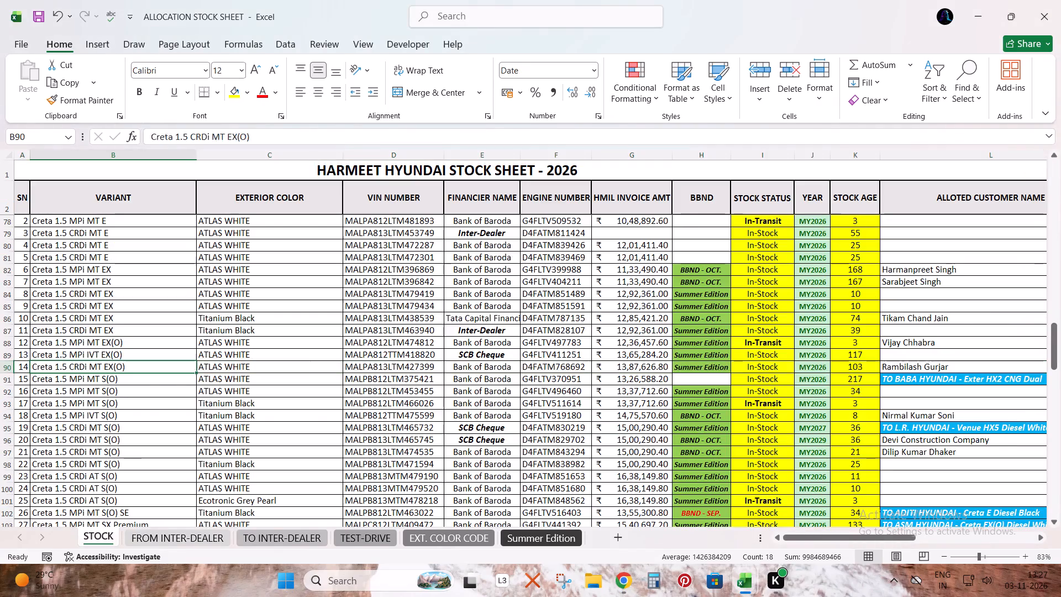
key("Right")
key("Right")
key("ctrl+c")
key("alt+Tab")
key("Right")
key("Right")
key("Left")
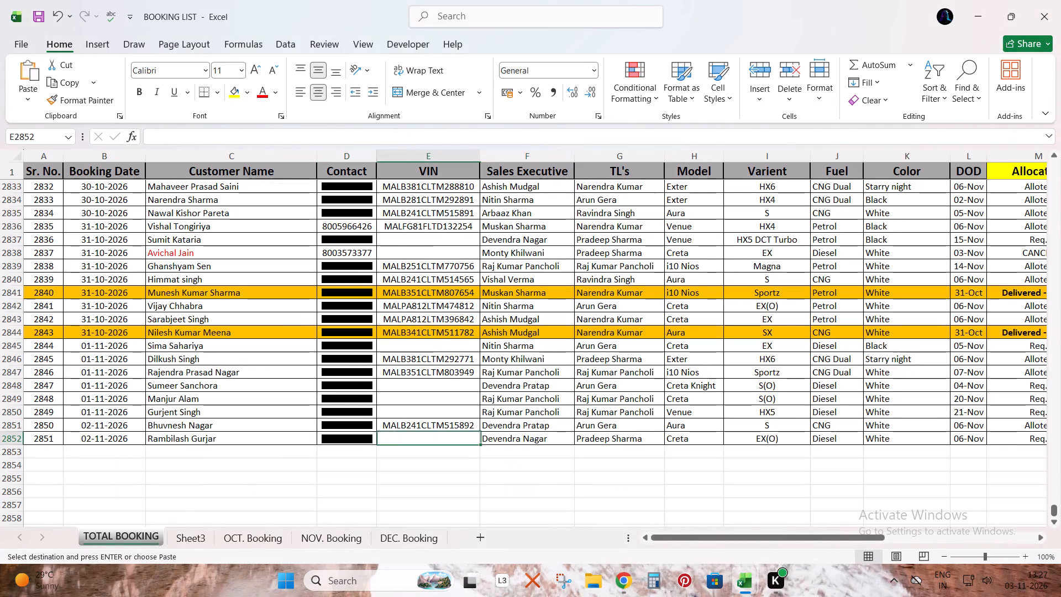
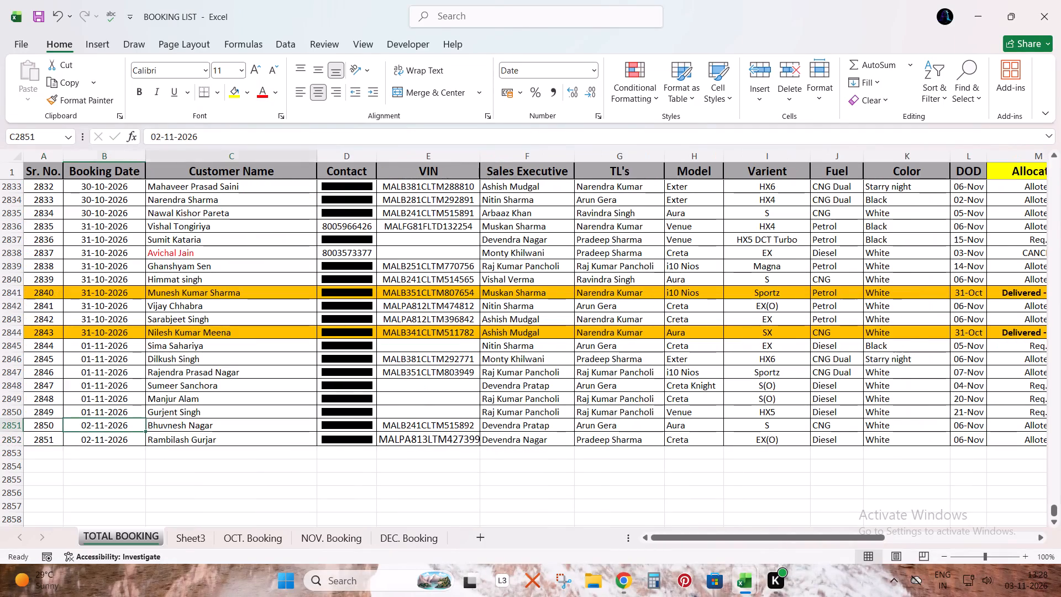
Copy the cell formatting of the VIN in row 2851 onto the VIN cell in row 2852.
key("Right")
key("Right")
left_click(72, 101)
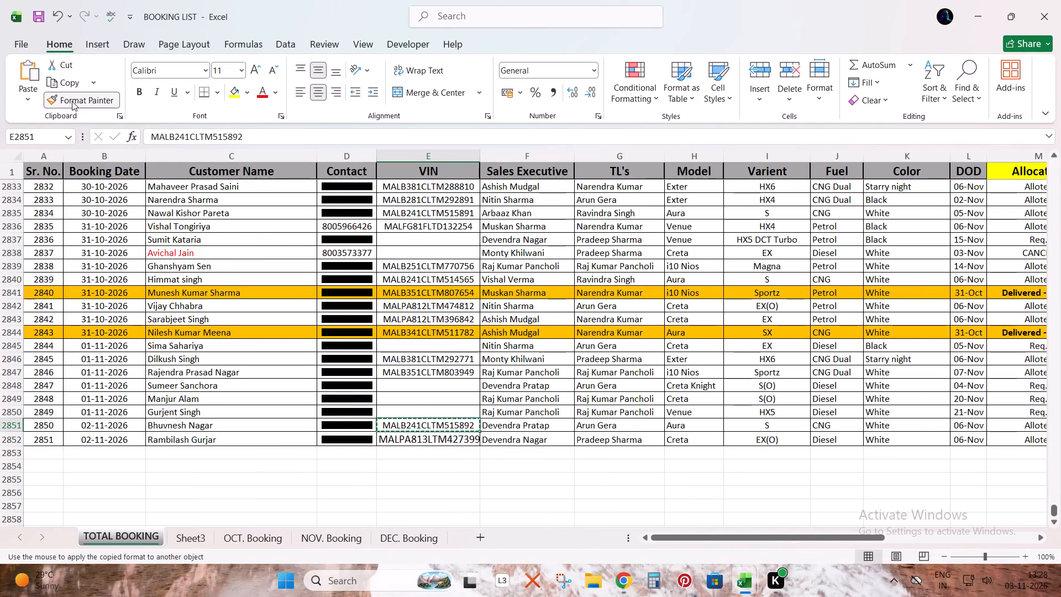
key("Down")
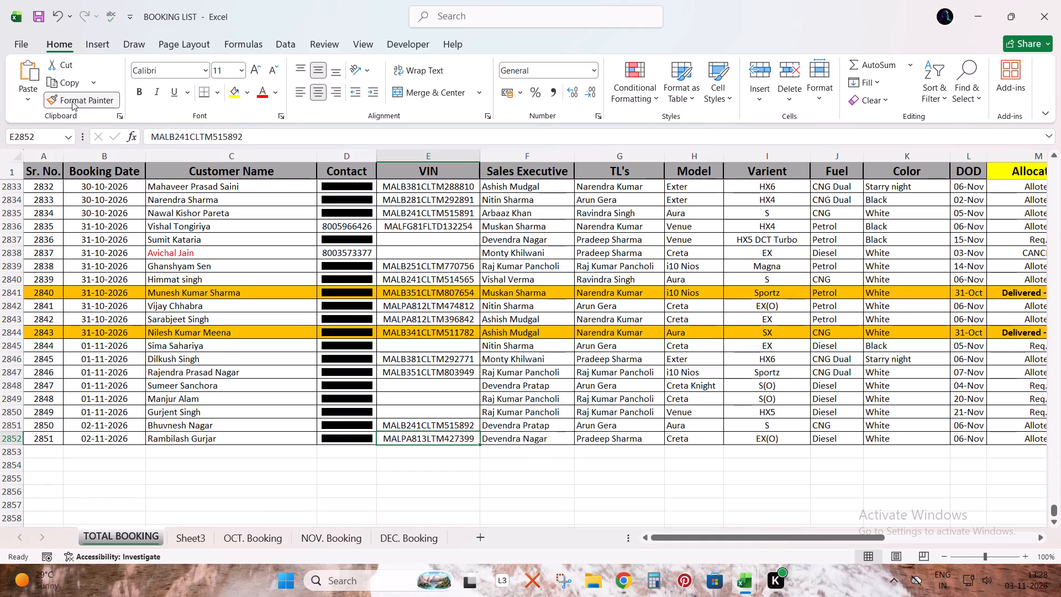
Save the BOOKING LIST workbook.
key("ctrl+s")
key("shift+space")
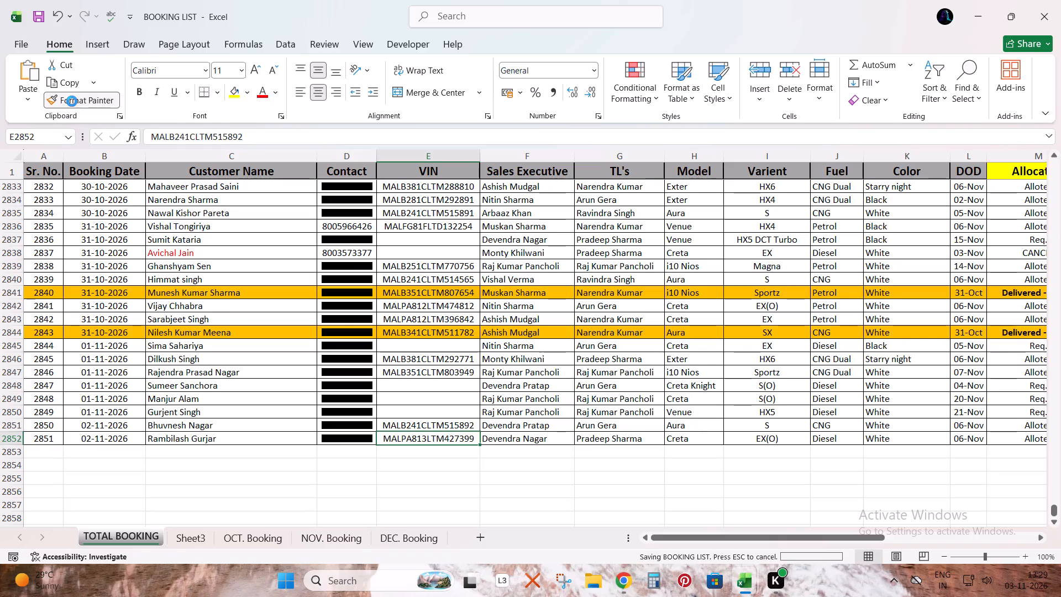
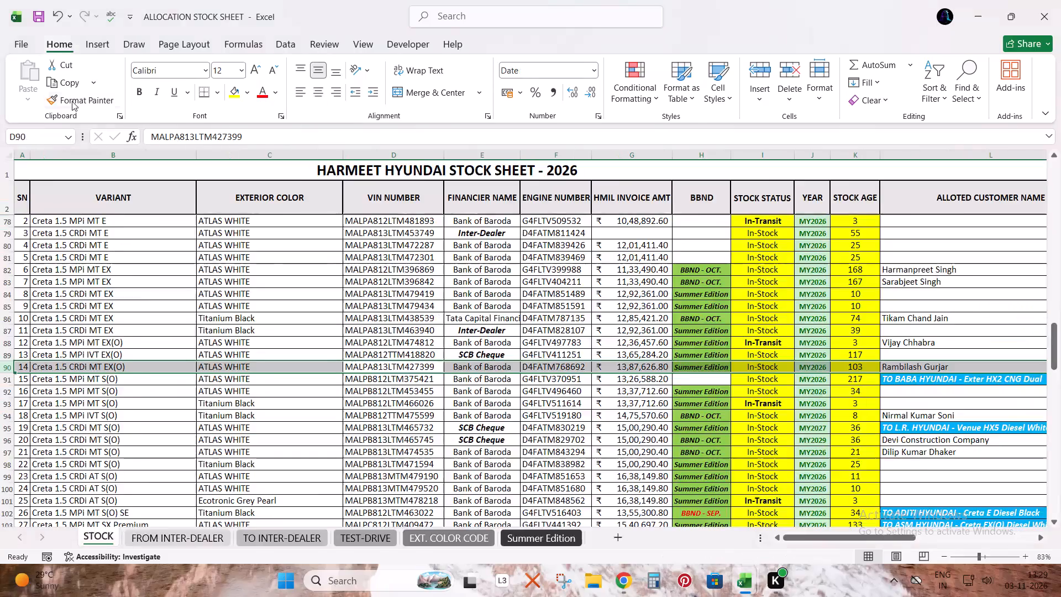
Cross-check the latest booking in row 2852 of BOOKING LIST against stock row 90 in ALLOCATION STOCK SHEET, reviewing the row's details.
key("alt+Tab")
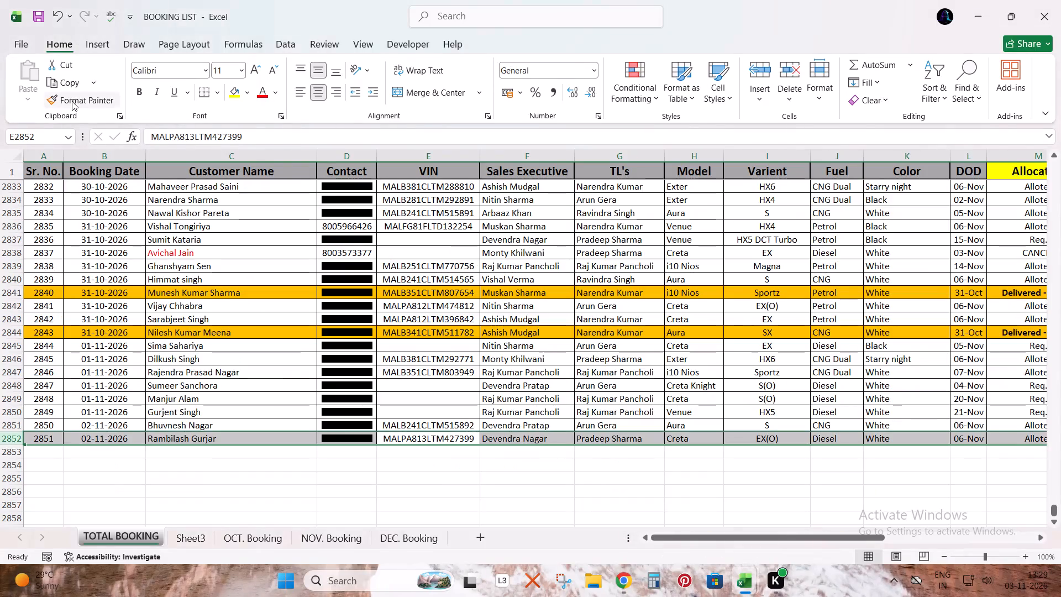
key("alt+Tab")
key("alt+Tab")
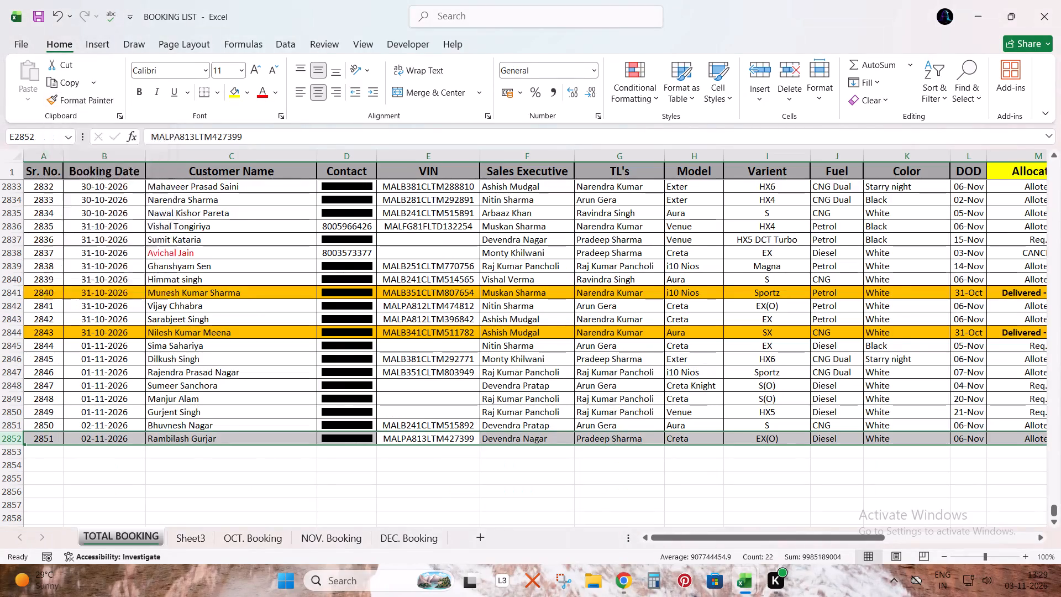
key("alt+Tab")
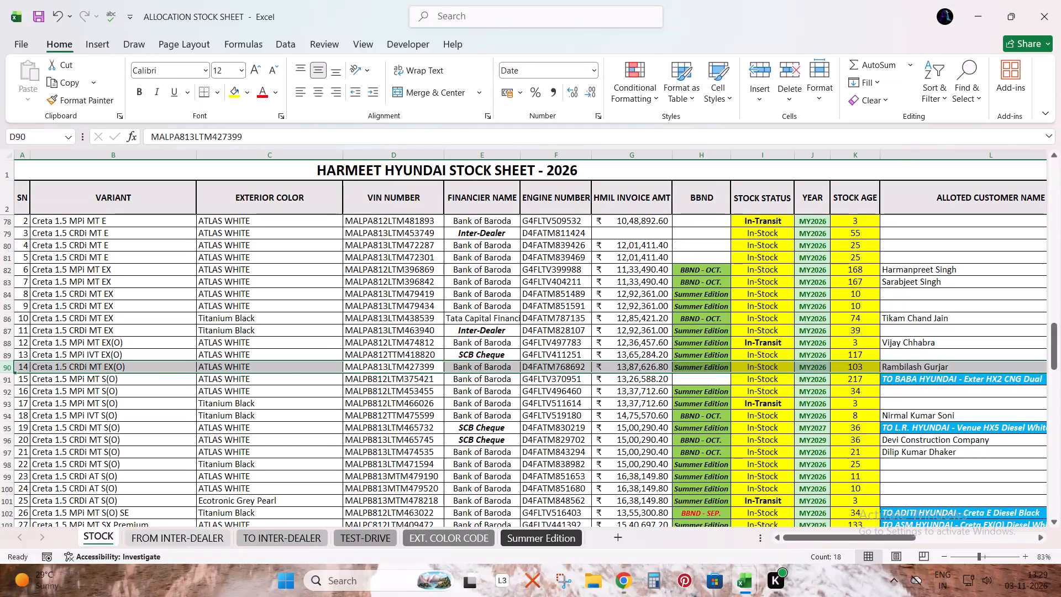
key("ctrl+Right")
key("Left")
key("Left")
key("Left")
key("Left")
key("ctrl+Left")
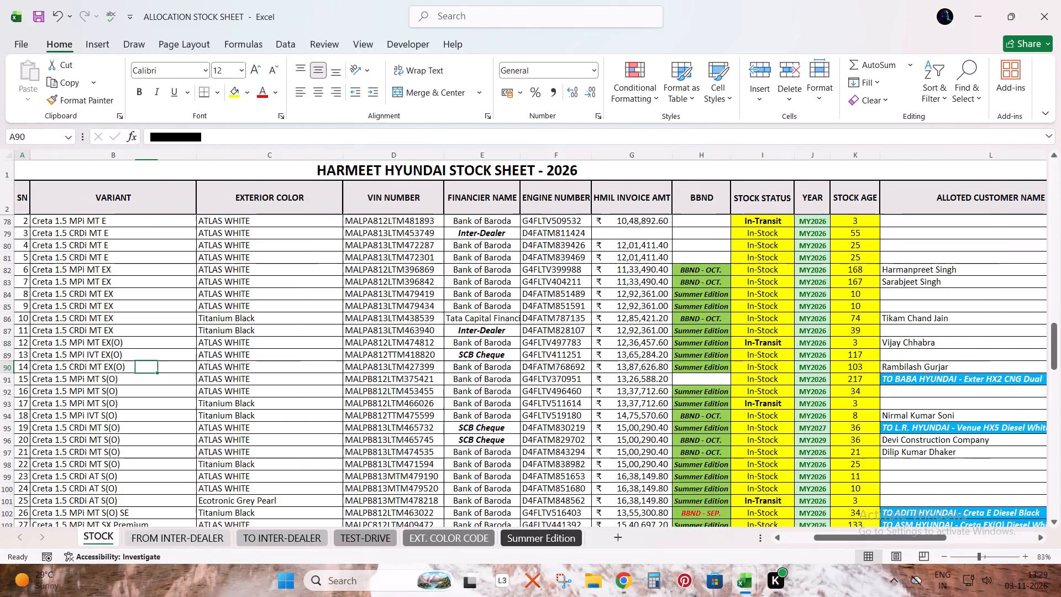
key("ctrl+Left")
key("ctrl+Left")
key("Right")
key("Right")
key("Right")
key("shift+space")
Save the ALLOCATION STOCK SHEET workbook.
key("ctrl+s")
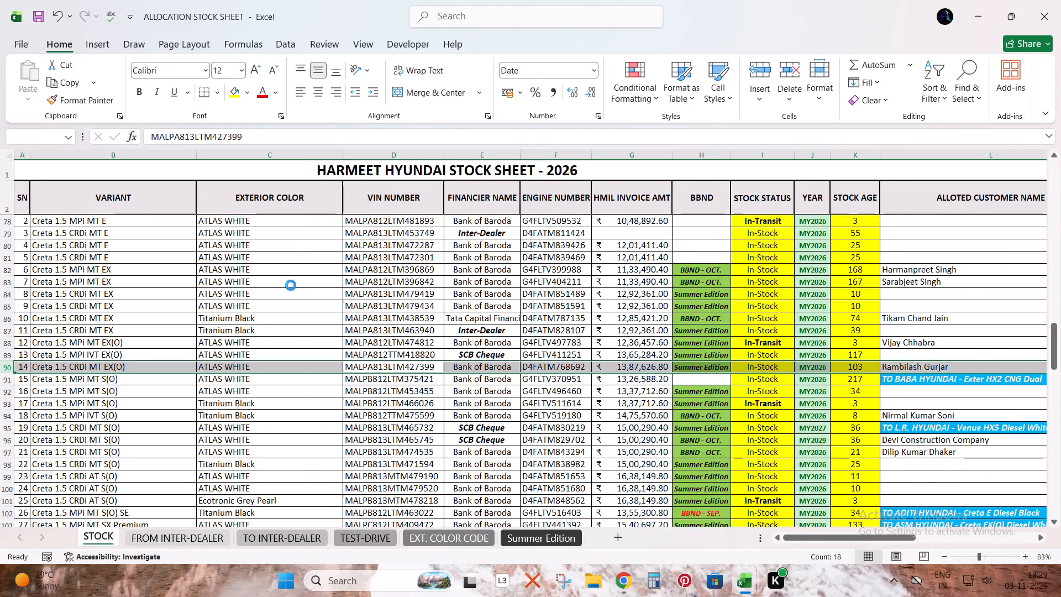
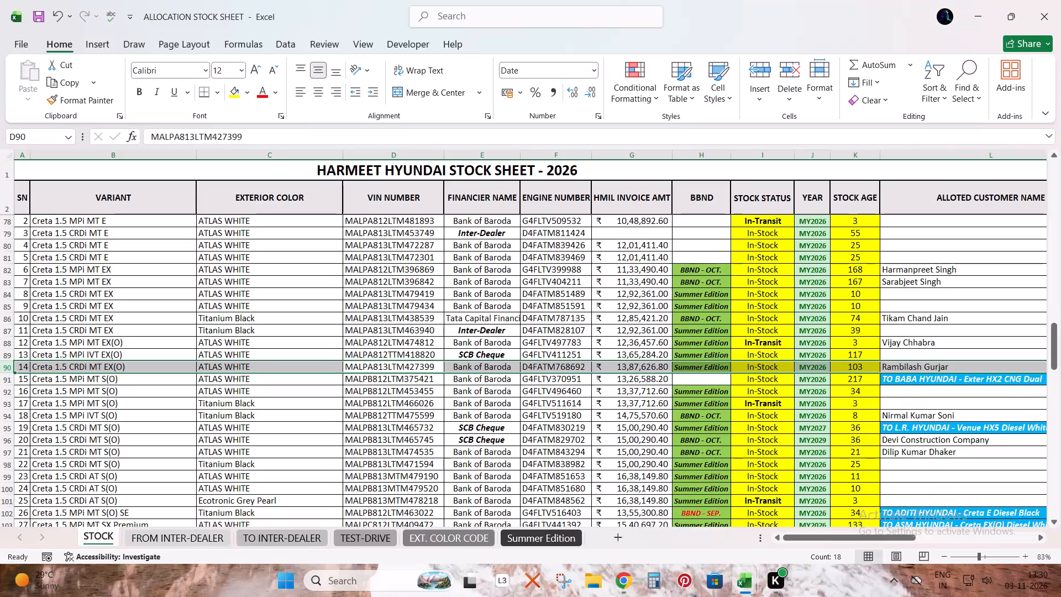
left_click(1060, 596)
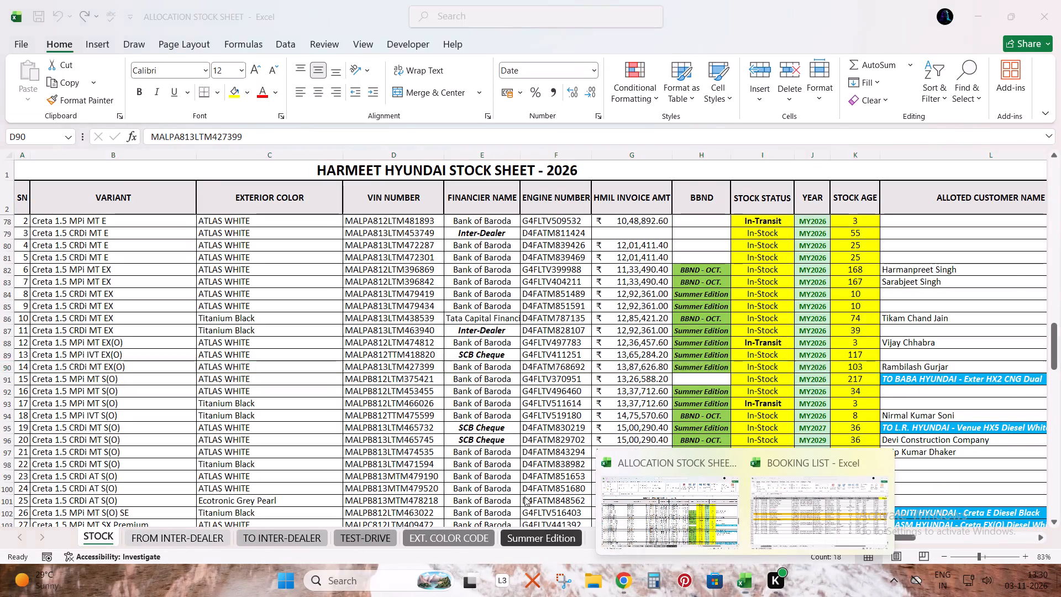
double_click(136, 342)
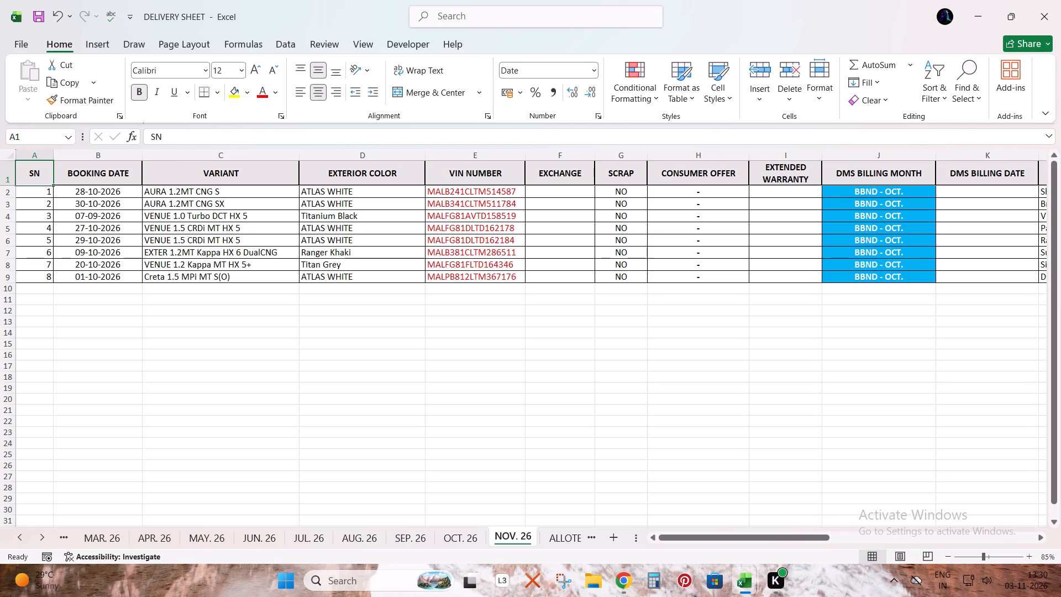
left_click(456, 534)
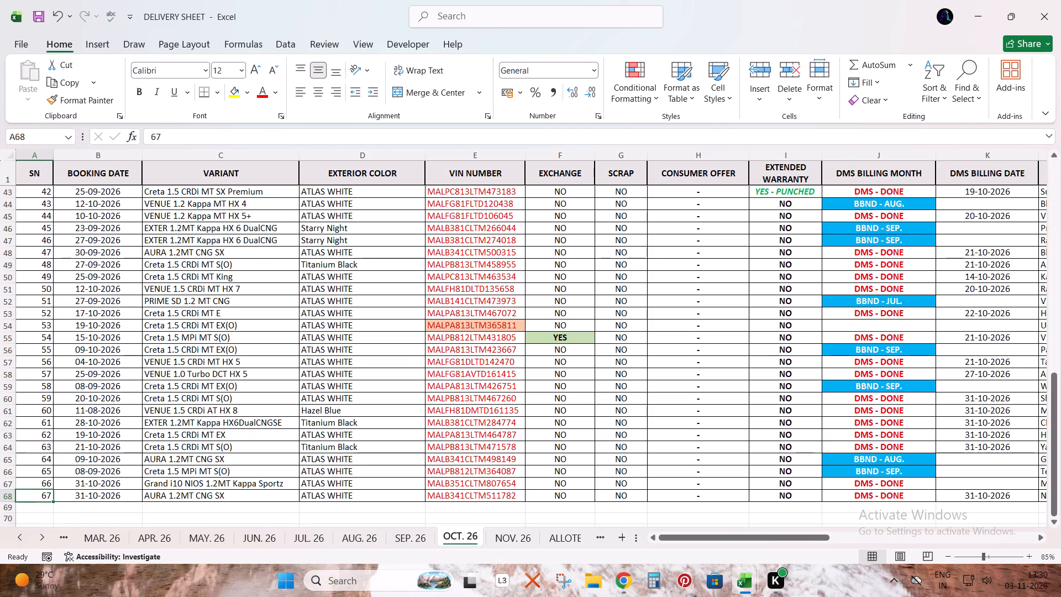
left_click(490, 384)
key("ctrl+f")
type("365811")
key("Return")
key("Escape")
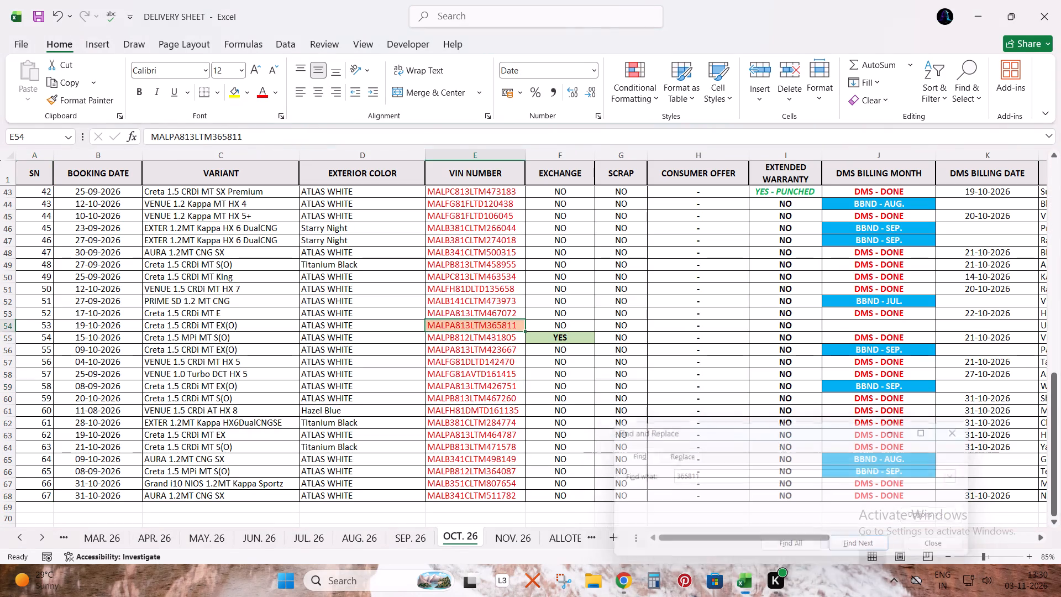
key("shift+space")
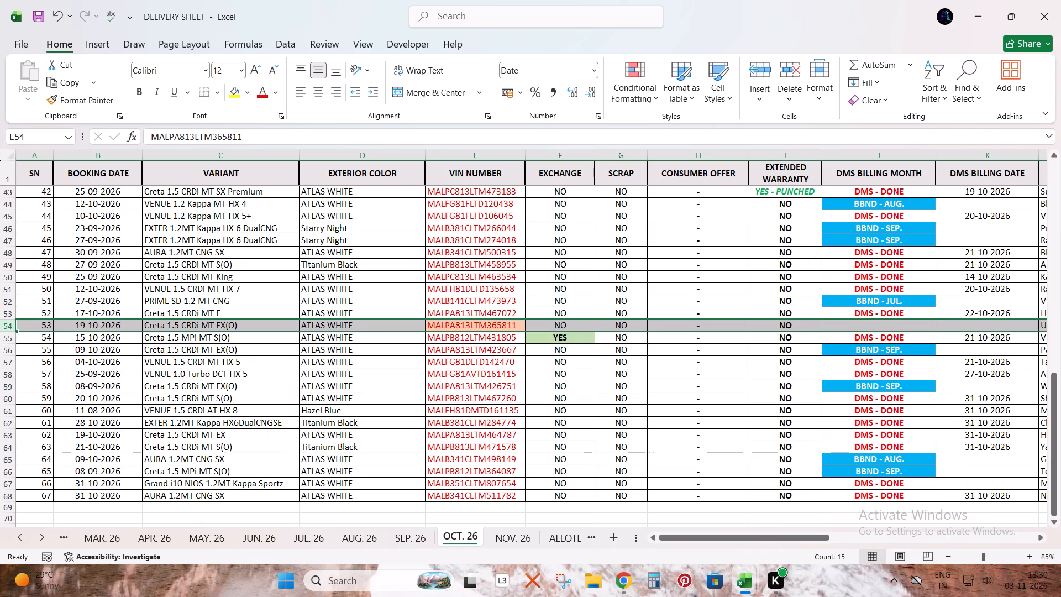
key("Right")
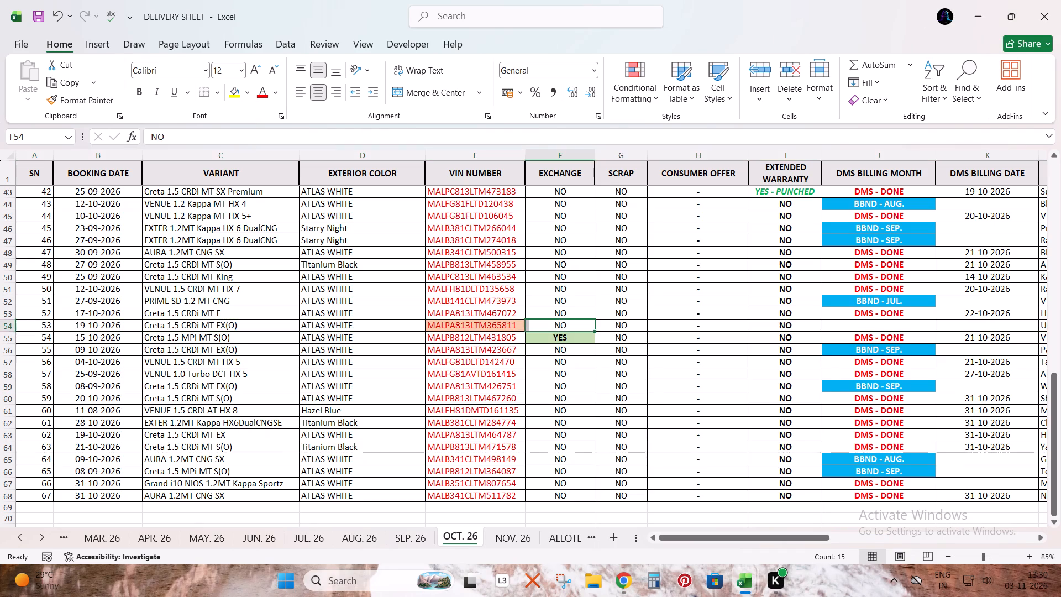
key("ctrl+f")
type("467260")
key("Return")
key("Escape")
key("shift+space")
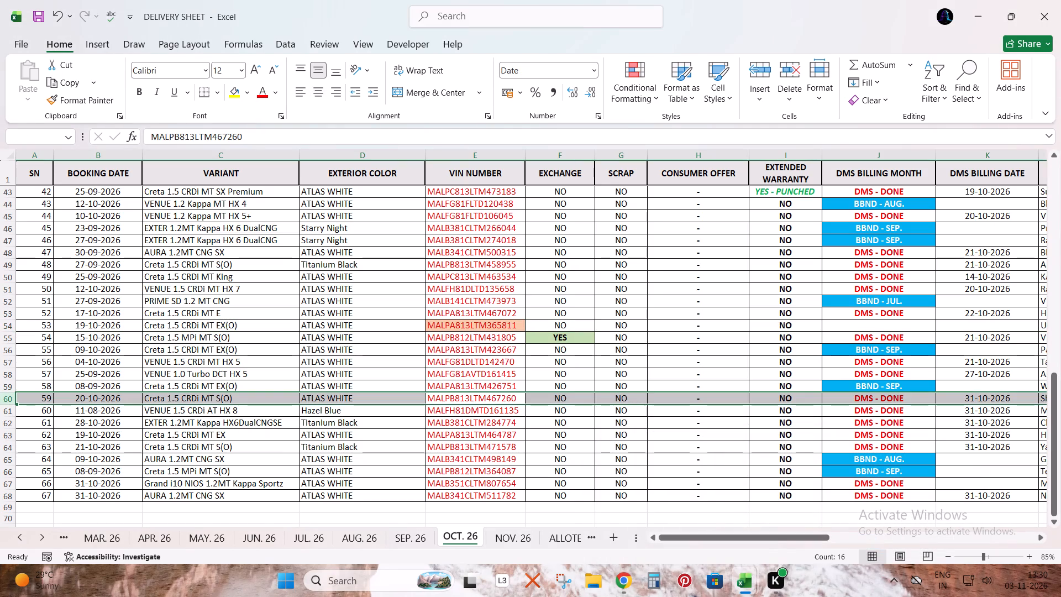
triple_click(1035, 538)
left_click(1037, 538)
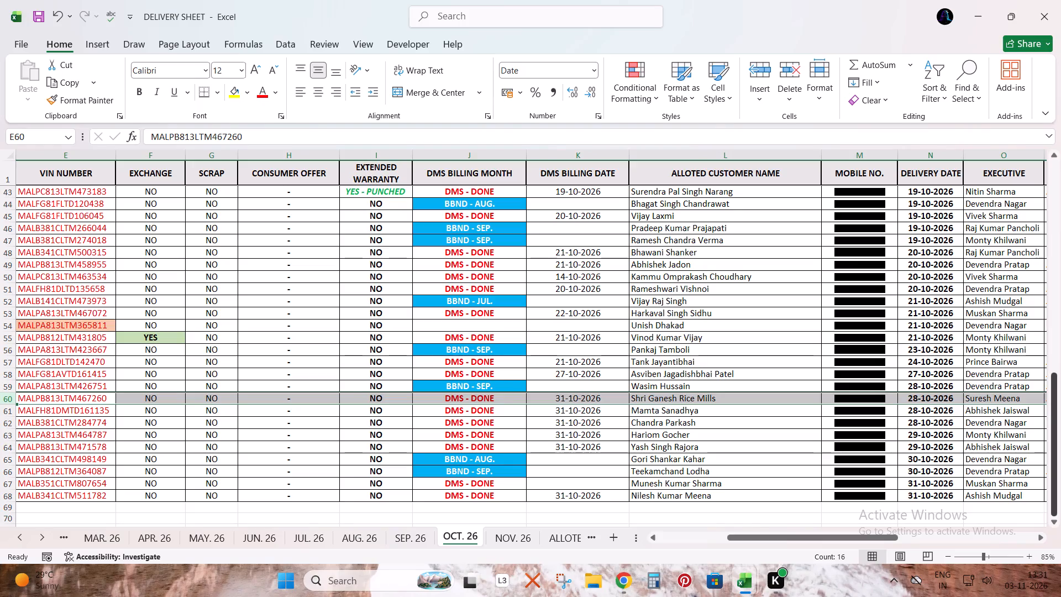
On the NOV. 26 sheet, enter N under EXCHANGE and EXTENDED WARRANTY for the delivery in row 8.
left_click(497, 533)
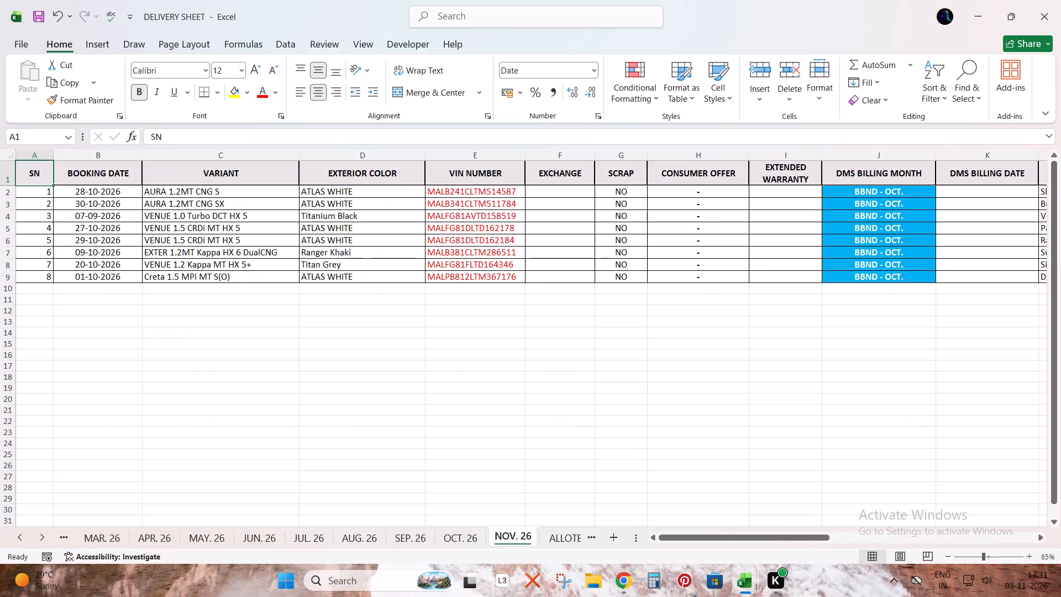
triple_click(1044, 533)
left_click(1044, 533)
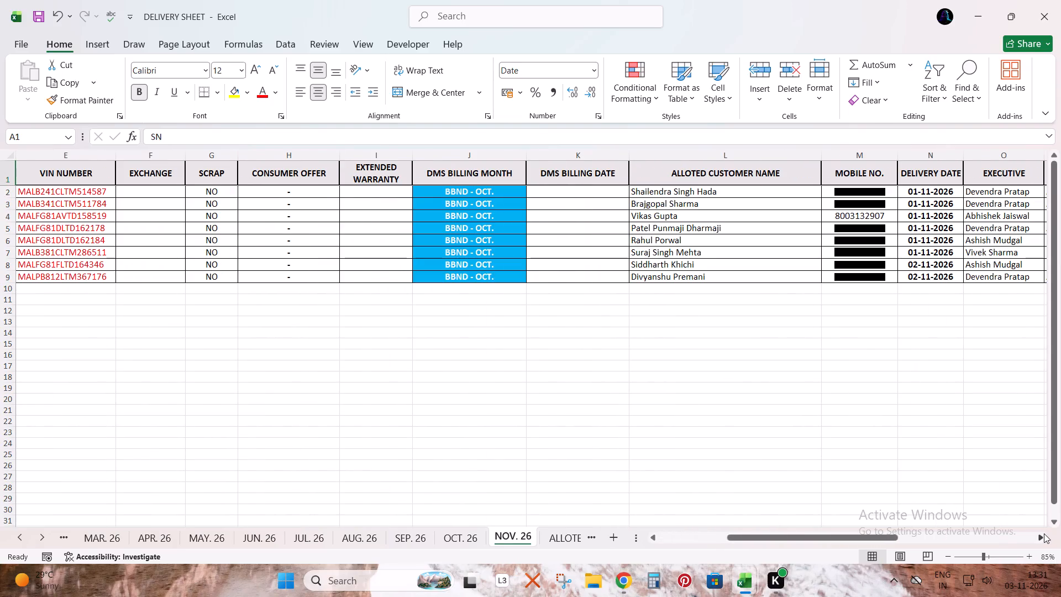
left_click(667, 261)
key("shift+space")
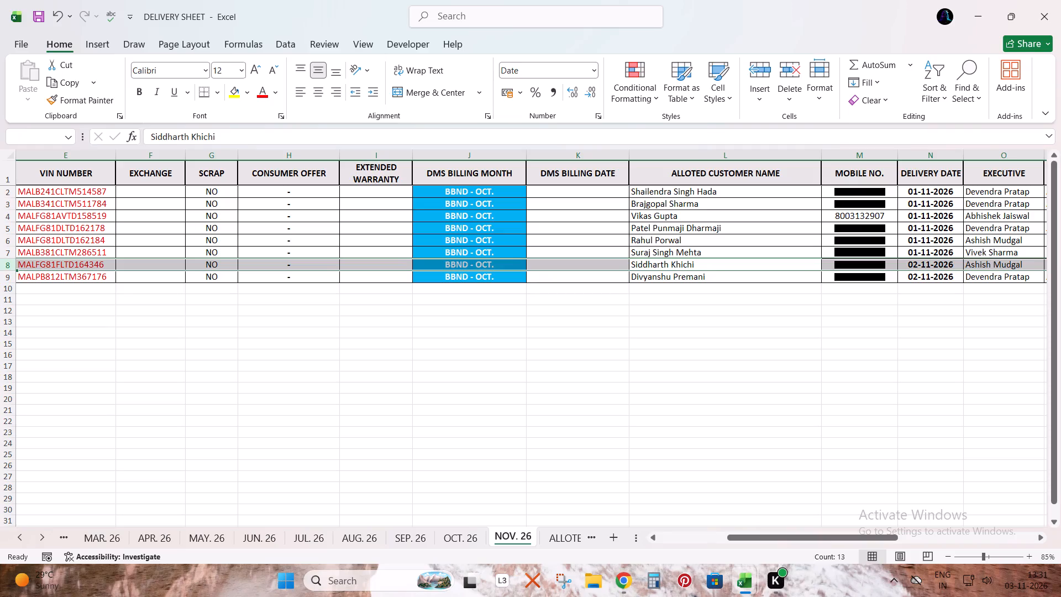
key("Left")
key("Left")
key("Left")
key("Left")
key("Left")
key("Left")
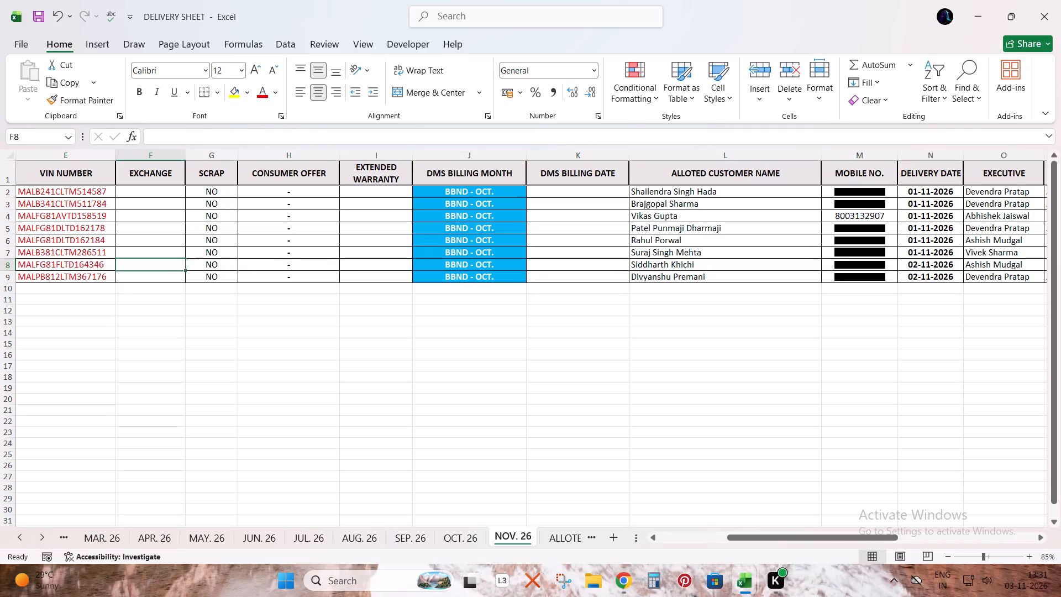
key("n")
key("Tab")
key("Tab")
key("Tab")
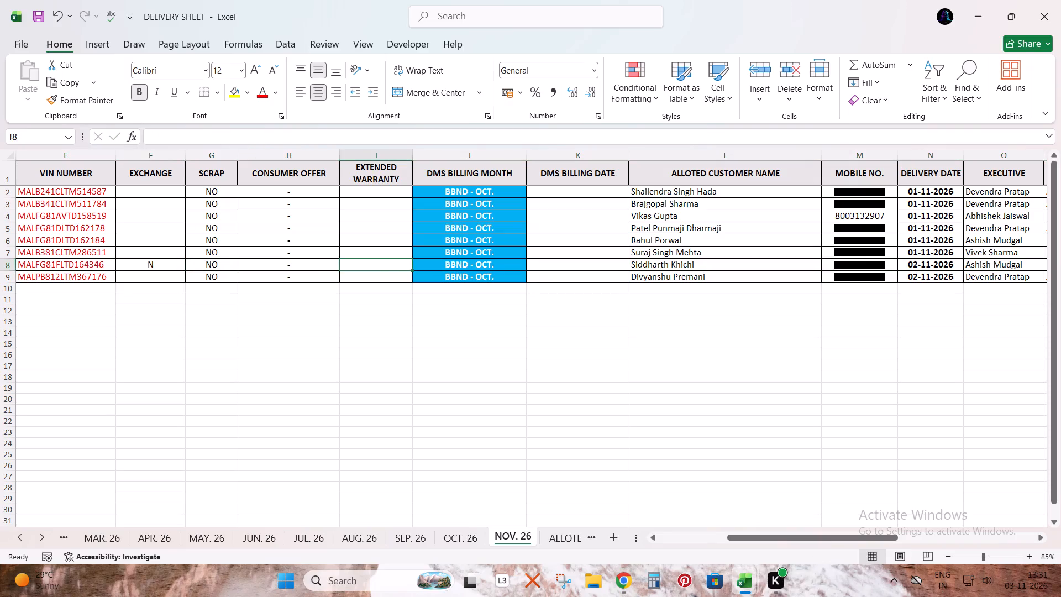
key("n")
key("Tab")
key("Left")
Copy the EXCHANGE through EXTENDED WARRANTY entries from OCT. 26 row 60 into the same columns of NOV. 26 row 8.
key("ctrl+Page_Up")
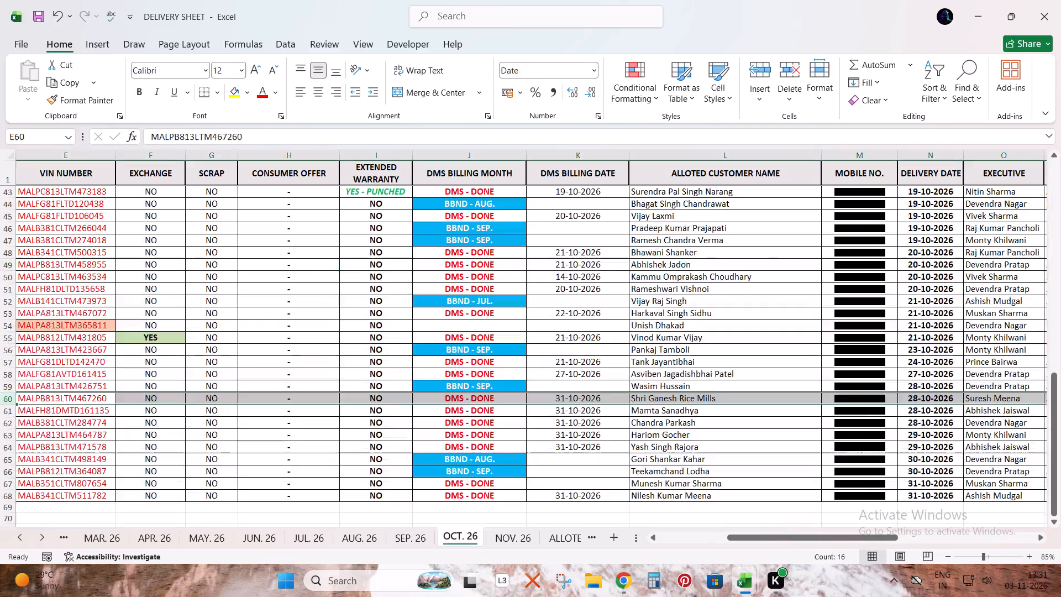
key("Left")
key("Left")
key("Right")
key("Right")
key("Right")
key("Right")
key("Left")
key("shift+Right")
key("shift+Right")
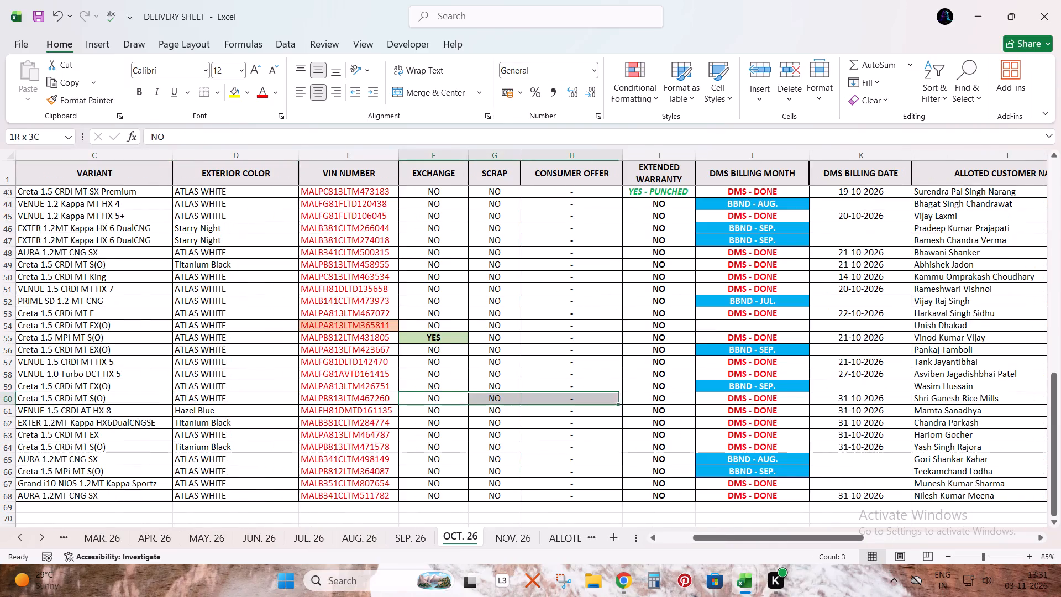
key("shift+Right")
key("ctrl+c")
key("ctrl+Page_Down")
key("Left")
key("Left")
key("Left")
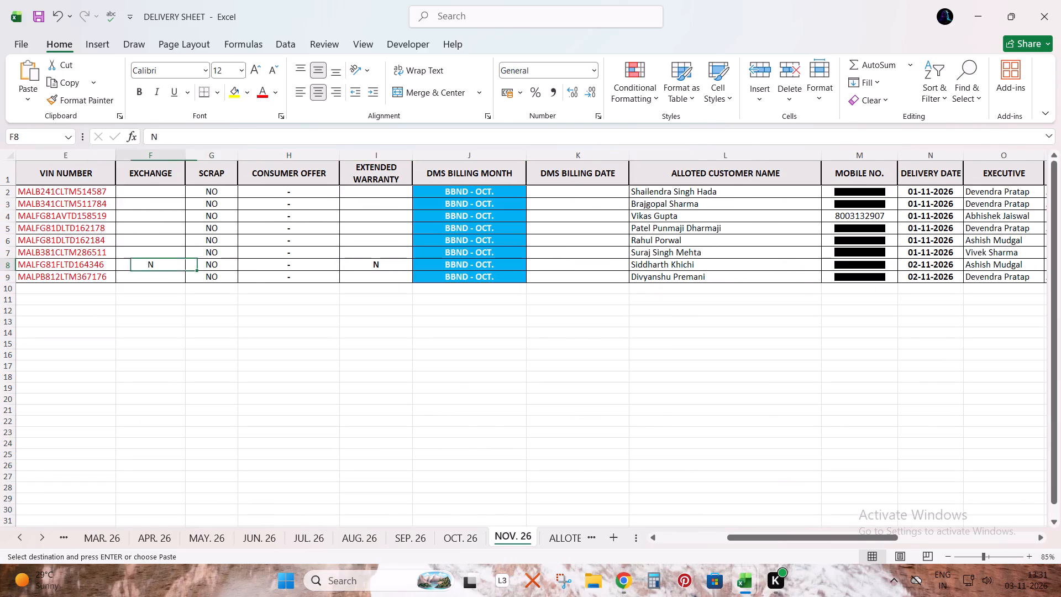
key("ctrl+v")
Save the DELIVERY SHEET workbook.
key("ctrl+s")
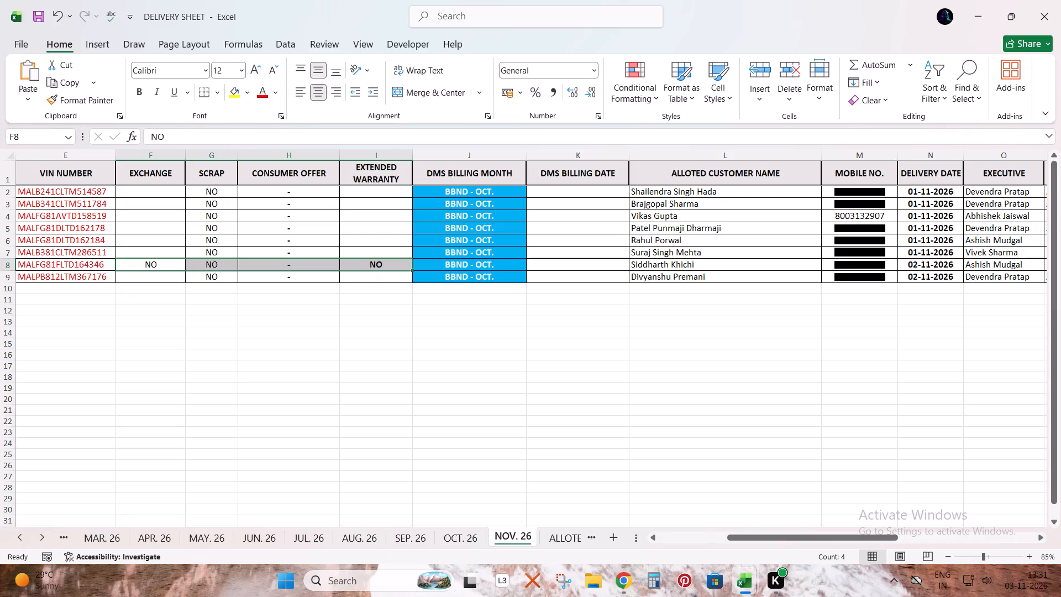
key("Right")
key("Left")
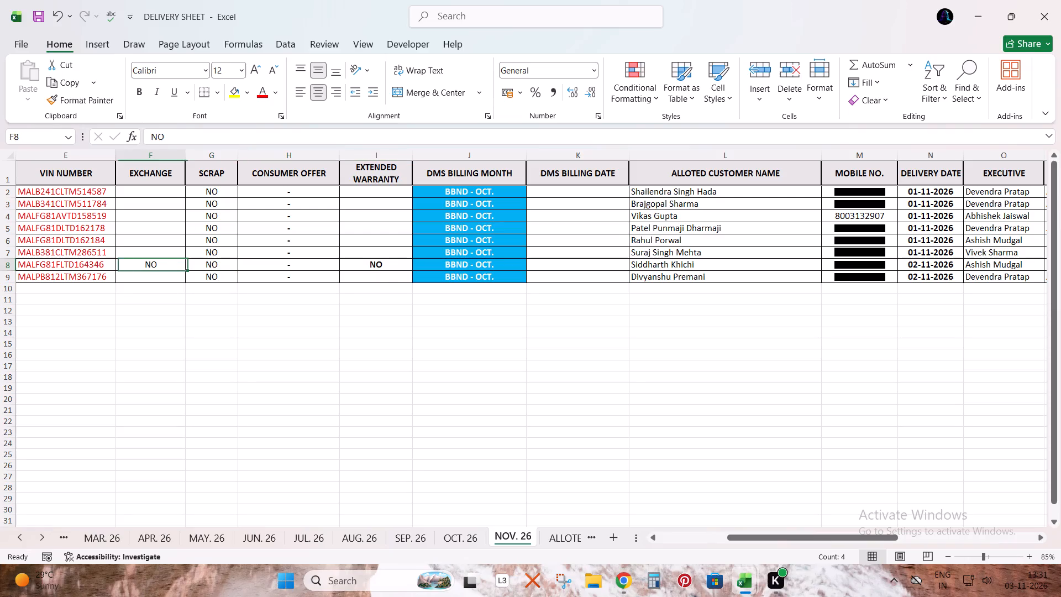
left_click(39, 15)
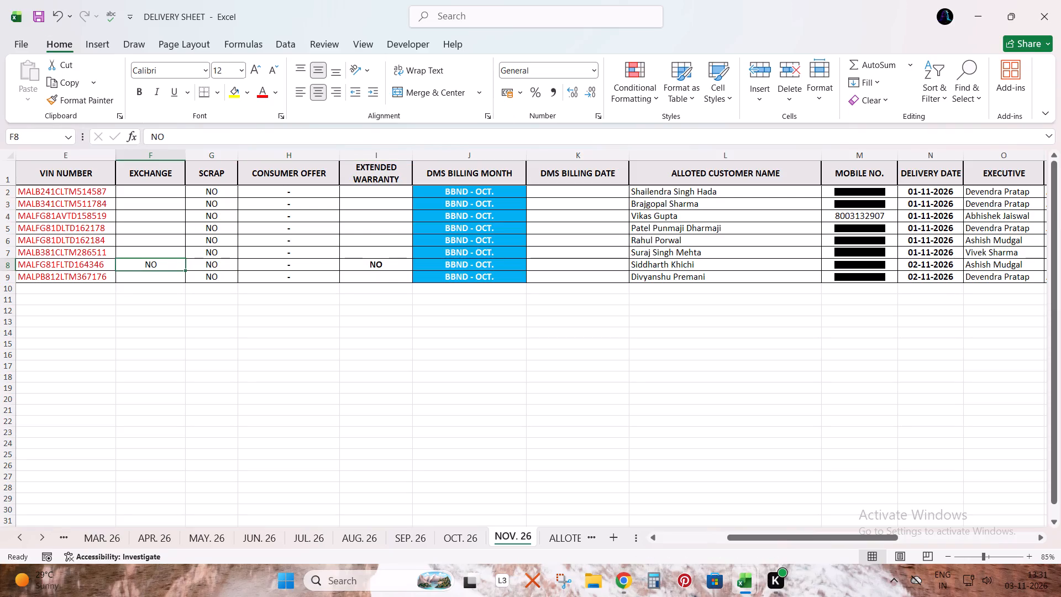
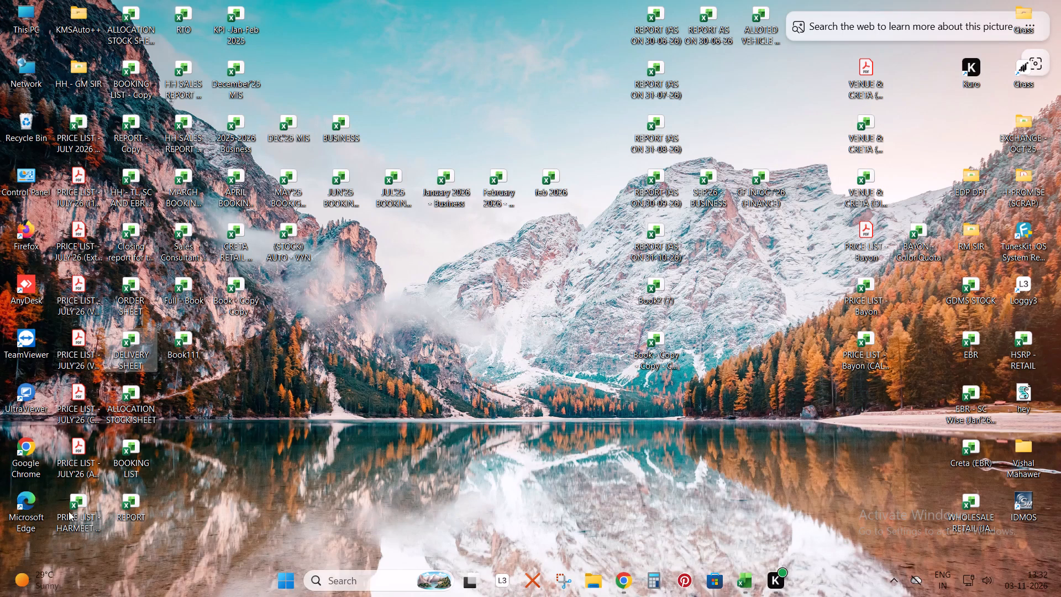
Open the PRICE LIST - HARMEET HYUNDAI (JULY 2026) workbook.
double_click(62, 511)
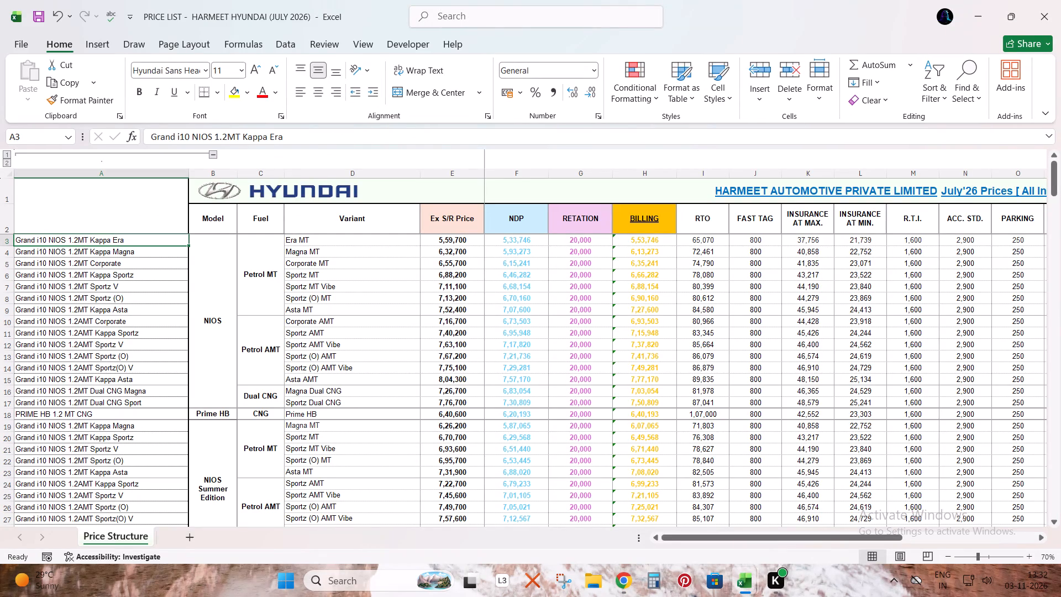
Set the Ex S/R Price of the Creta 1.5 S (O) MT petrol variant in row 168 to 1409000.
scroll(284, 407, "down", 4)
scroll(291, 393, "up", 1)
scroll(291, 393, "down", 1)
scroll(291, 393, "up", 1)
scroll(291, 393, "down", 12)
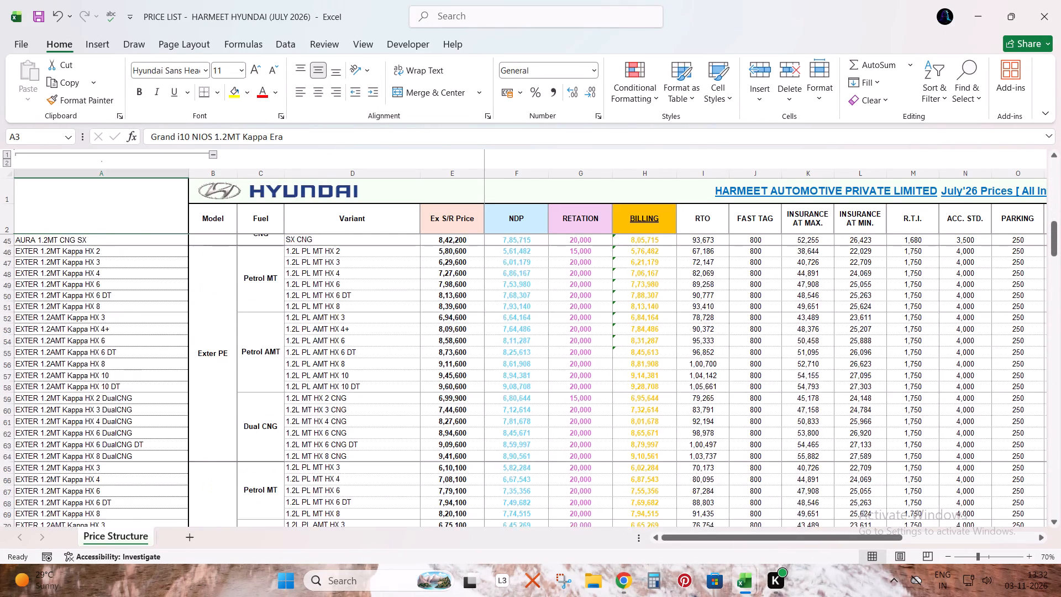
scroll(291, 393, "down", 5)
scroll(291, 393, "up", 1)
scroll(291, 393, "down", 20)
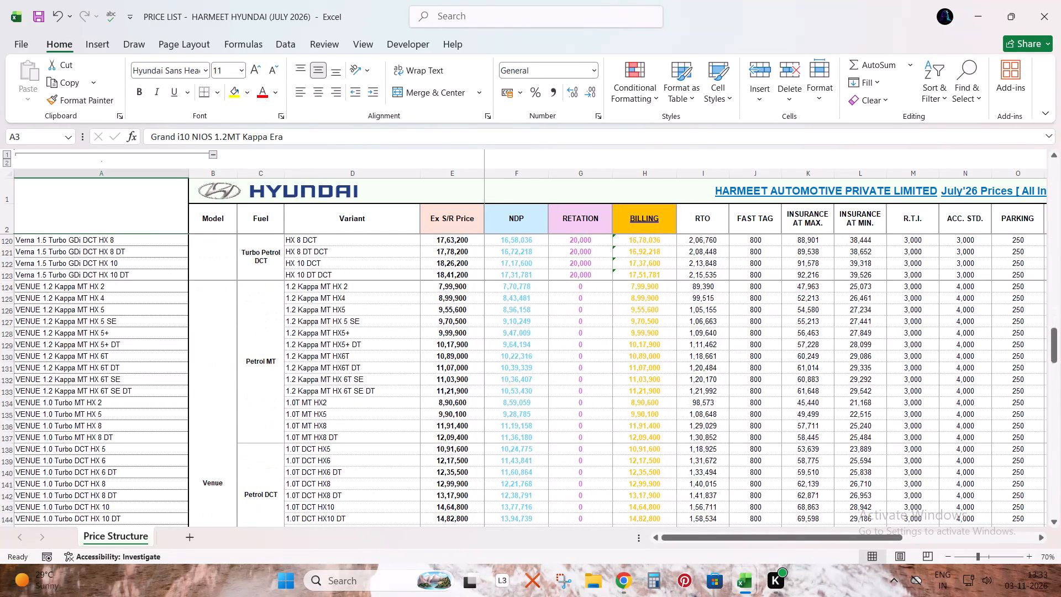
scroll(292, 393, "down", 16)
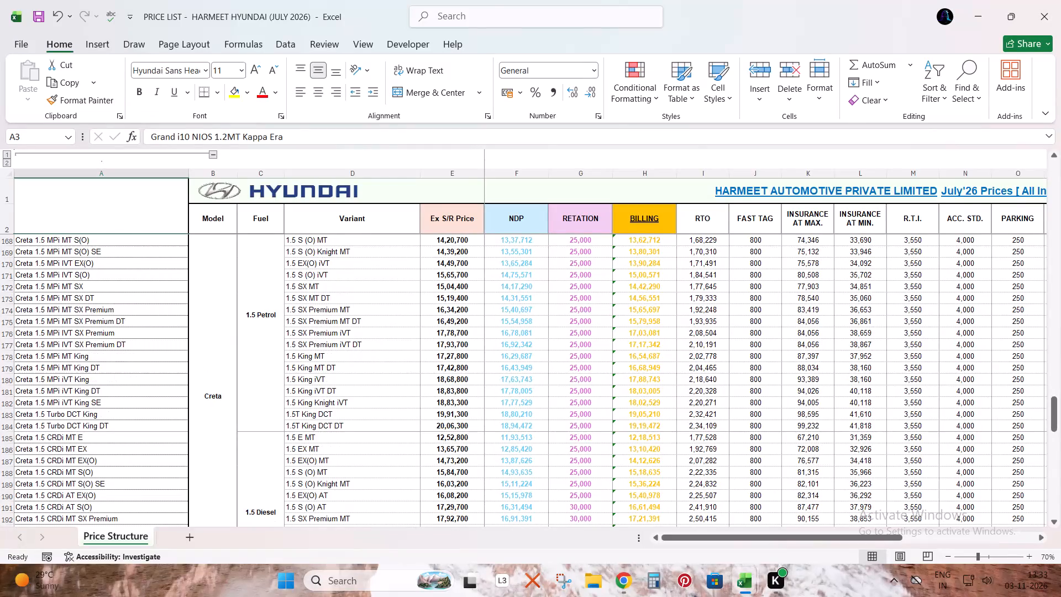
scroll(380, 313, "up", 2)
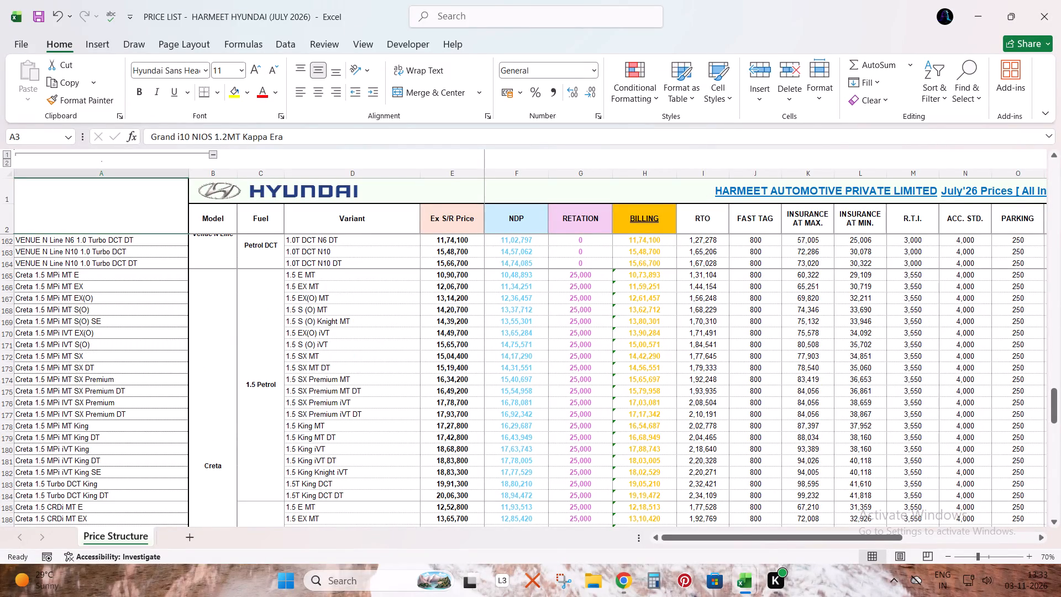
left_click(332, 311)
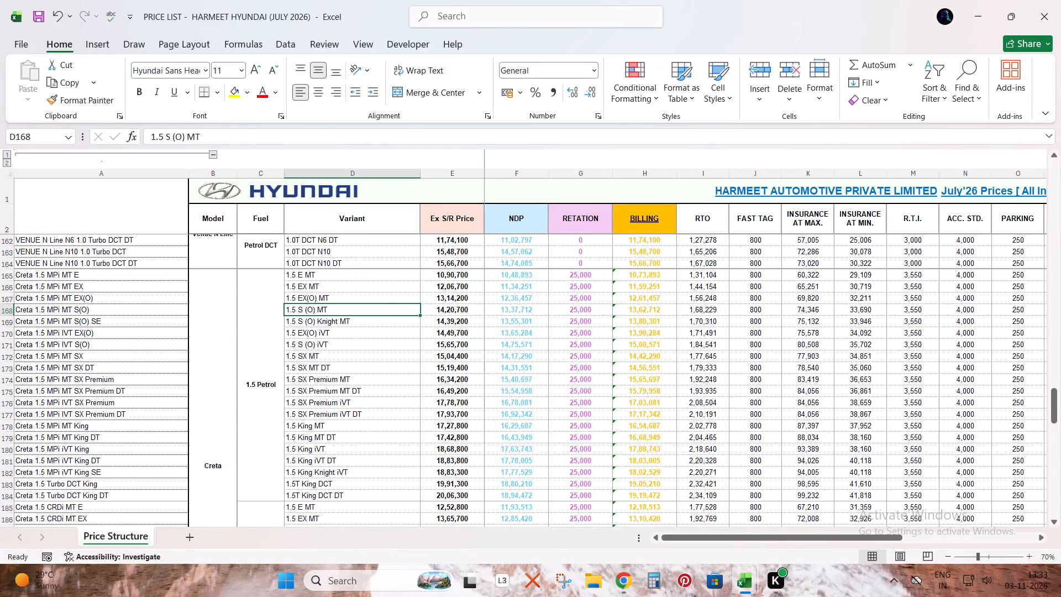
key("Right")
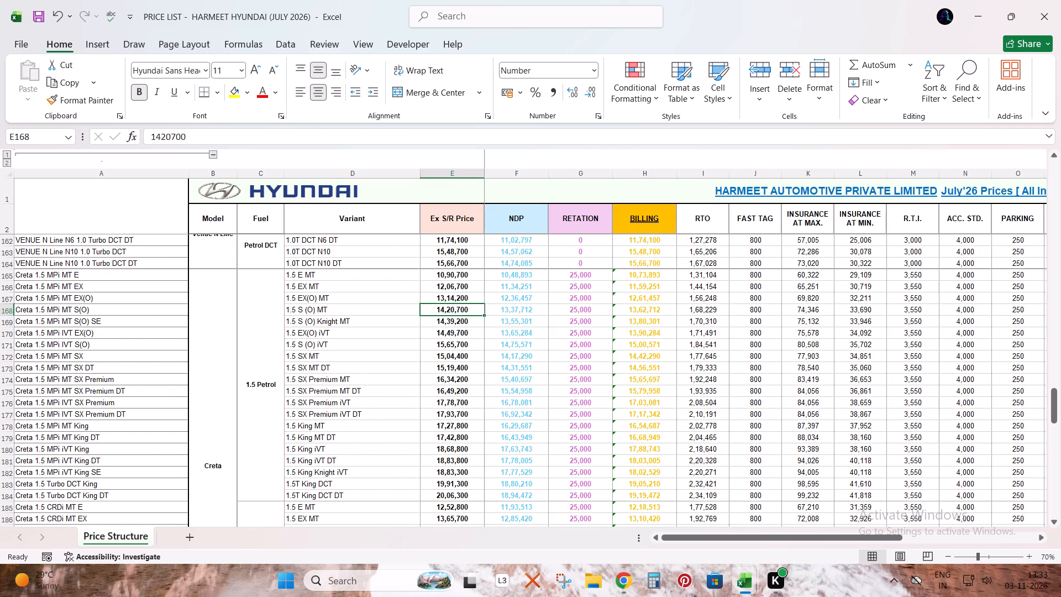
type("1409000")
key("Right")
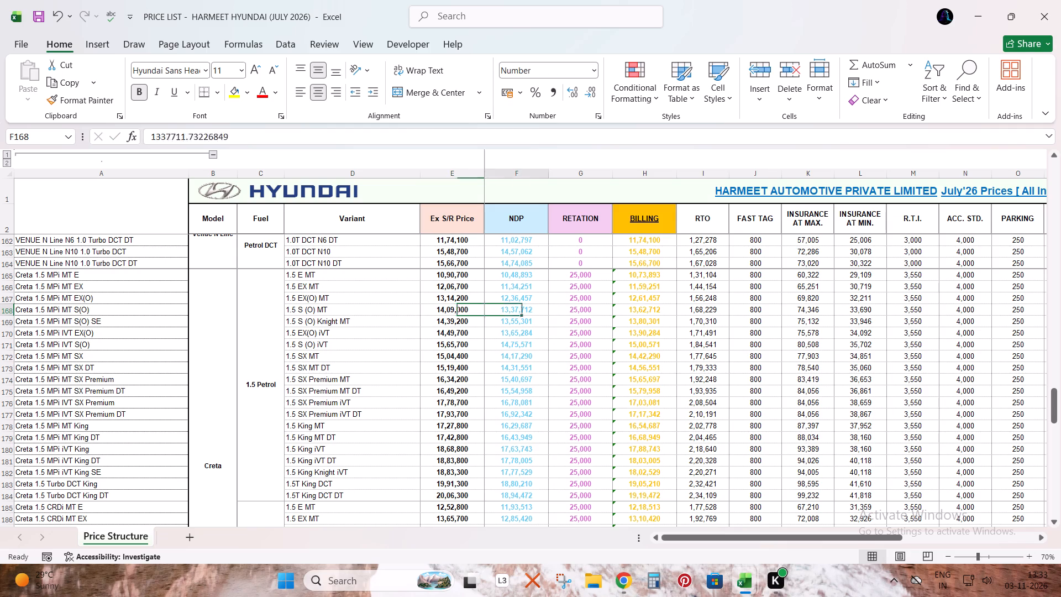
Insert four blank columns between the BILLING and RTO columns.
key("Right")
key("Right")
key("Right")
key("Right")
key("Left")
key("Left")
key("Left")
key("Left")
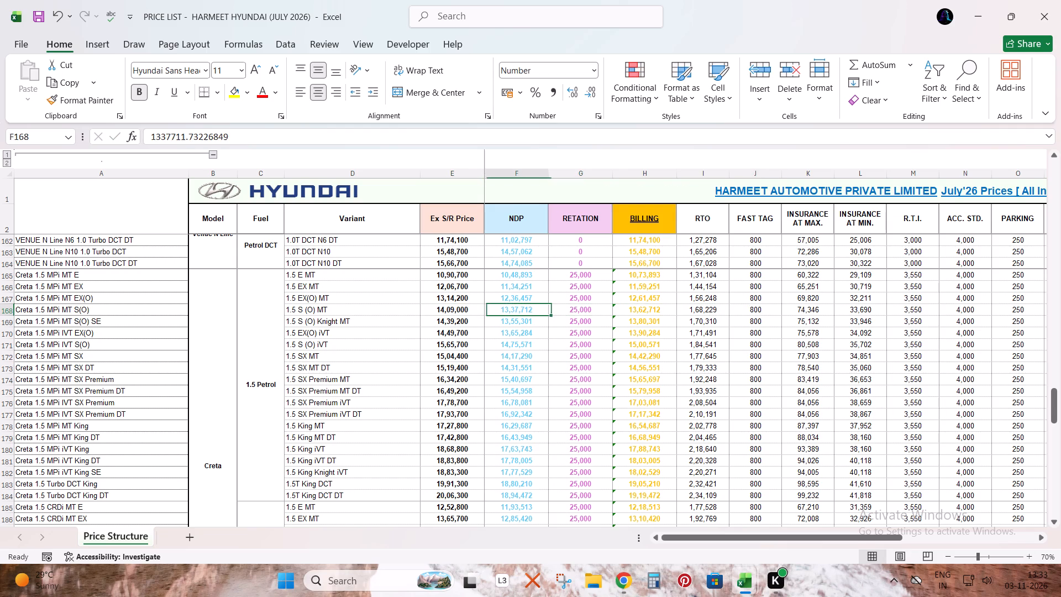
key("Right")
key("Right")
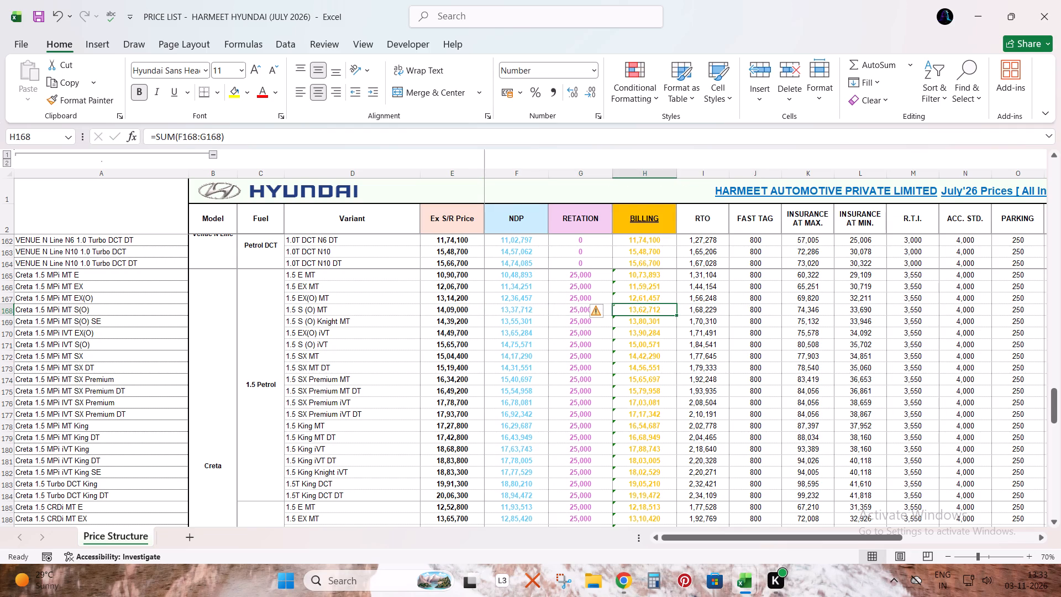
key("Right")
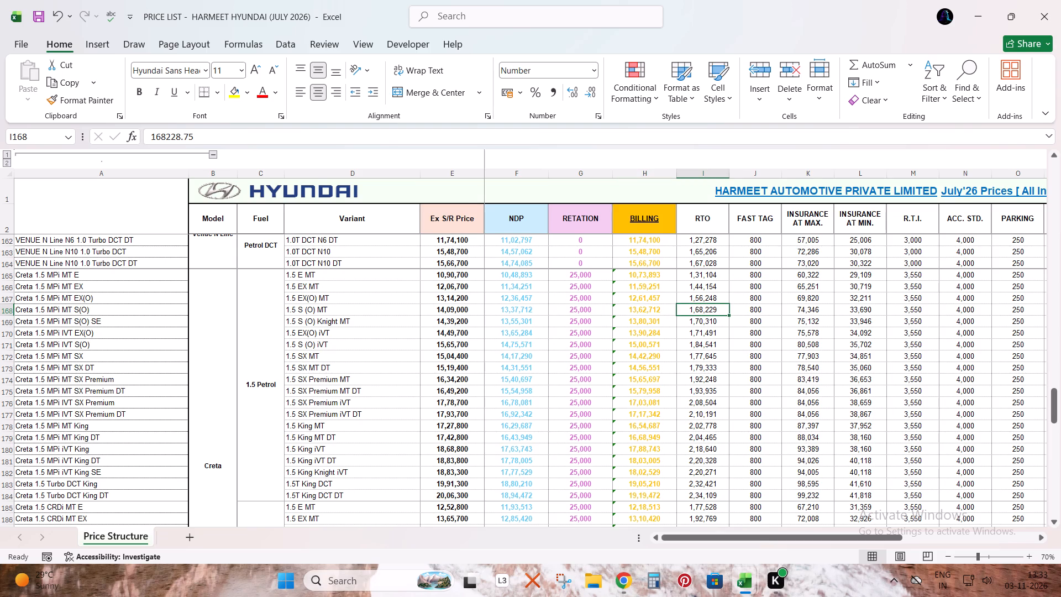
left_click(699, 171)
key("ctrl+plus")
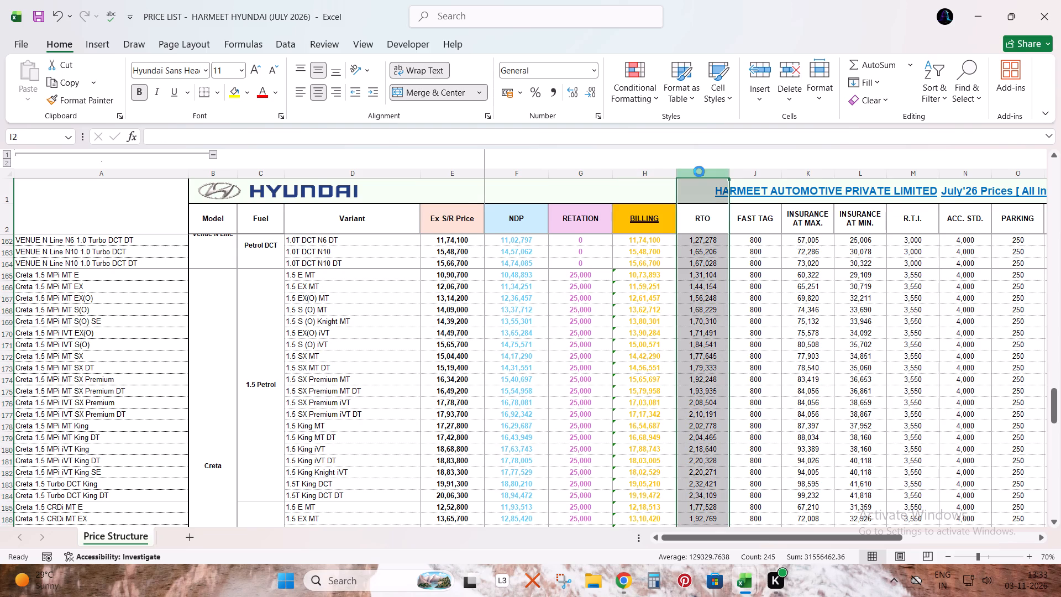
key("ctrl+plus")
key("ctrl+plus")
key("ctrl+plus")
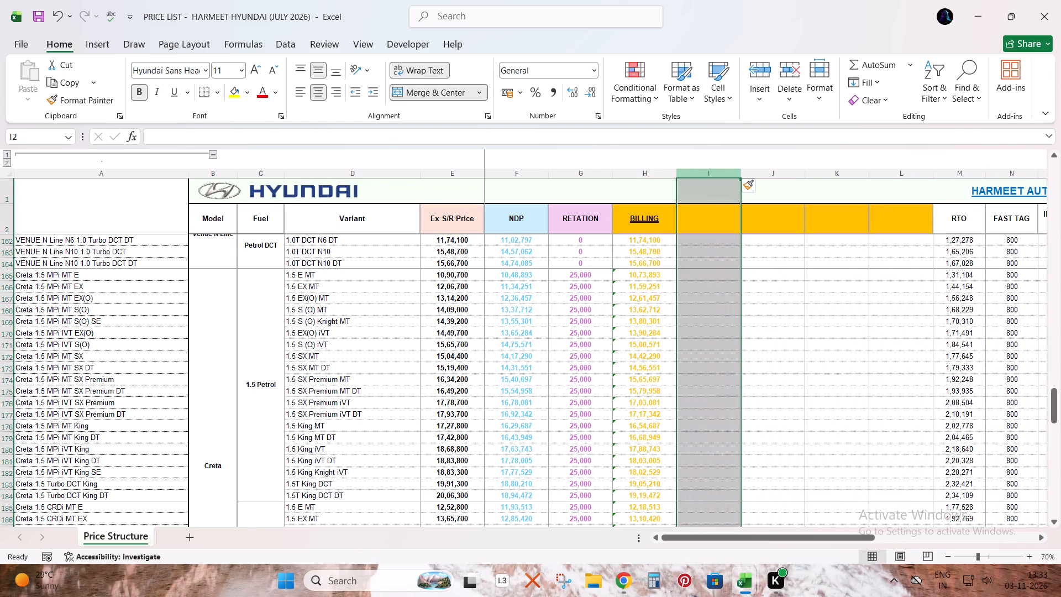
In I168, calculate 12% of the Ex S/R Price with the formula =E168*12%.
left_click(452, 316)
key("Up")
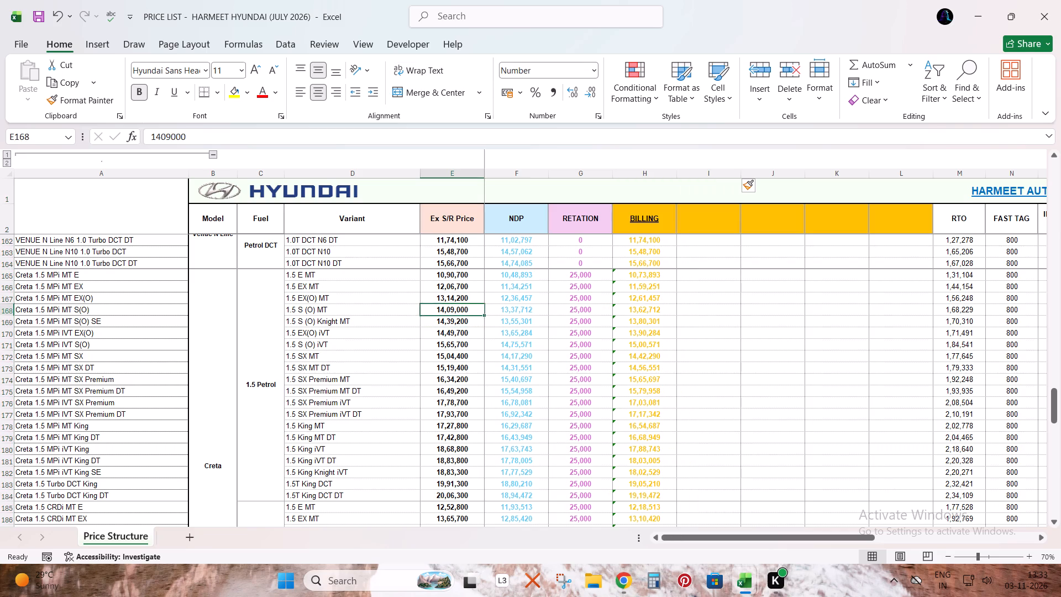
key("Right")
key("Right")
key("Right")
key("Right")
key("equal")
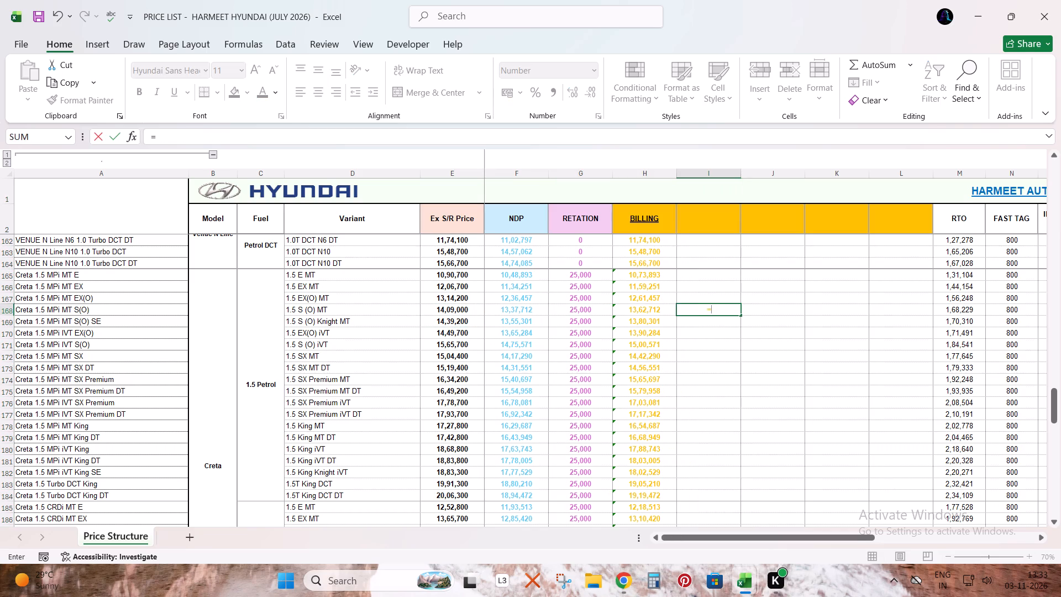
key("Left")
key("Left")
key("Left")
key("Left")
key("asterisk")
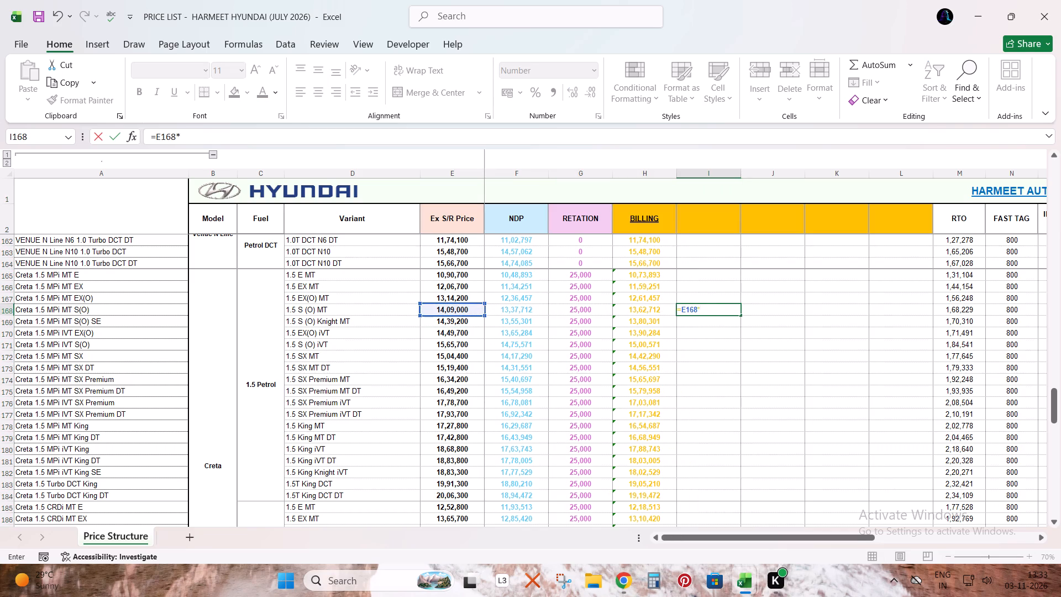
type("12")
key("shift+percent")
key("Return")
In J168, calculate the 12.5% surcharge on the tax amount with the formula =I168*12.5%.
key("Right")
key("Up")
key("equal")
key("Left")
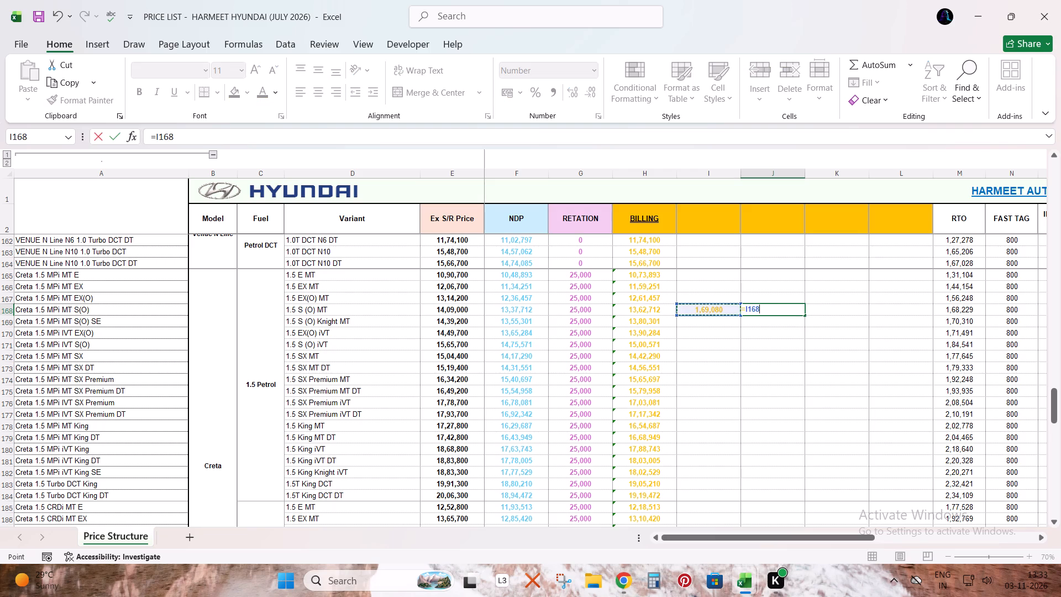
type("*12.5")
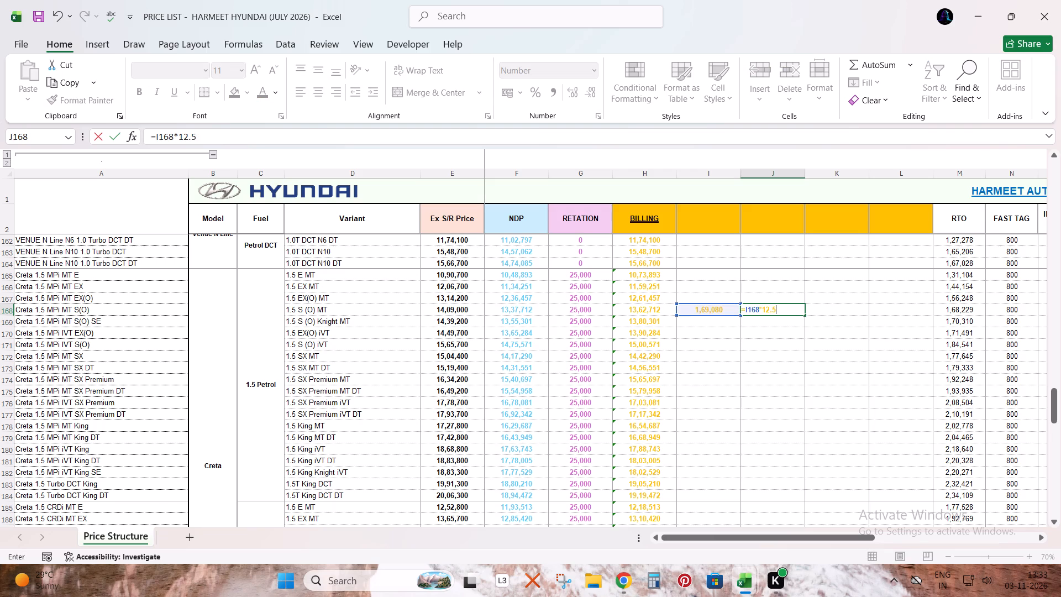
key("shift+percent")
key("Return")
Enter the fixed charge 8400 in K168.
key("Right")
key("Up")
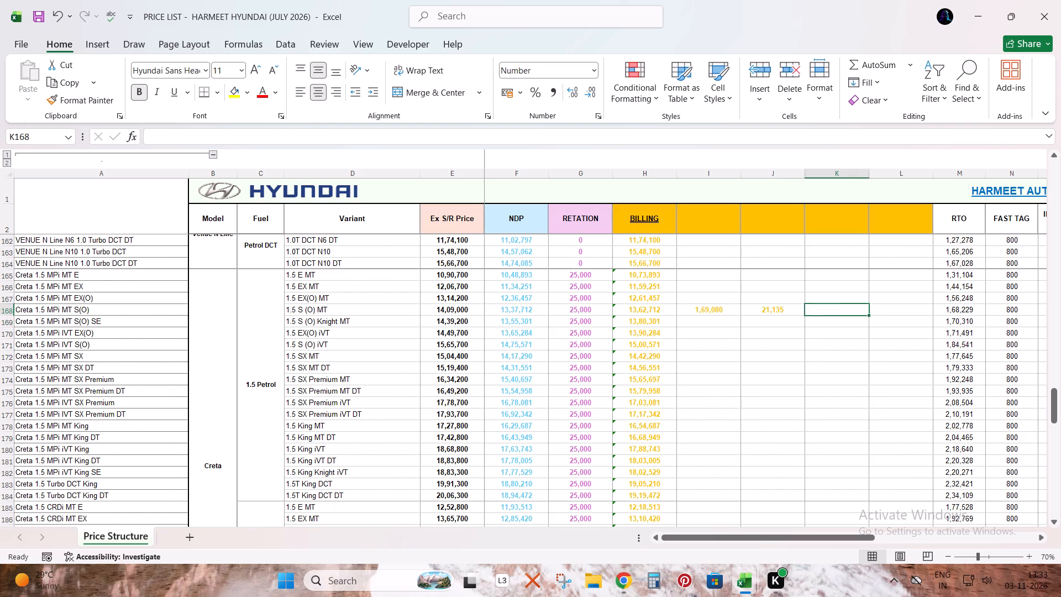
key("equal")
key("Escape")
type("8400")
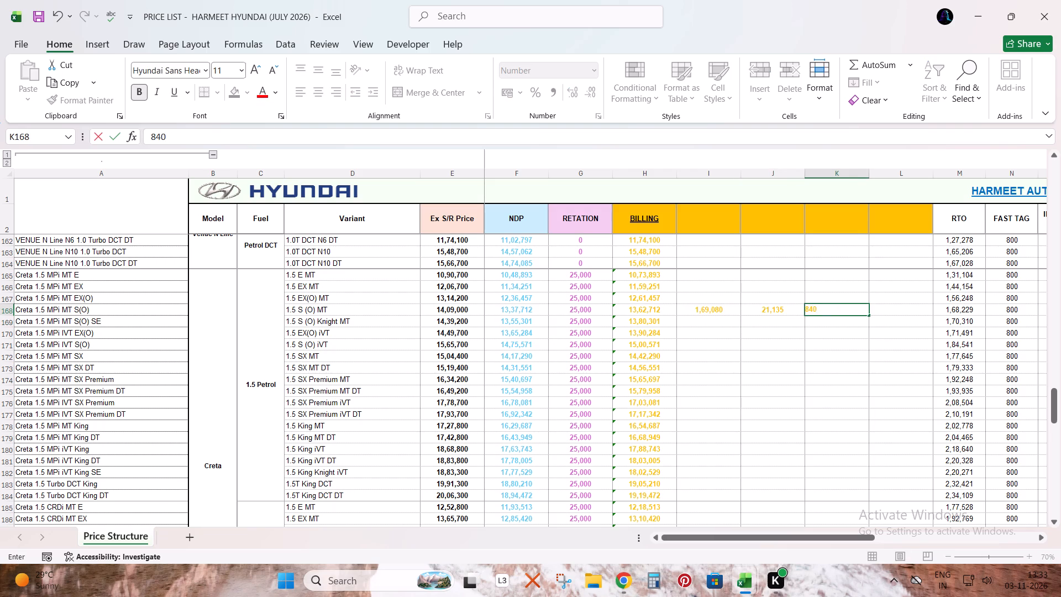
key("Right")
Add up the tax, surcharge and fixed charge in L168 with the formula =I168+J168+K168.
key("equal")
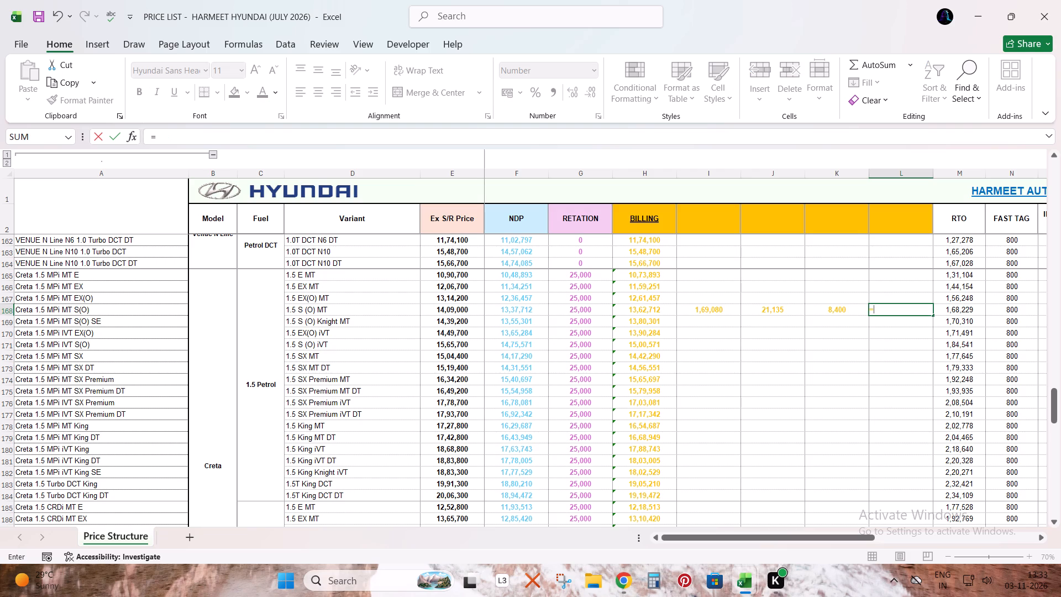
key("Left")
key("Left")
key("Left")
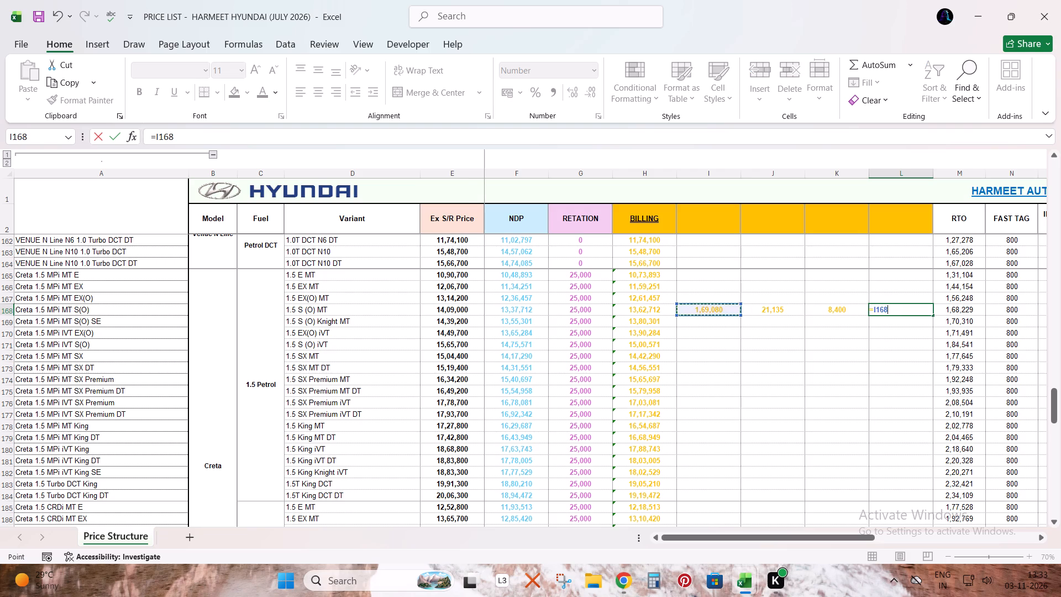
key("plus")
key("Left")
key("Left")
key("plus")
key("Left")
key("plus")
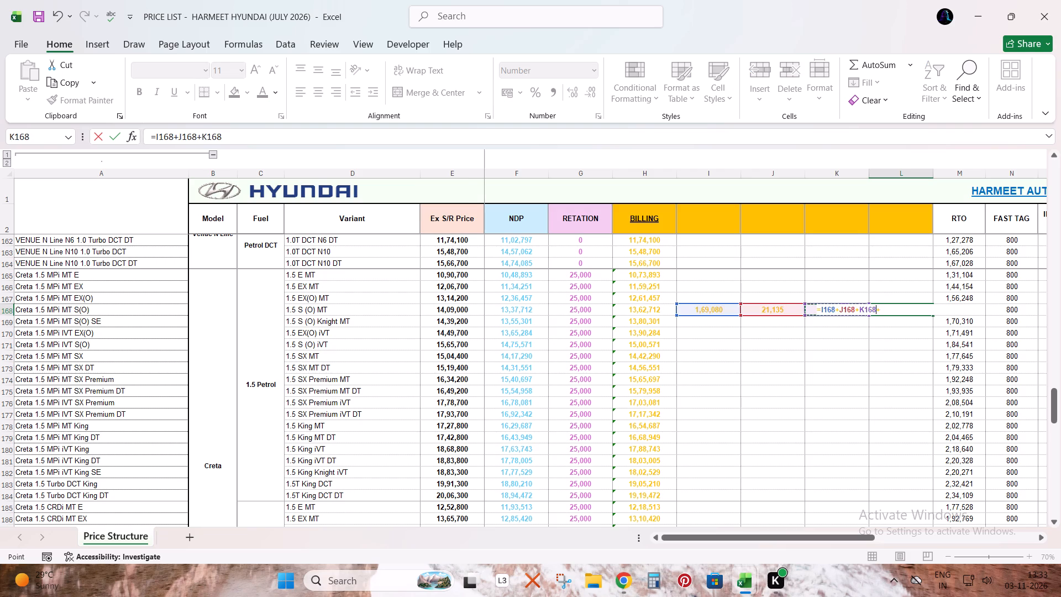
key("Return")
key("Escape")
key("Escape")
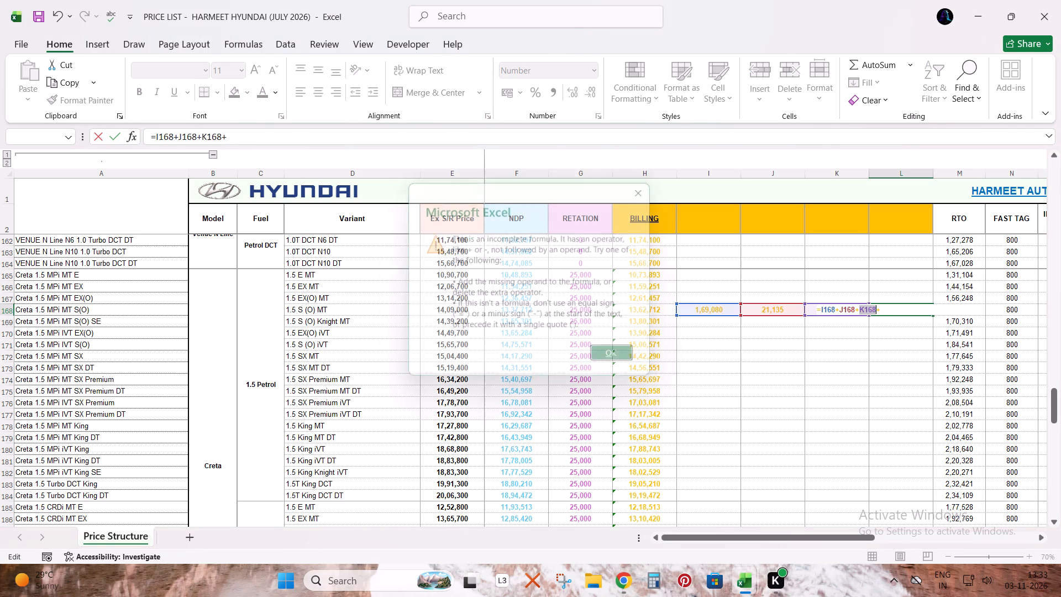
key("Right")
key("Right")
key("Right")
key("BackSpace")
key("Return")
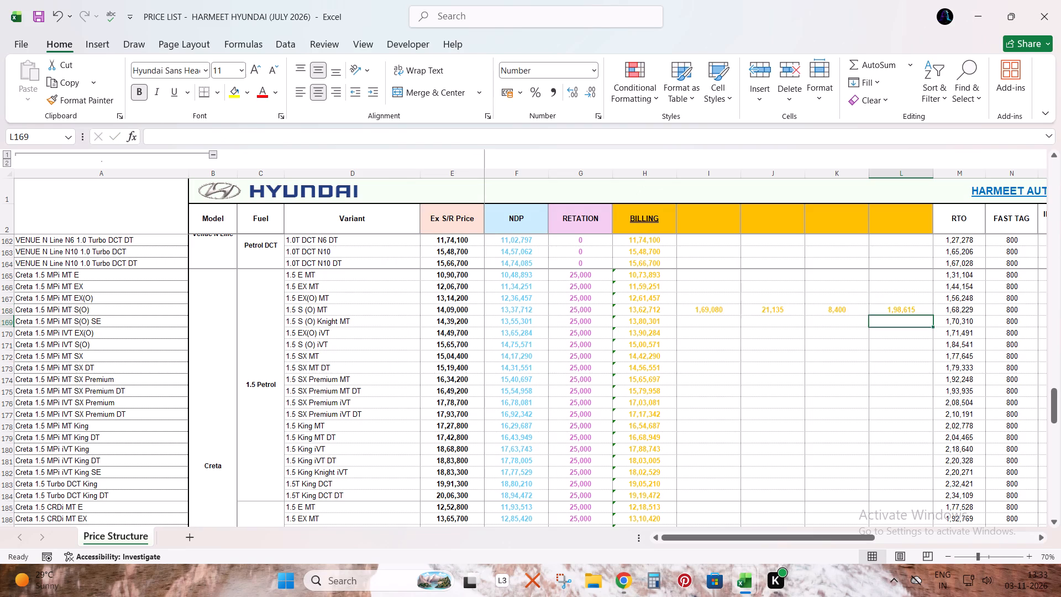
key("Up")
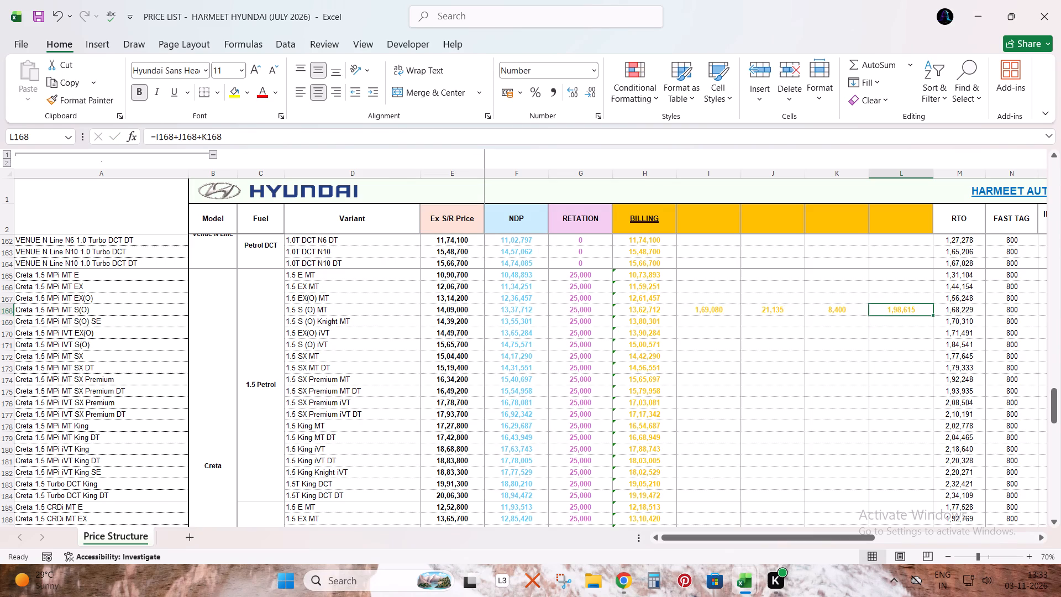
Copy the Ex S/R Price from E168 into the EX - SHOWROOM amount on the NORMAL sheet of the BH CALCULATION SHEET workbook.
key("shift+space")
left_click(444, 313)
key("ctrl+c")
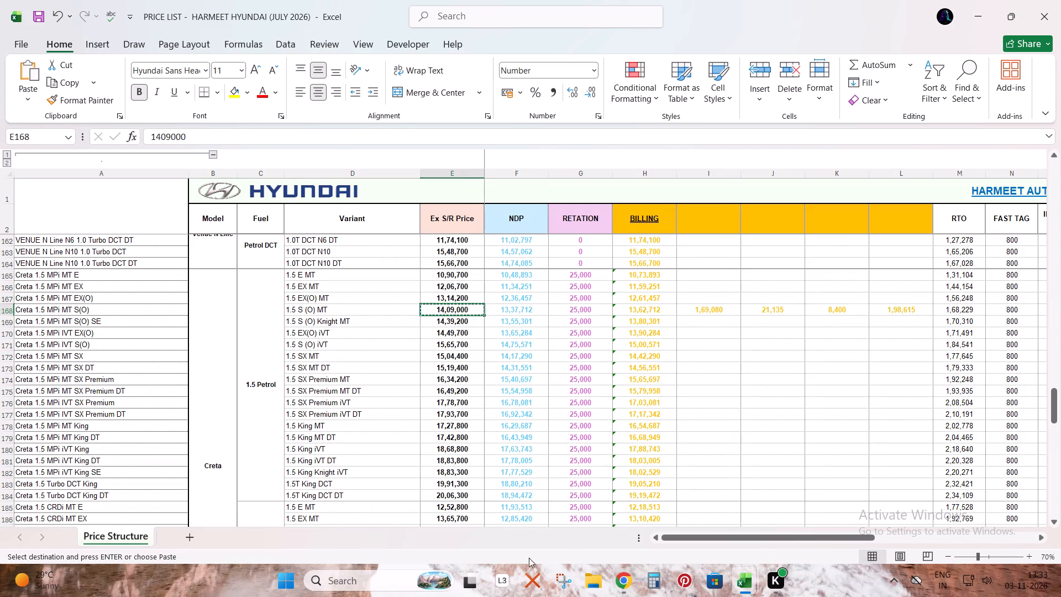
left_click(597, 582)
left_click(71, 522)
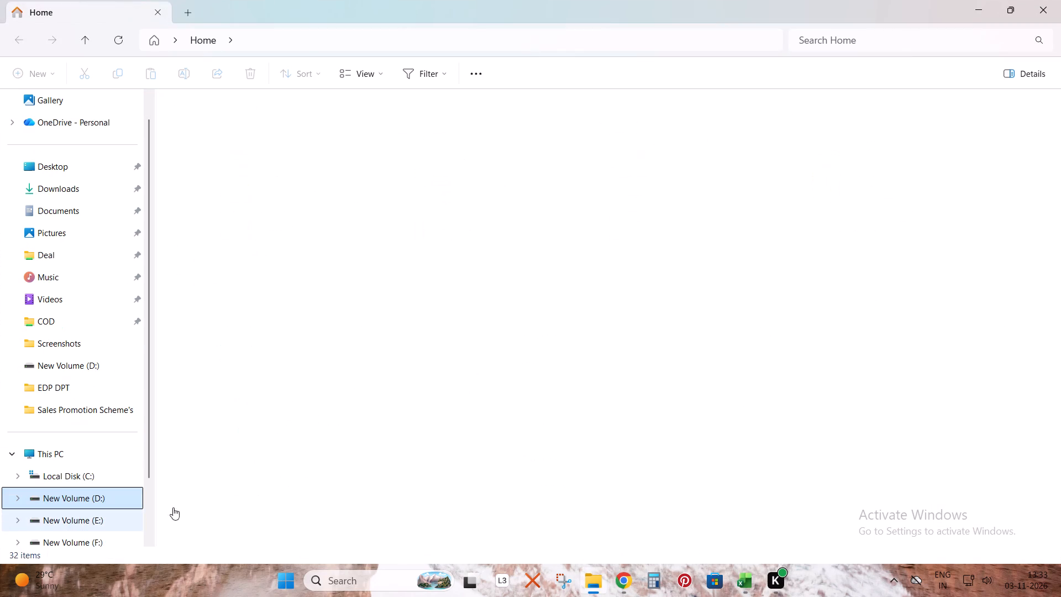
double_click(878, 231)
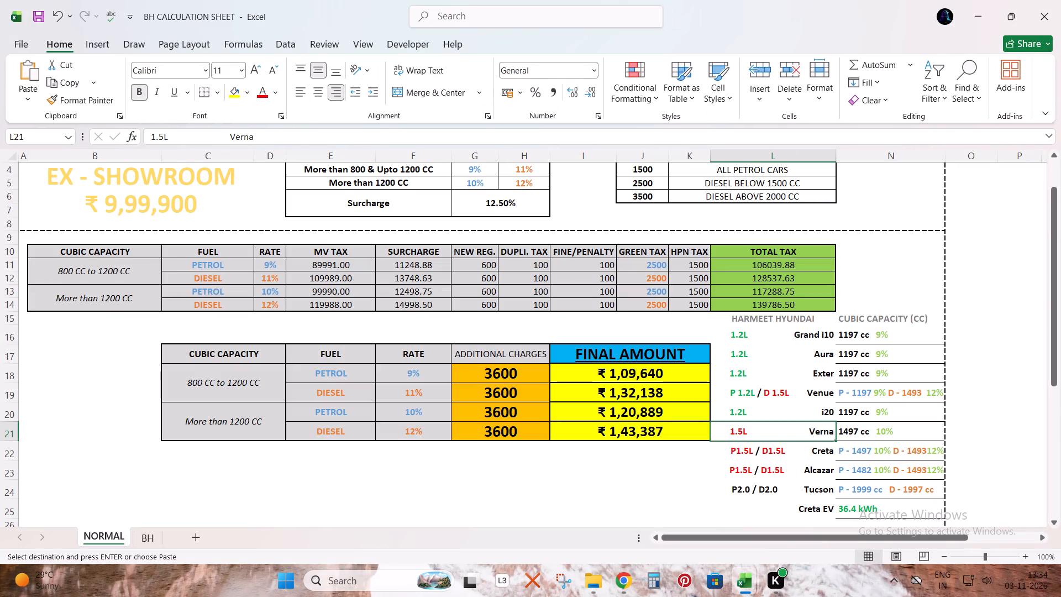
left_click(166, 210)
key("ctrl+v")
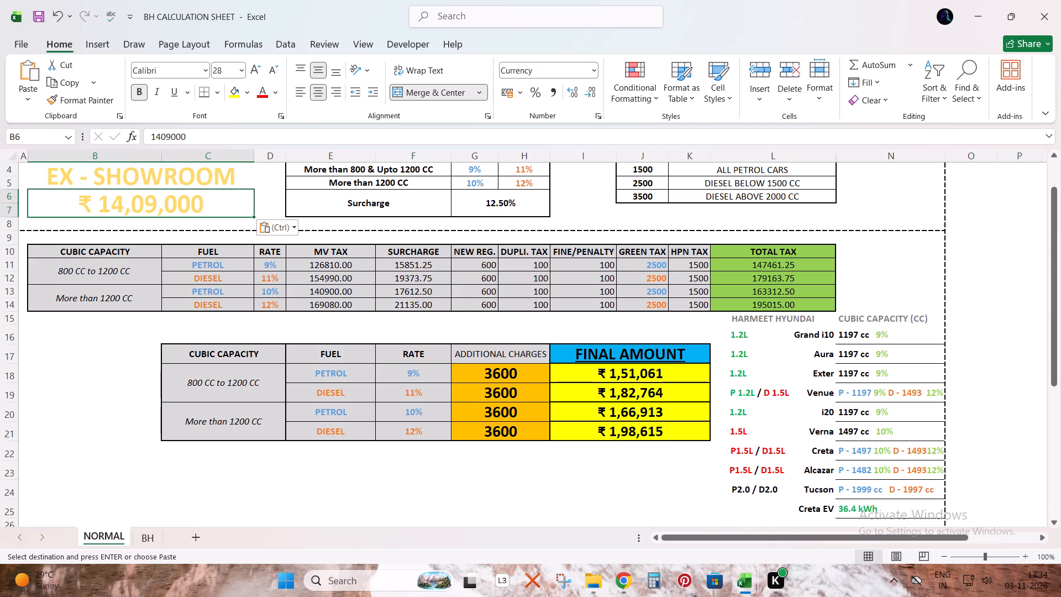
Close the BH CALCULATION SHEET workbook and return to the price list.
left_click(1060, 0)
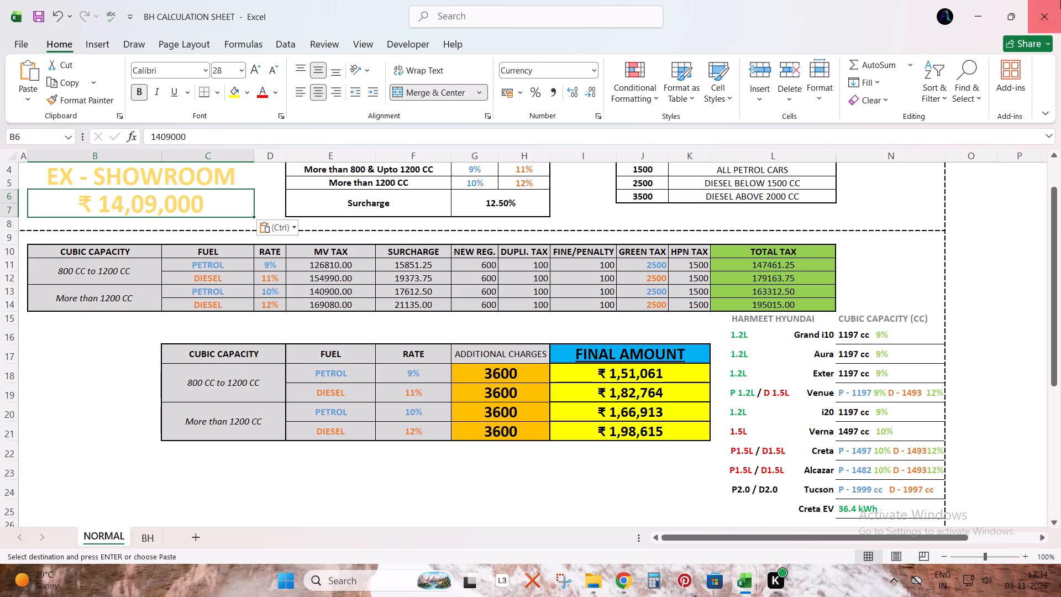
left_click(597, 381)
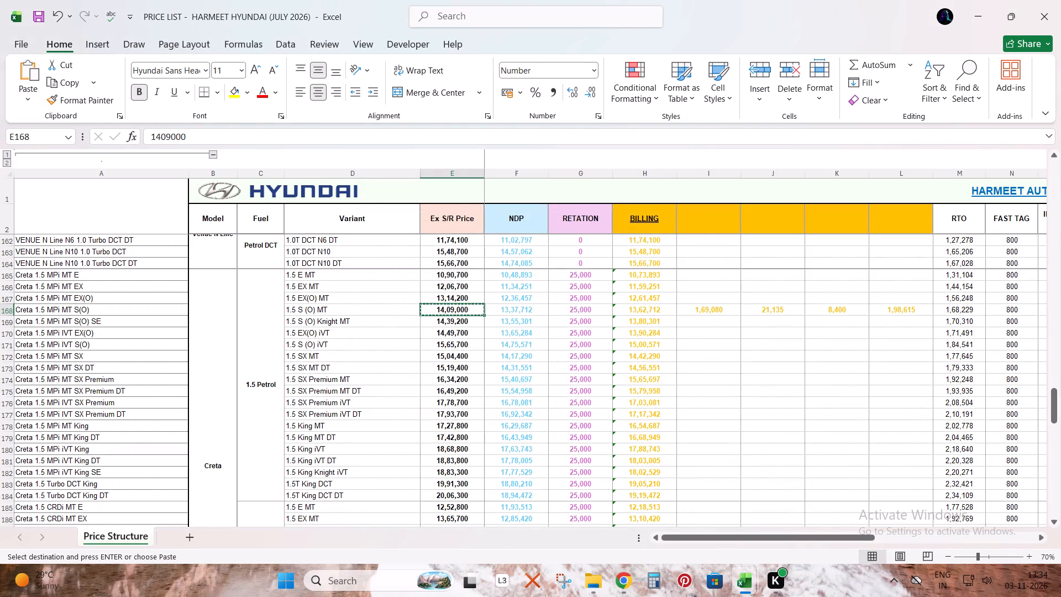
Review the Creta 1.5 S (O) MT row from the added tax columns through the on-road price after scrap discount.
key("Right")
key("Right")
key("Right")
key("Right")
key("Right")
key("Right")
key("Right")
key("Right")
key("Right")
key("Right")
key("Right")
key("Right")
key("Right")
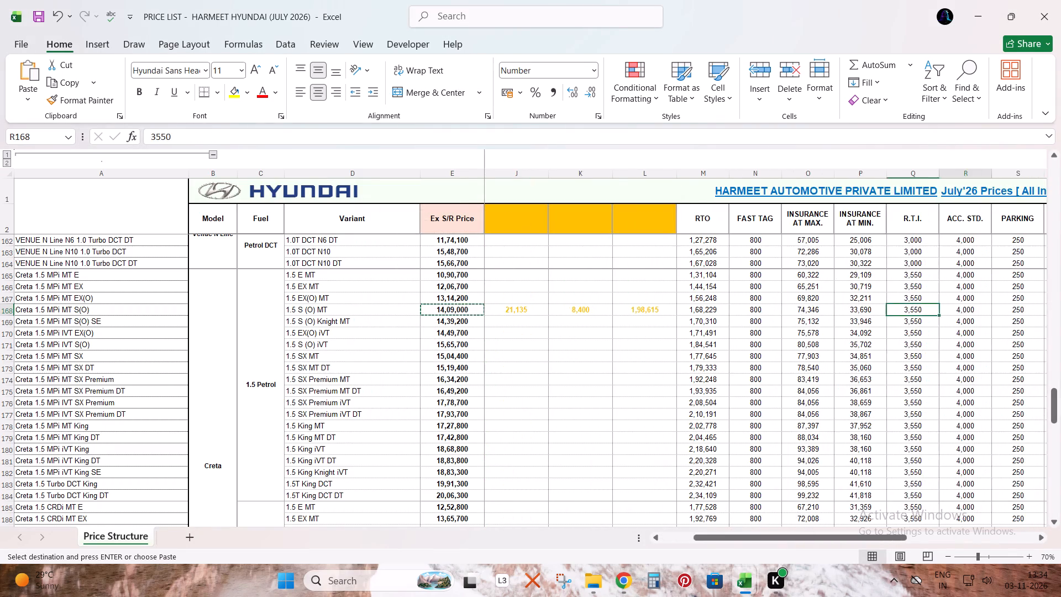
key("Right")
key("Right")
key("Right")
key("Right")
key("Right")
key("Right")
key("Right")
key("Right")
key("Right")
key("Right")
key("Right")
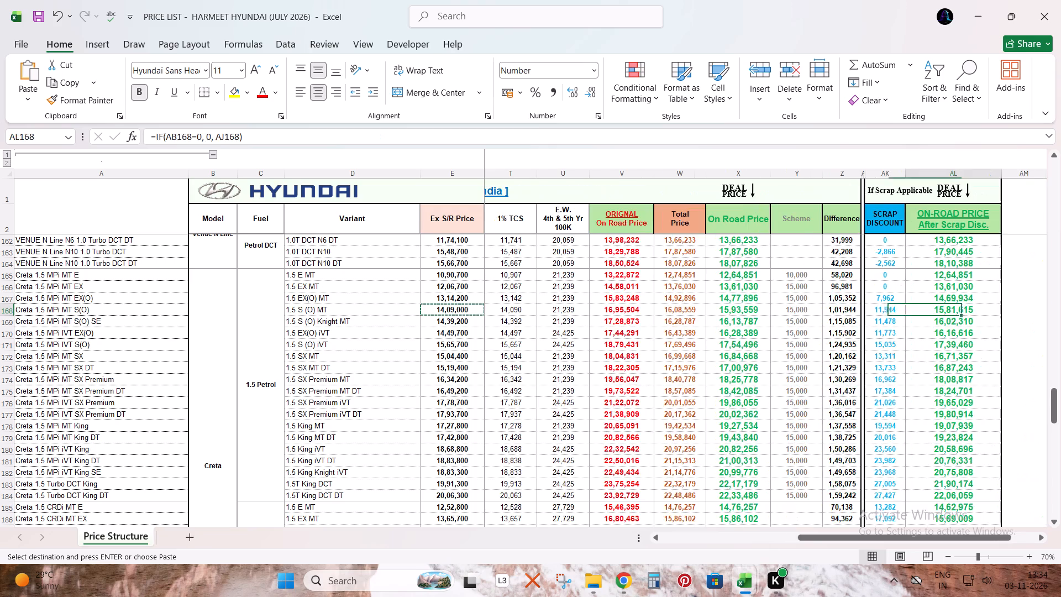
Unhide the scrap calculation columns between the Difference and SCRAP DISCOUNT columns of the price list.
key("Right")
key("Right")
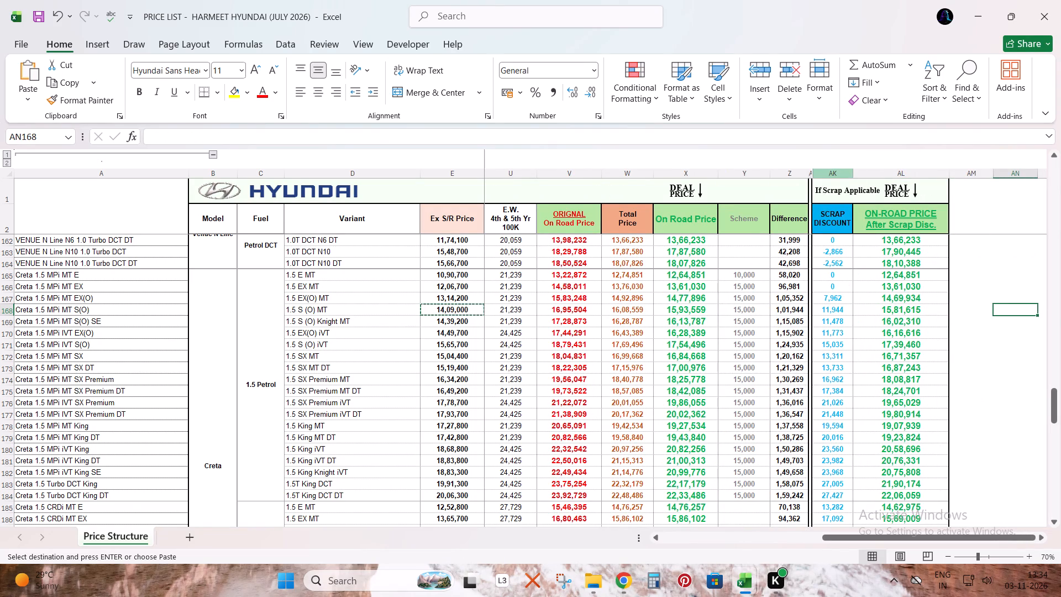
left_click_drag(820, 172, 800, 172)
double_click(813, 172)
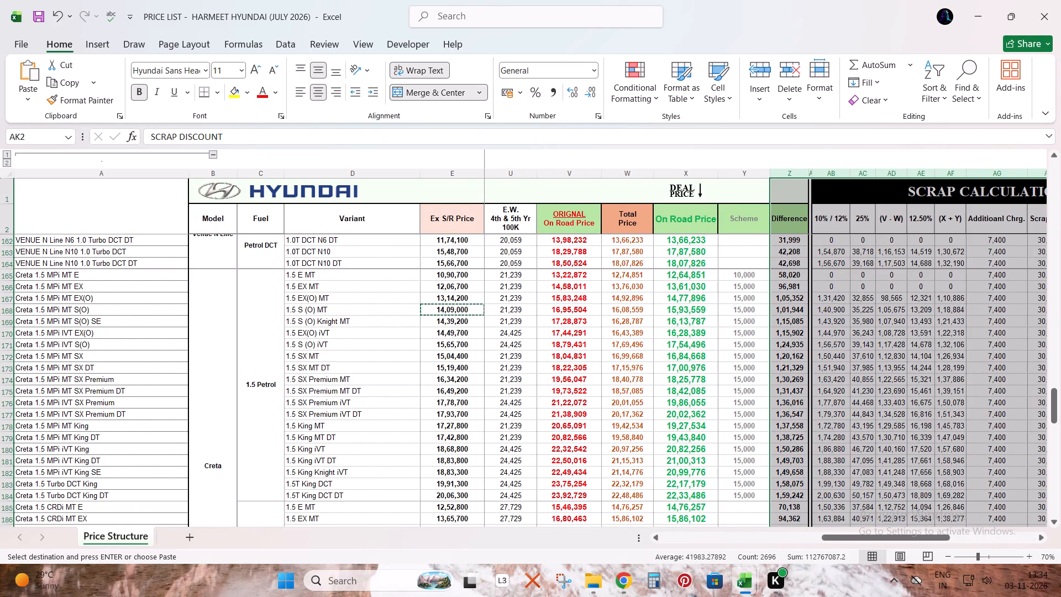
Set the Scrap Cost of the Creta 1.5 S (O) MT in row 168 to 41000.
left_click(9, 310)
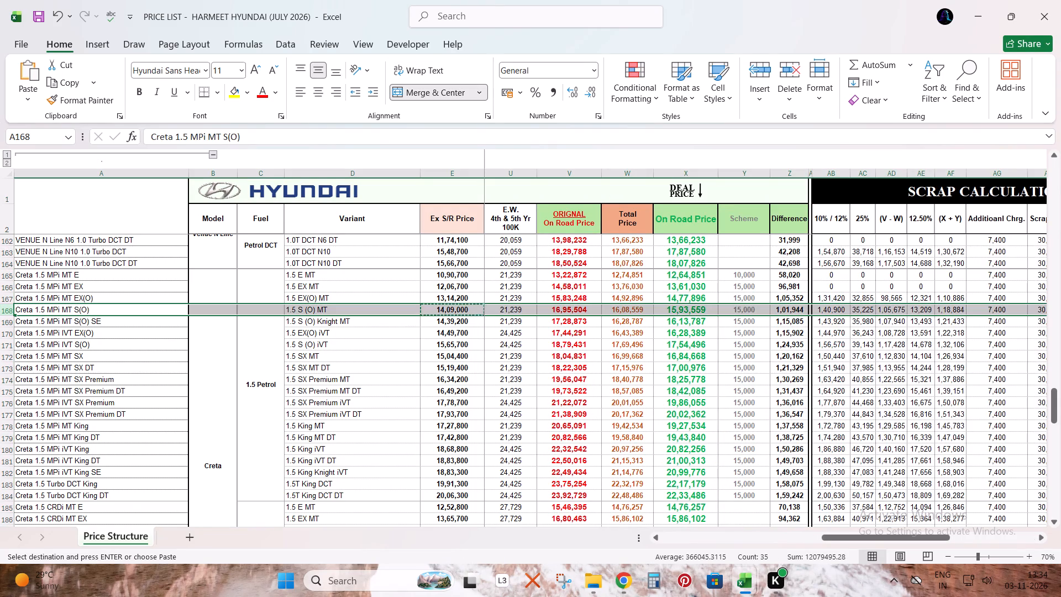
left_click(839, 310)
key("Right")
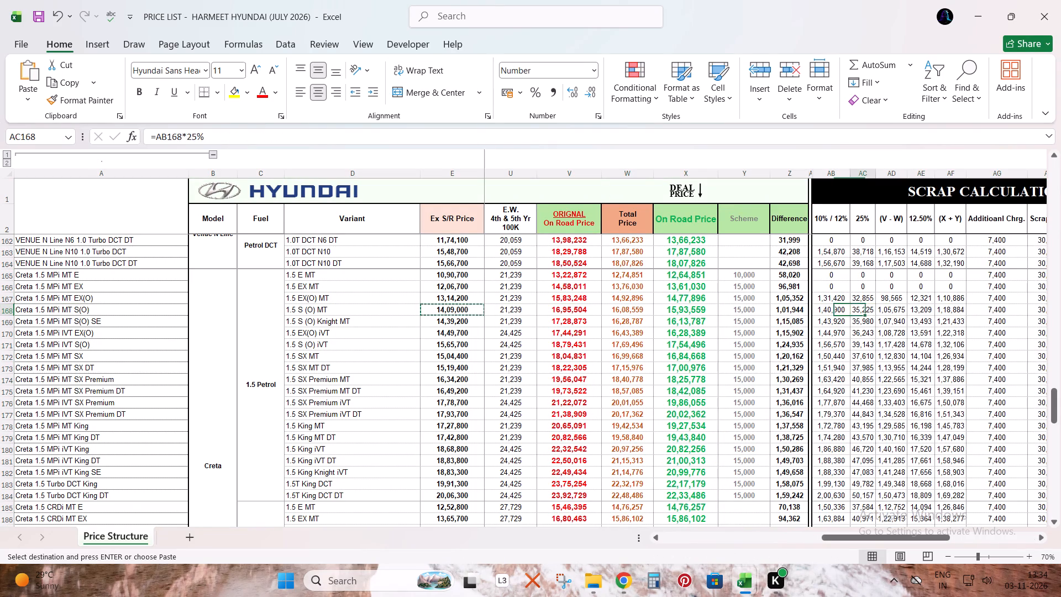
key("Right")
key("Right")
key("Right")
key("Right")
key("Right")
key("Right")
key("Left")
type("41000")
key("Return")
Check the scrap discount and the on-road price after scrap discount in row 168.
key("Up")
key("Right")
key("Right")
key("Right")
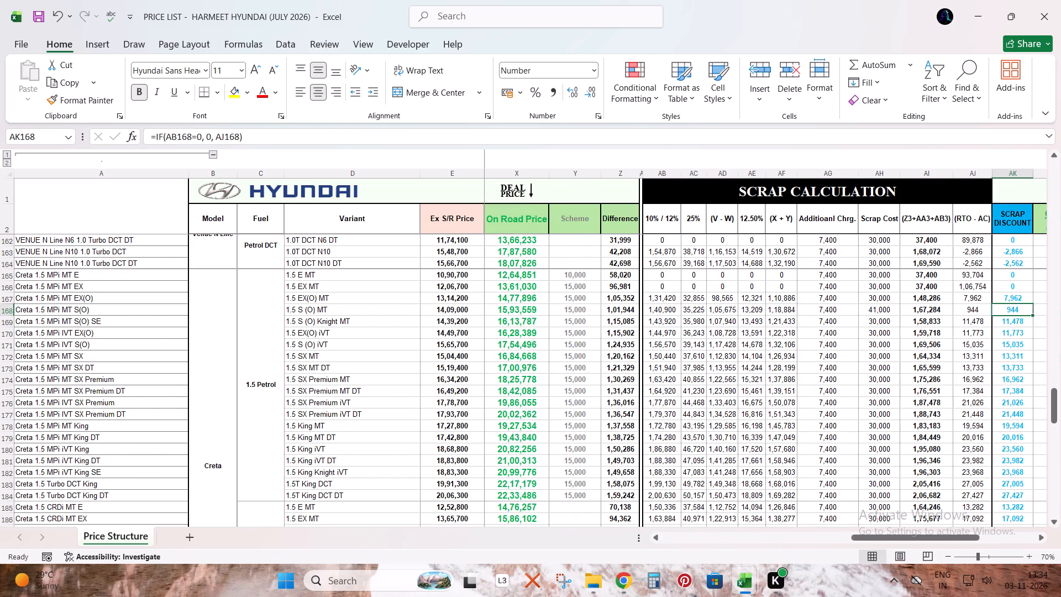
key("Right")
key("Right")
key("Left")
key("Left")
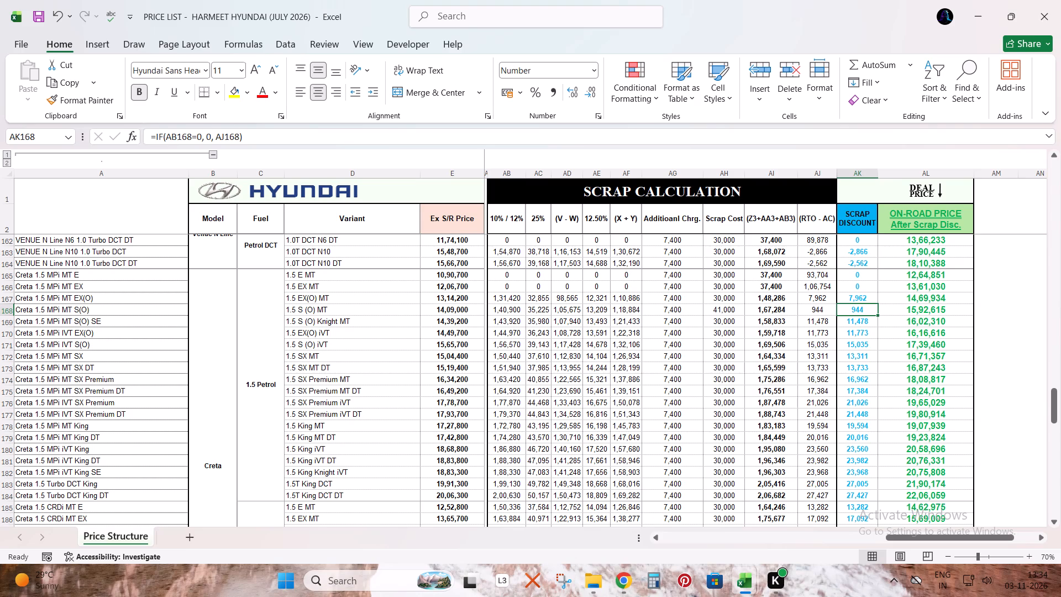
Examine the scrap calculation of the Creta 1.5 S (O) MT in row 168, back to the 10% / 12% tax formula.
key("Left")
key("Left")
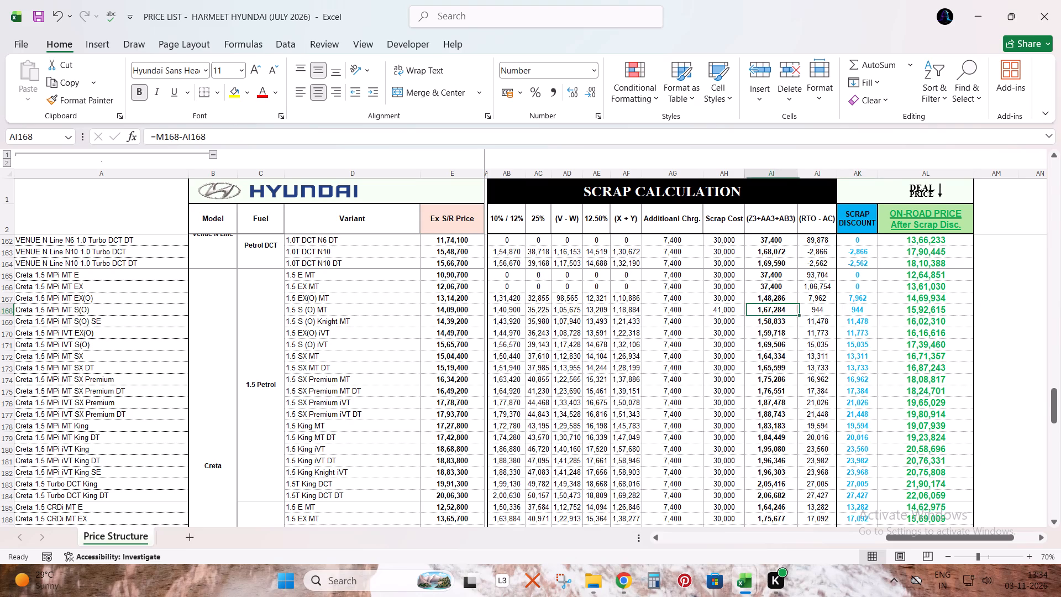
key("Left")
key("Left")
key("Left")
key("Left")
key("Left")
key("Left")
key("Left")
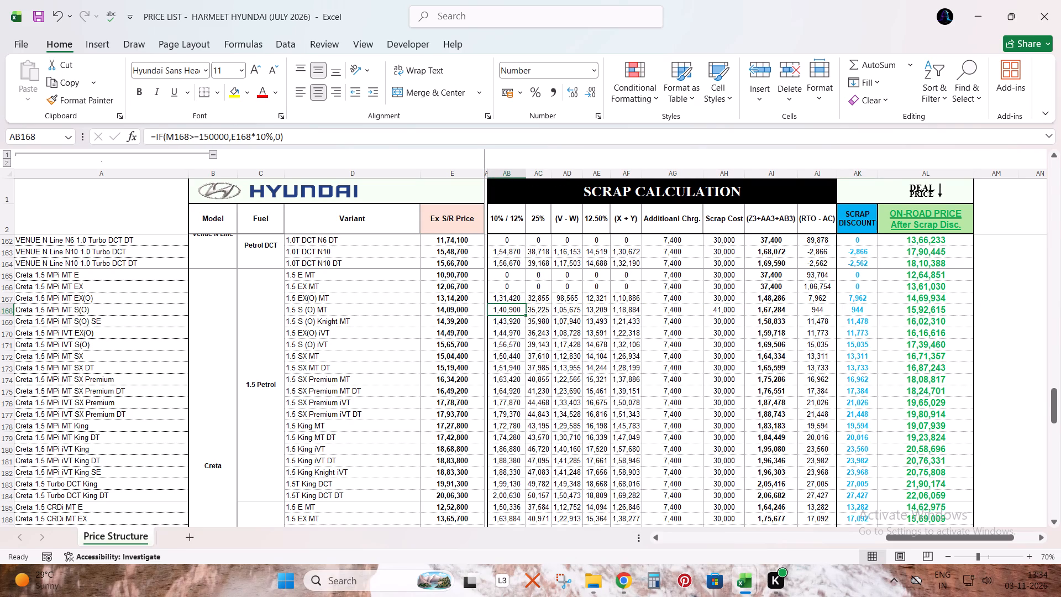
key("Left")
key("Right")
Open the BH CALCULATION SHEET workbook from New Volume (D:) in File Explorer.
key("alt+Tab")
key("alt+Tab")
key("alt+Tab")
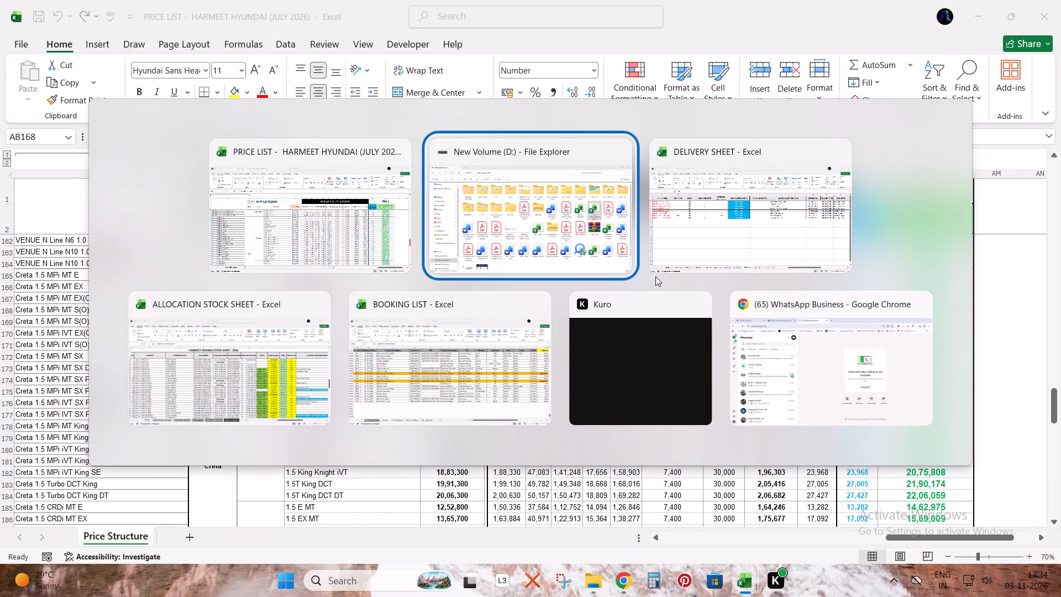
left_click(533, 232, "alt")
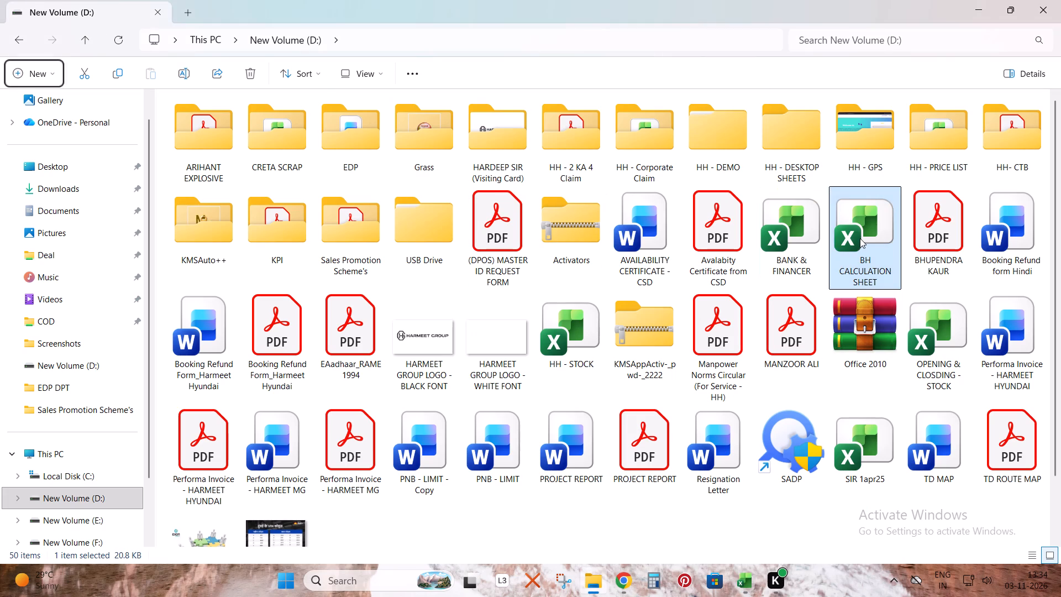
double_click(860, 238)
Copy the Creta 1.5 S (O) MT ex-showroom price 14,09,000 from the price list and bring it to the BH CALCULATION SHEET workbook.
key("alt+Tab")
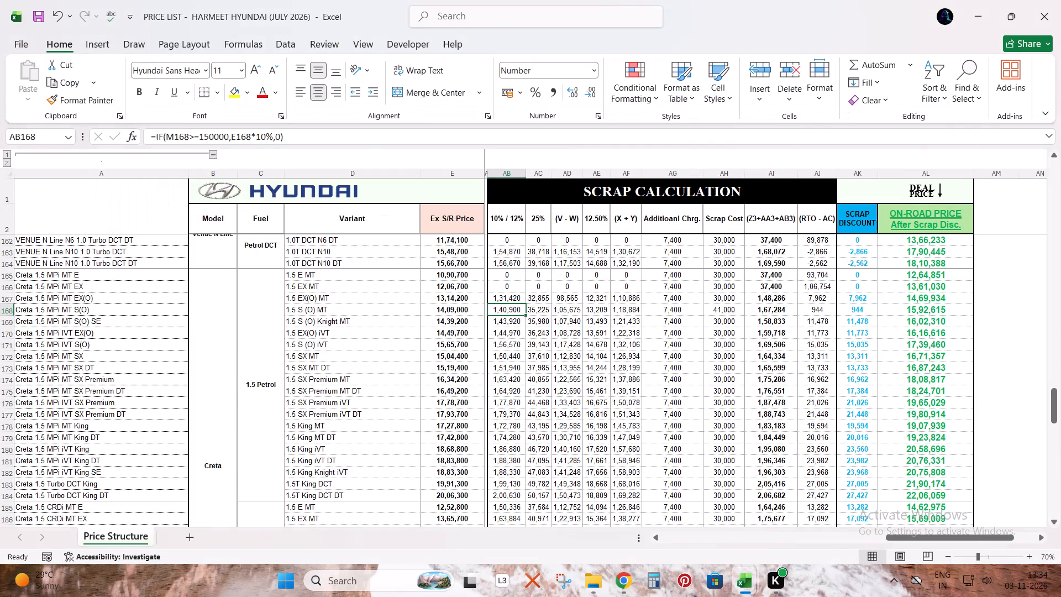
left_click(454, 309)
key("ctrl+c")
key("alt+Tab")
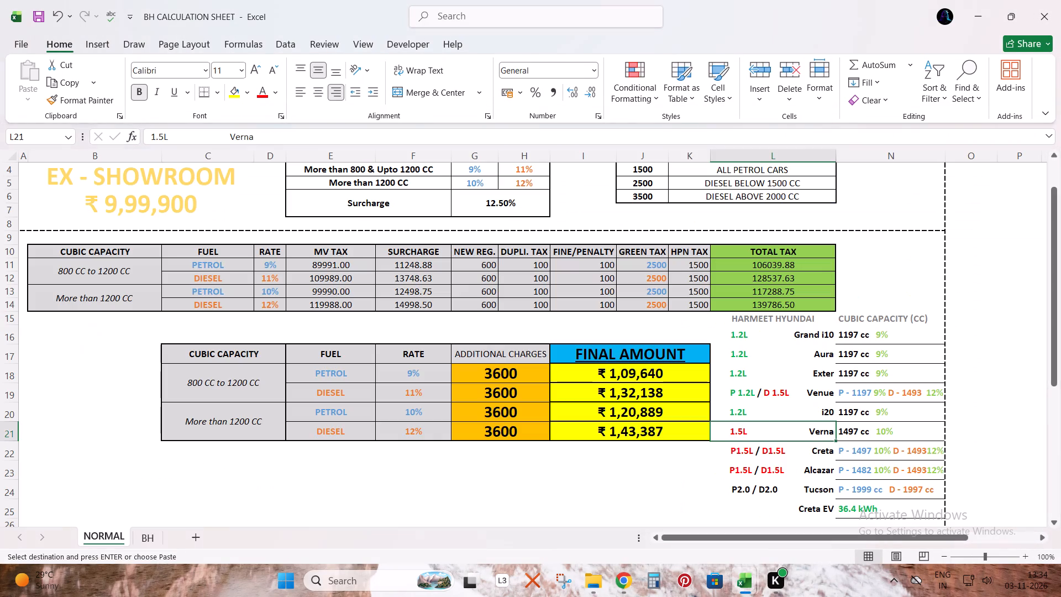
Paste the copied Ex S/R Price of 14,09,000 into the EX - SHOWROOM amount on the NORMAL sheet of BH CALCULATION SHEET.
left_click(165, 212)
key("ctrl+v")
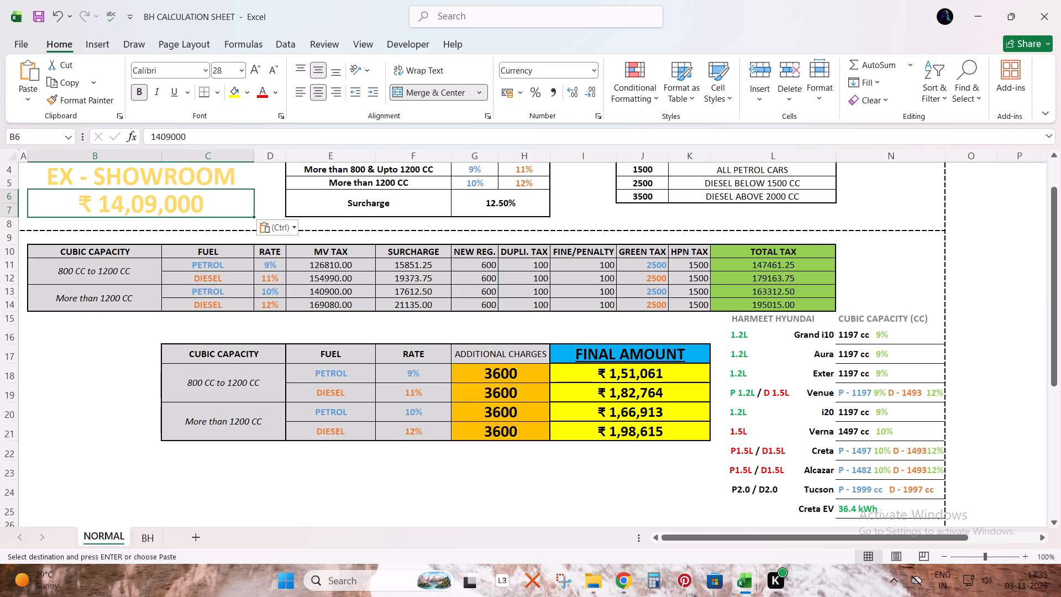
Switch back to the price list and change the tax formula in I168 to =E168*10%.
key("alt+Tab")
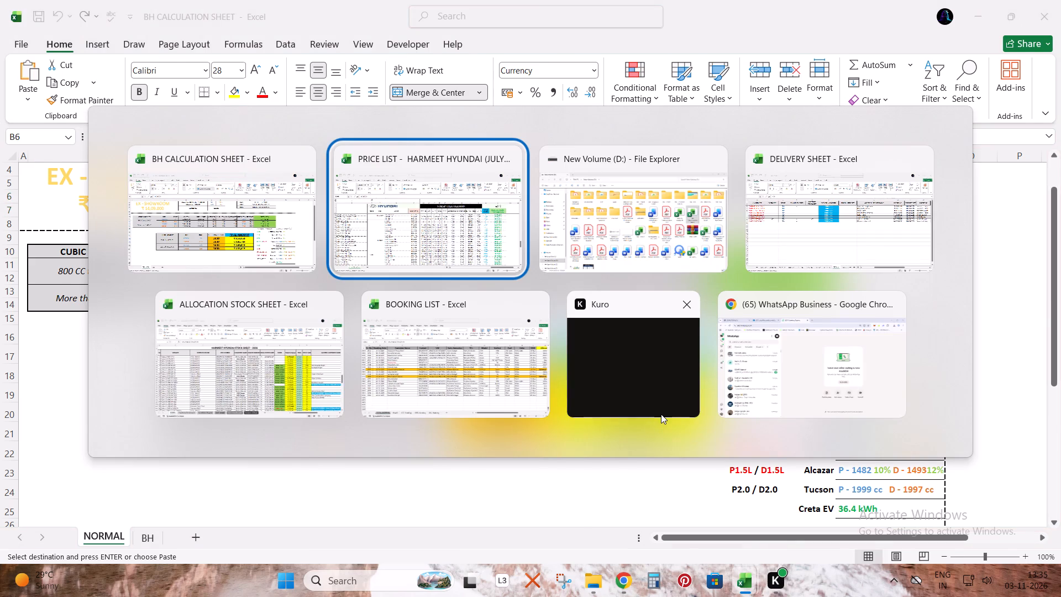
key("Right")
key("Right")
key("Right")
key("Right")
key("Right")
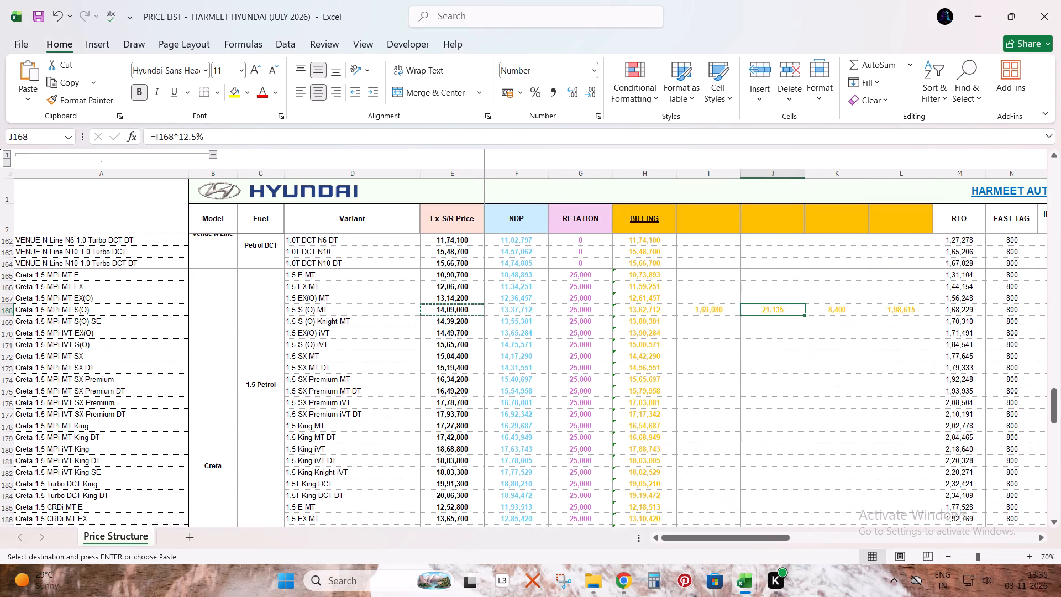
key("Left")
left_click(192, 132)
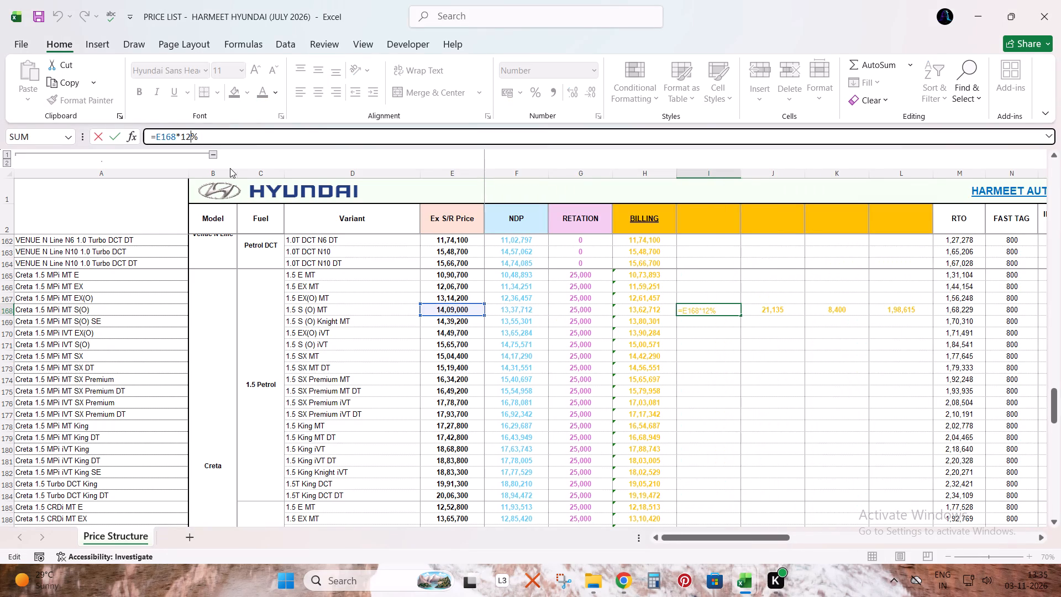
key("BackSpace")
key("0")
key("Return")
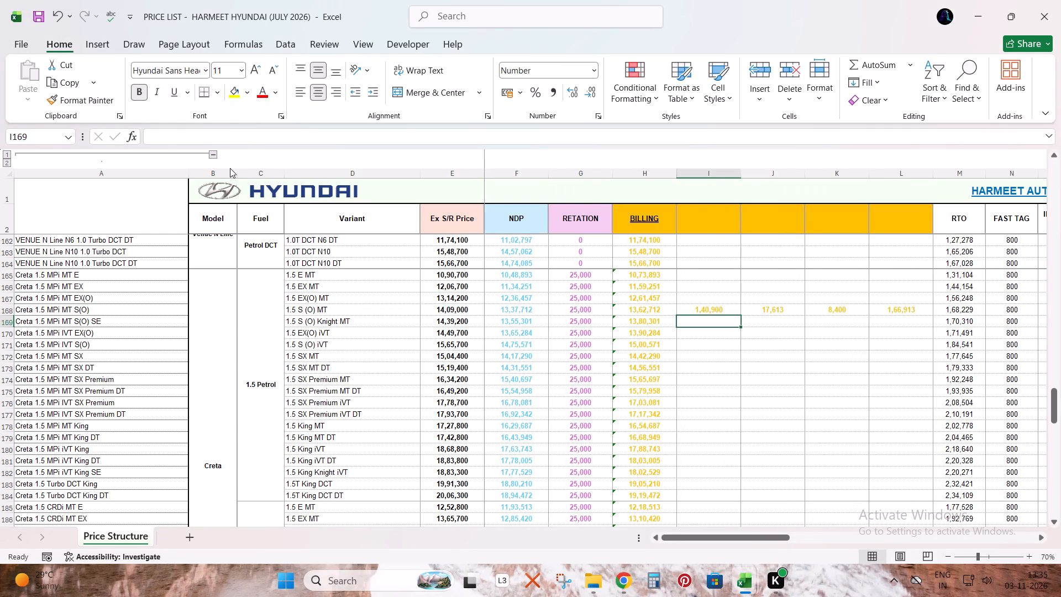
Set the RTO amount of the Creta 1.5 S (O) MT in M168 to 166913.
key("Right")
key("Up")
key("Right")
key("Right")
key("Right")
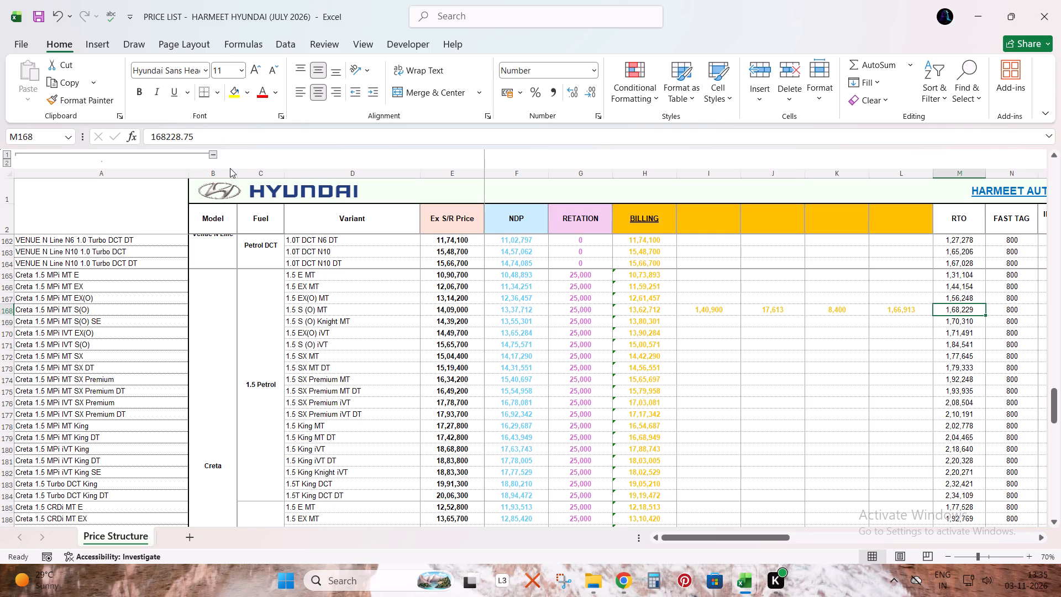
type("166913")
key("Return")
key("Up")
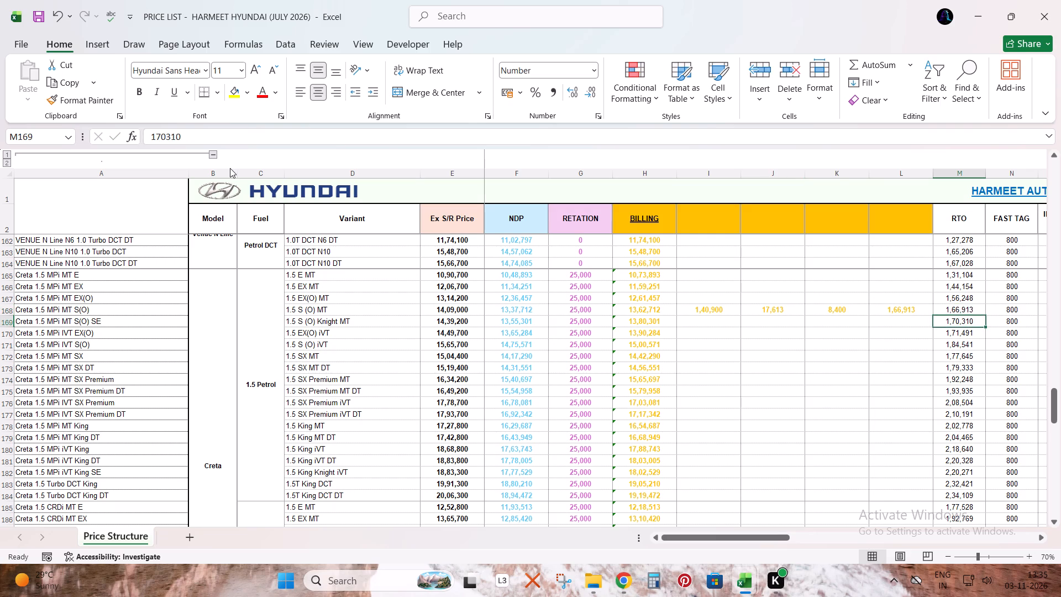
Review row 168 from the RTO column through the scrap calculation, scrap discount and on-road price after scrap discount.
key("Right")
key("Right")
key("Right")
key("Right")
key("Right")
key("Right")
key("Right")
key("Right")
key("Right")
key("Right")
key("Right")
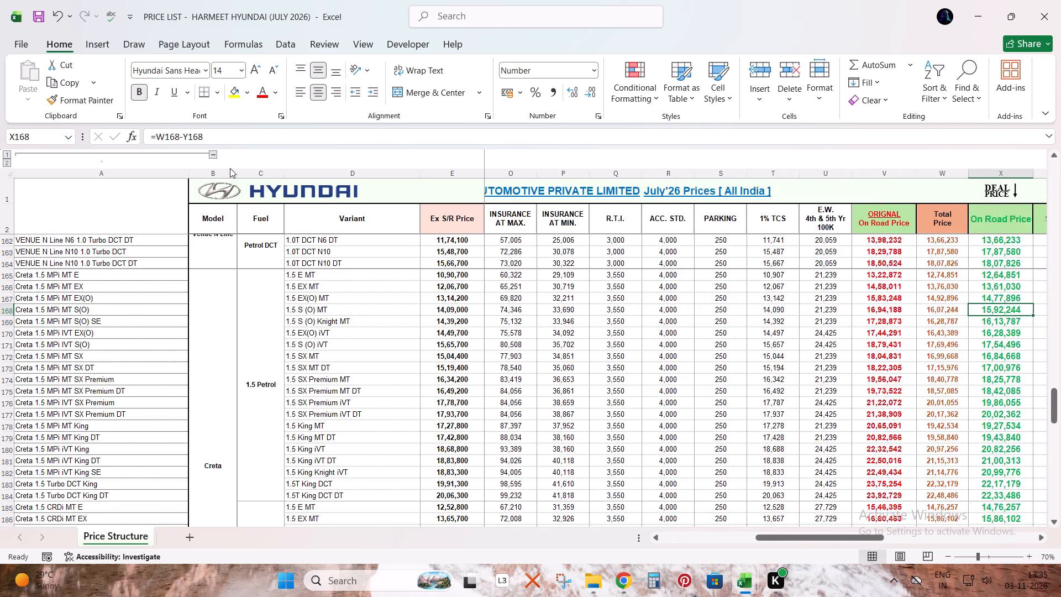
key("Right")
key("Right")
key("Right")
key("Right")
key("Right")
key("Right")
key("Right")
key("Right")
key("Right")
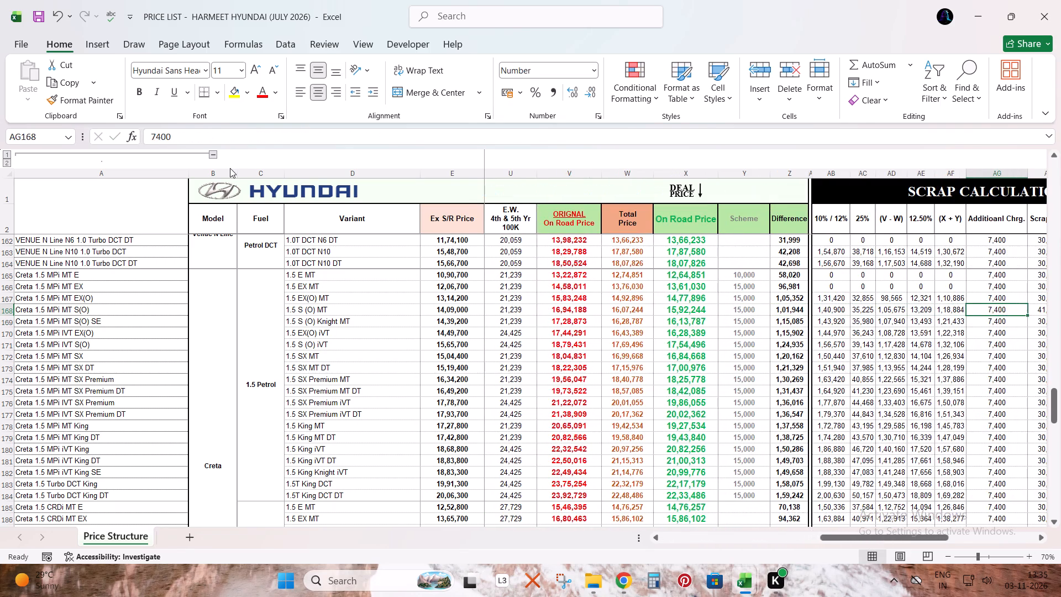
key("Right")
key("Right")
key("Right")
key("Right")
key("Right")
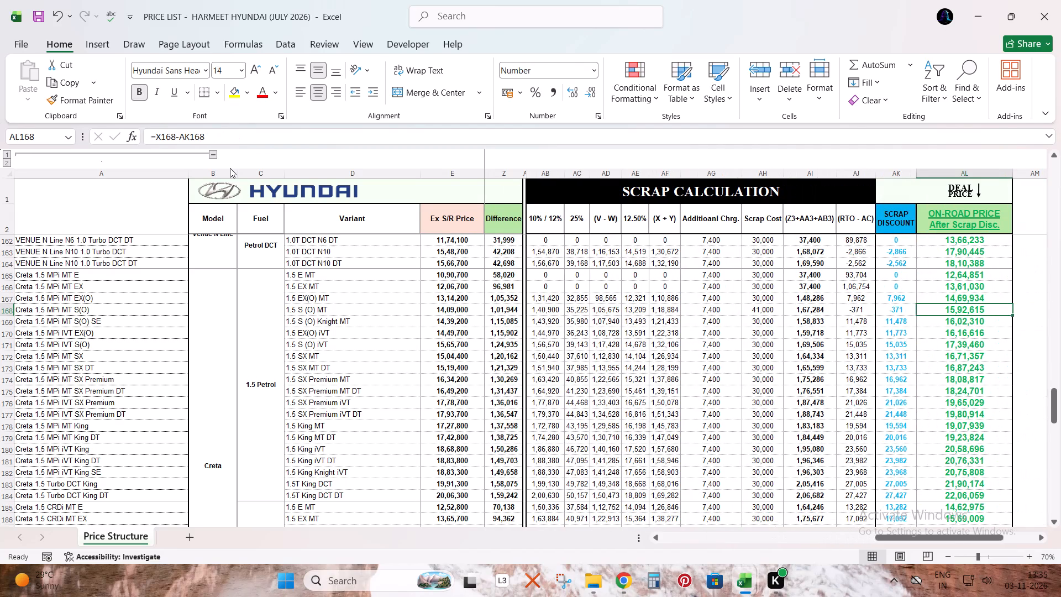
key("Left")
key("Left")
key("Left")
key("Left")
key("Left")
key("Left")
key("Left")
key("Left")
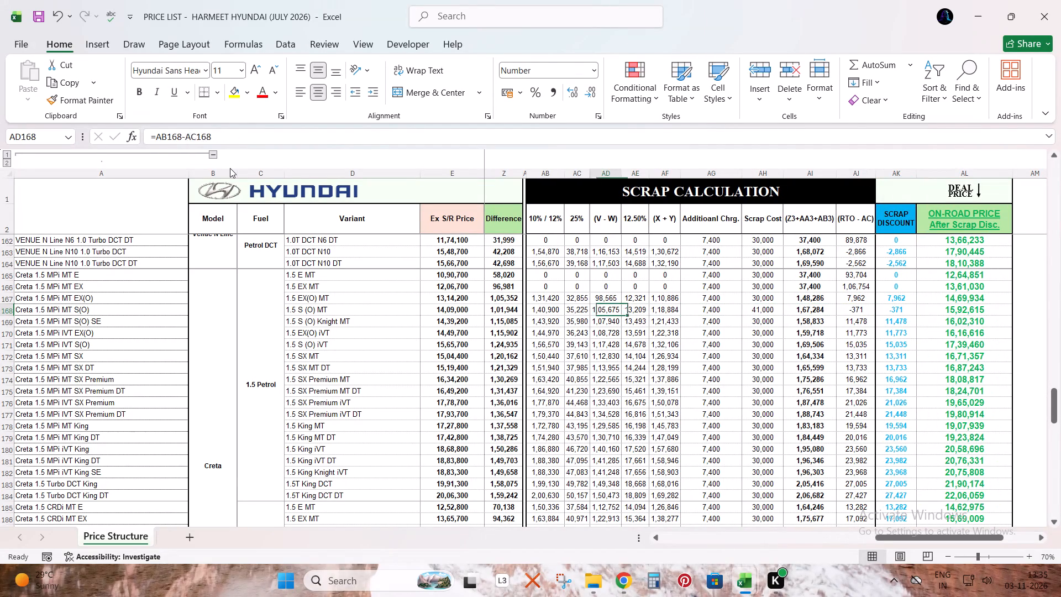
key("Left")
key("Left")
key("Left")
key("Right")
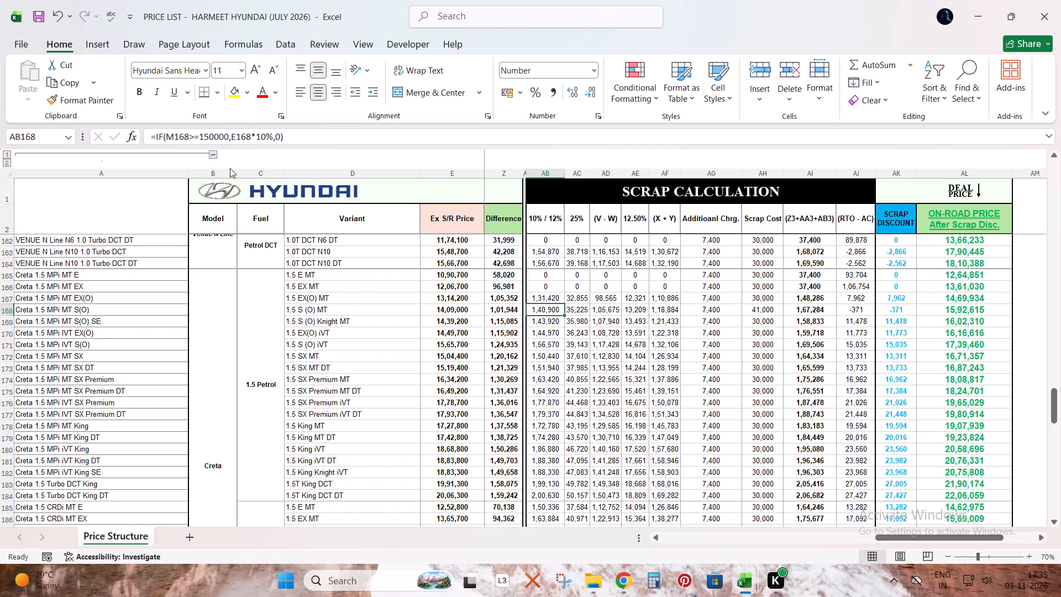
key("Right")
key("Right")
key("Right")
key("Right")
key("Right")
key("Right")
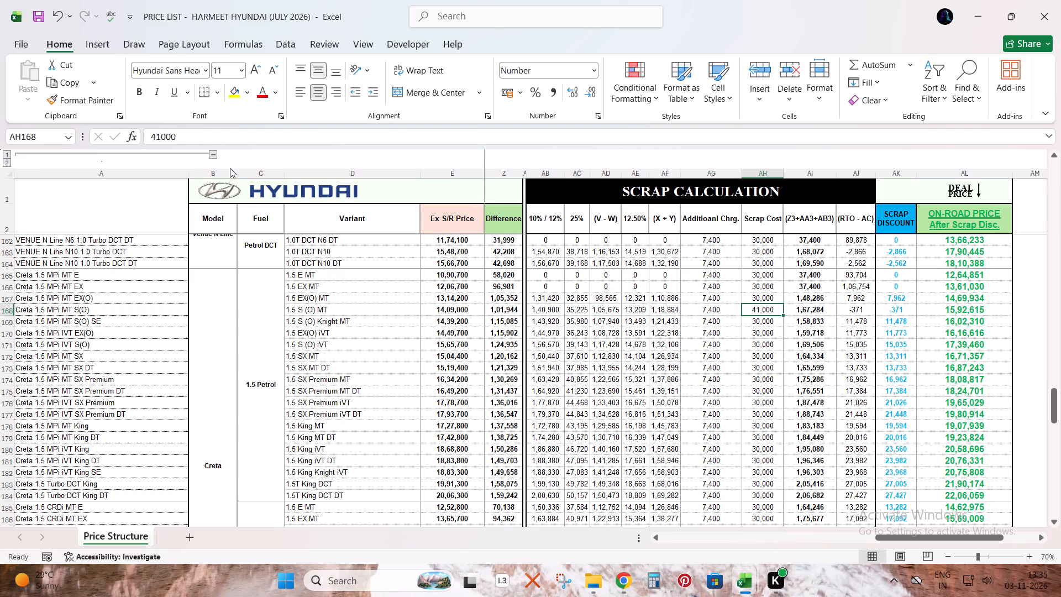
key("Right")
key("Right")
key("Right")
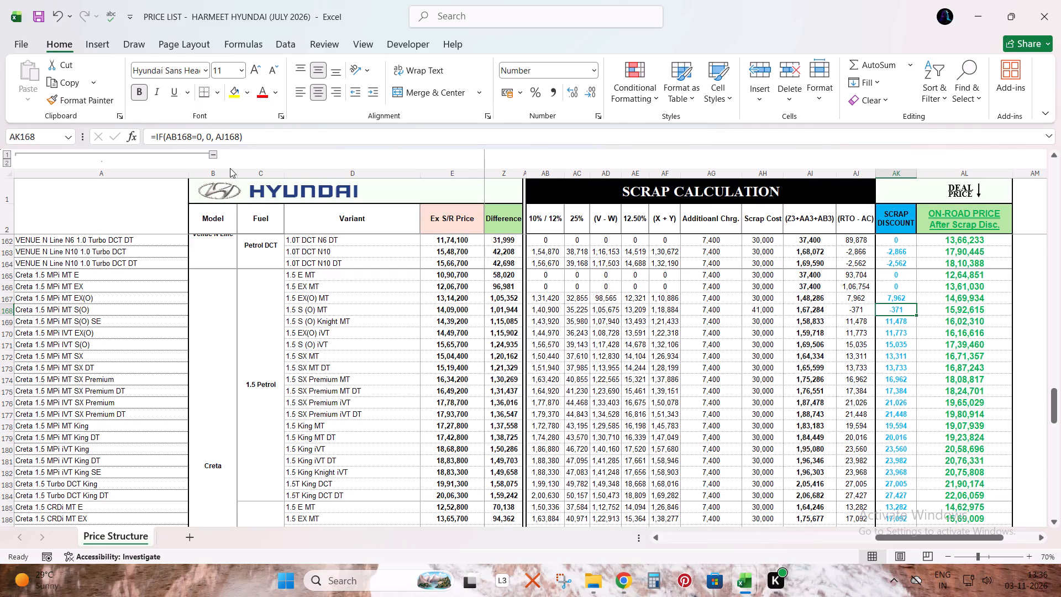
Switch to the DELIVERY SHEET workbook and consult the OCT. 26 sheet before returning to NOV. 26.
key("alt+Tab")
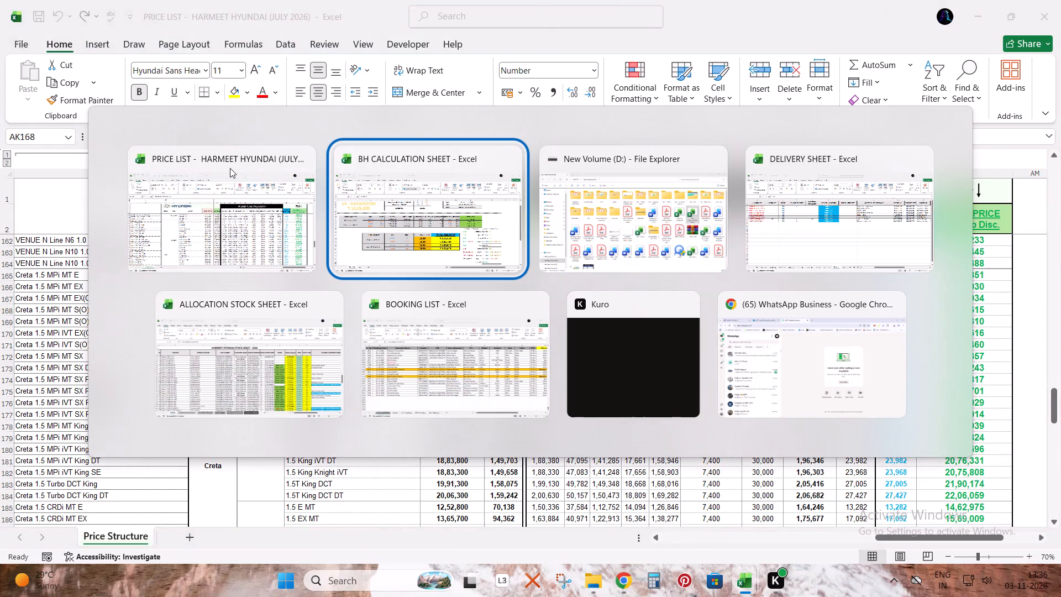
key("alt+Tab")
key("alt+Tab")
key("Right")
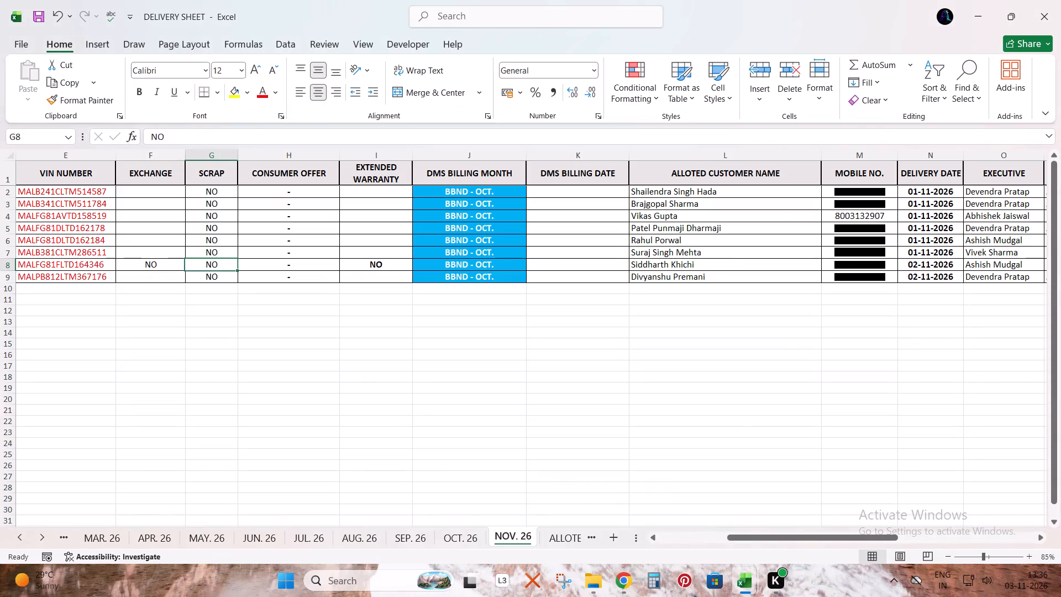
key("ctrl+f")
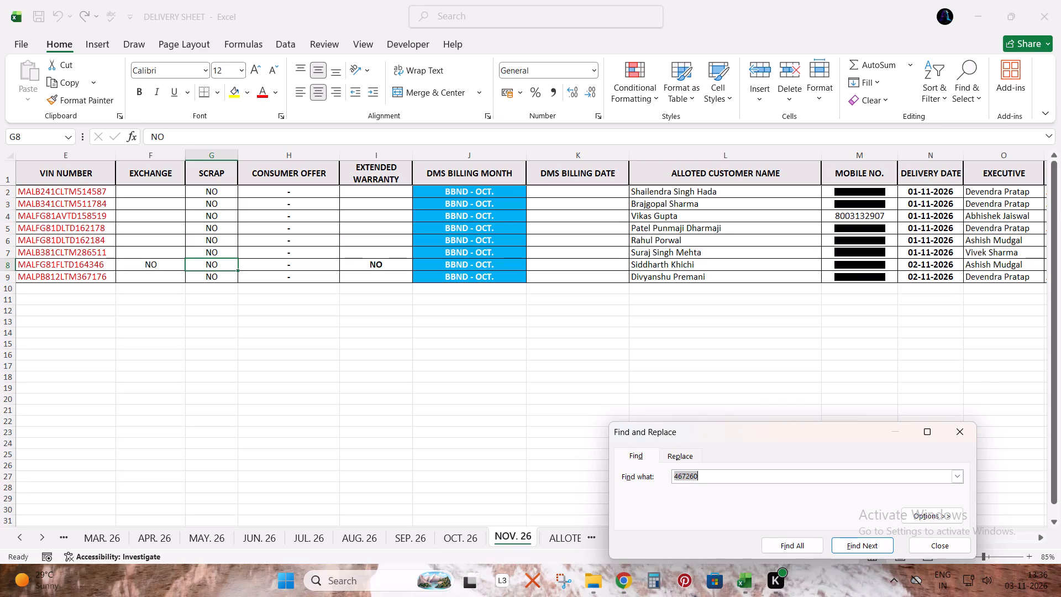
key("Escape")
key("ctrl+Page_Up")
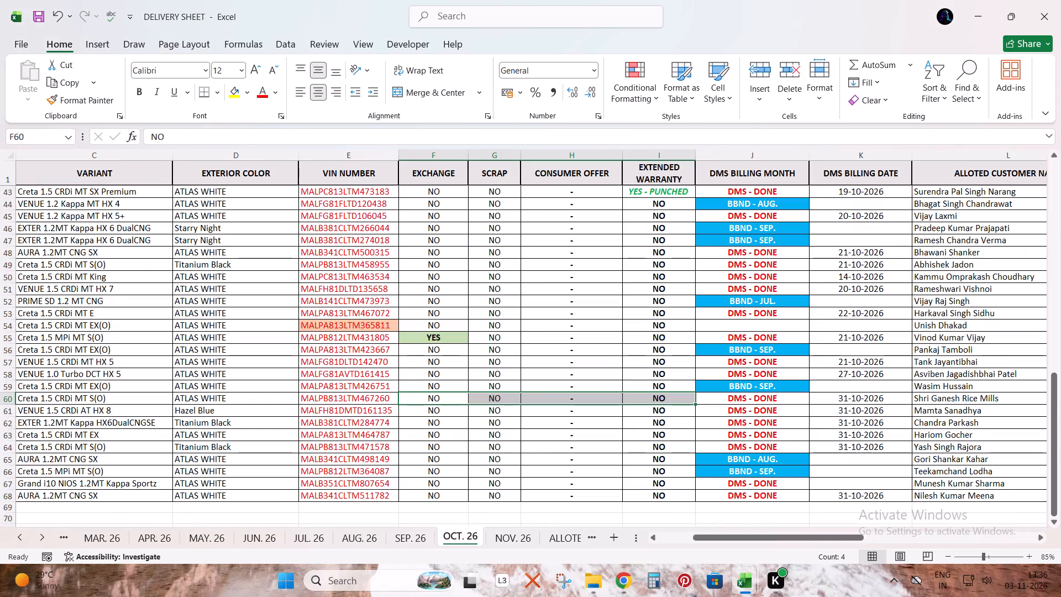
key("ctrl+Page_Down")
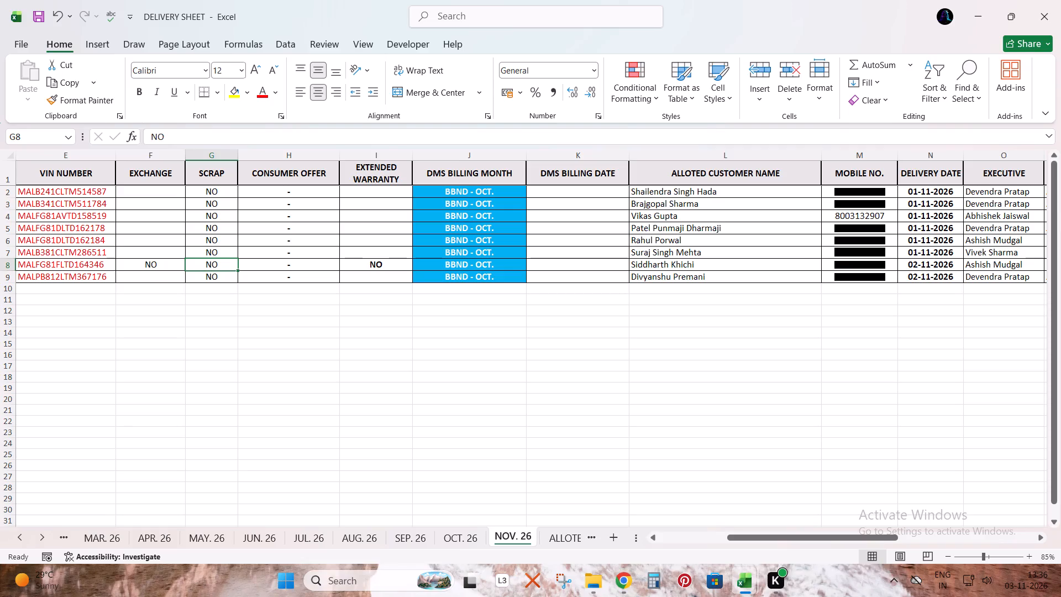
Enter NO under EXCHANGE and EXTENDED WARRANTY for the delivery in row 9 of NOV. 26 and save the workbook.
key("Right")
key("Down")
key("Left")
key("Left")
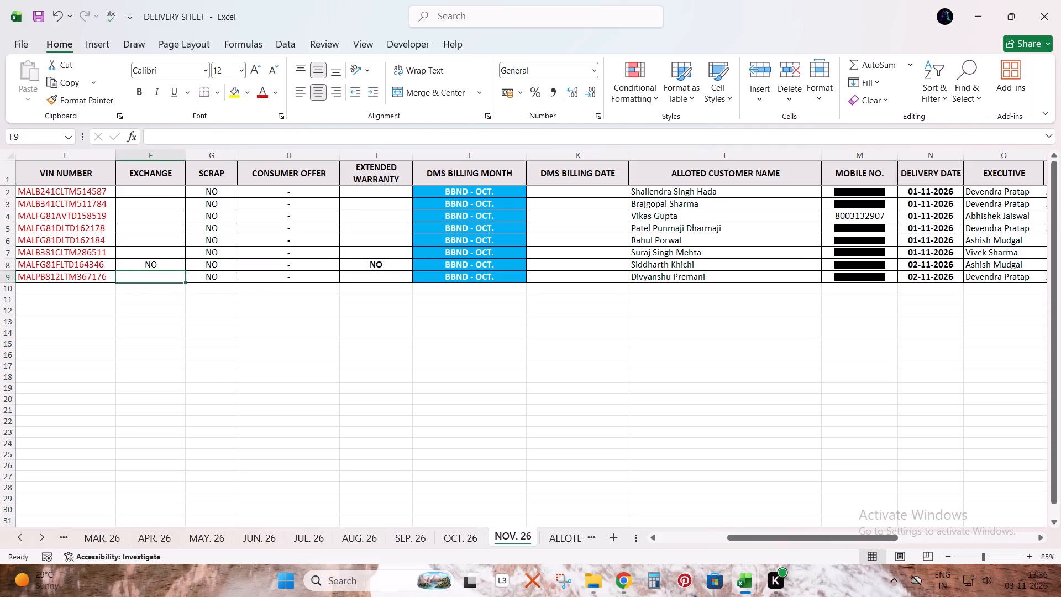
key("n")
key("Tab")
key("Tab")
key("Tab")
type("NN")
key("Tab")
key("Left")
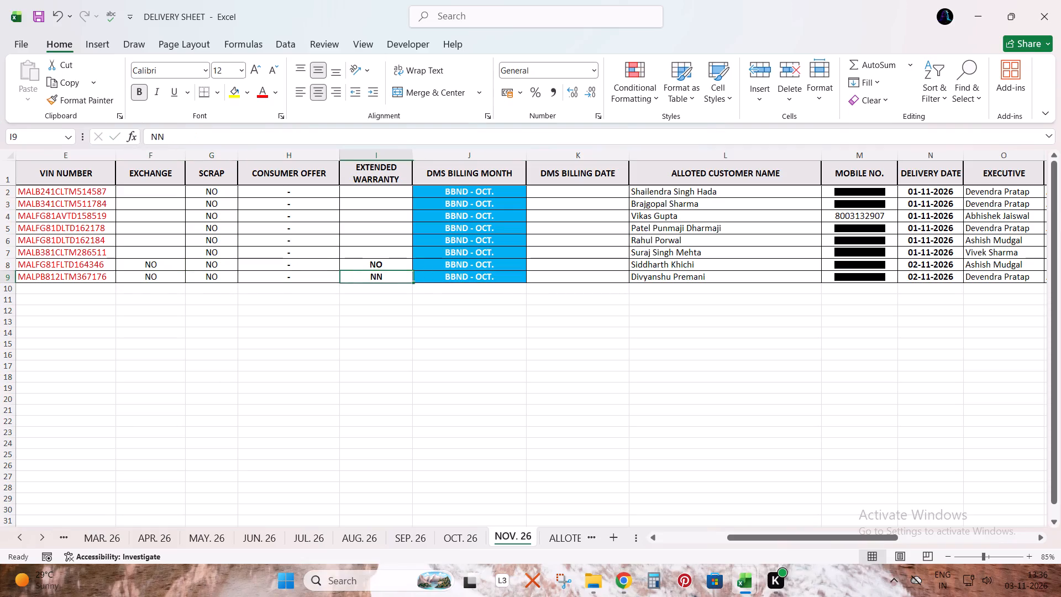
key("n")
key("Tab")
key("Left")
key("ctrl+s")
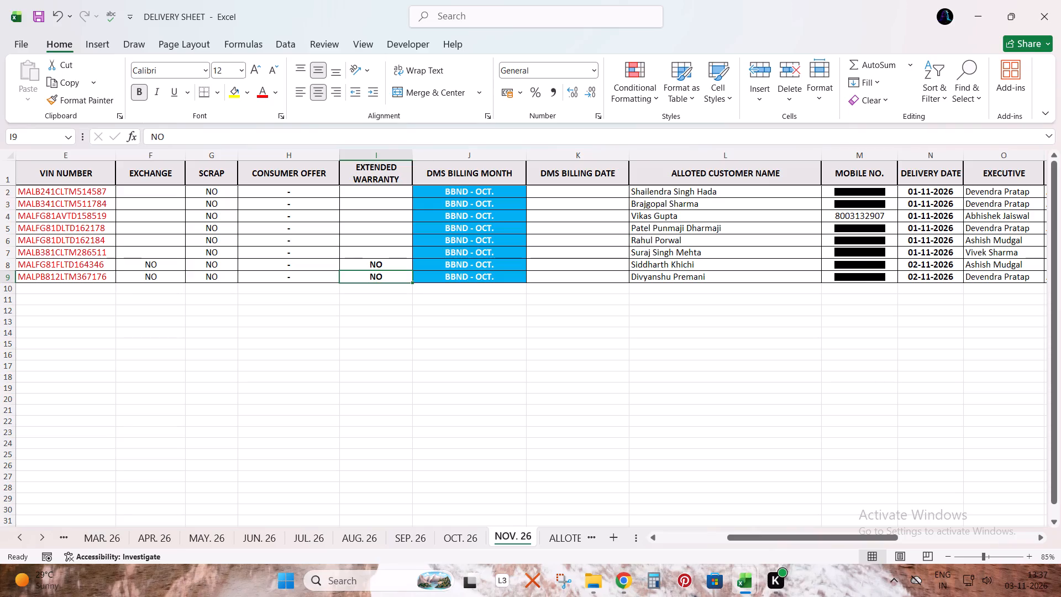
Clear the EXCHANGE entry of the delivery in row 9.
key("Left")
key("Left")
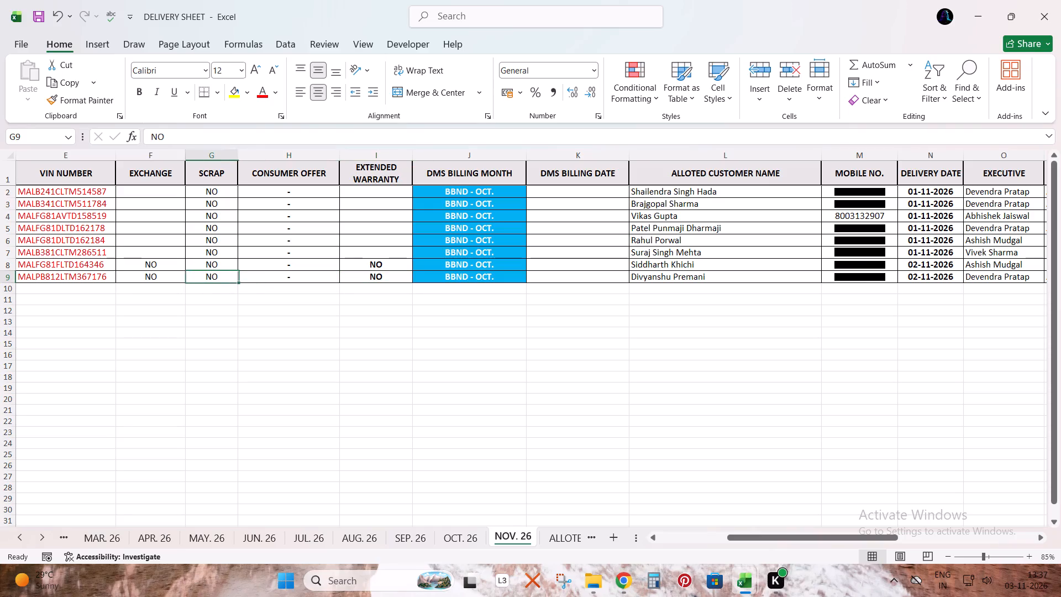
key("Left")
key("Delete")
Examine the rest of row 9 from the extended warranty through REMARKS and back to ON-ROAD (DEAL).
key("Right")
key("Right")
key("Right")
key("Right")
key("Right")
key("Right")
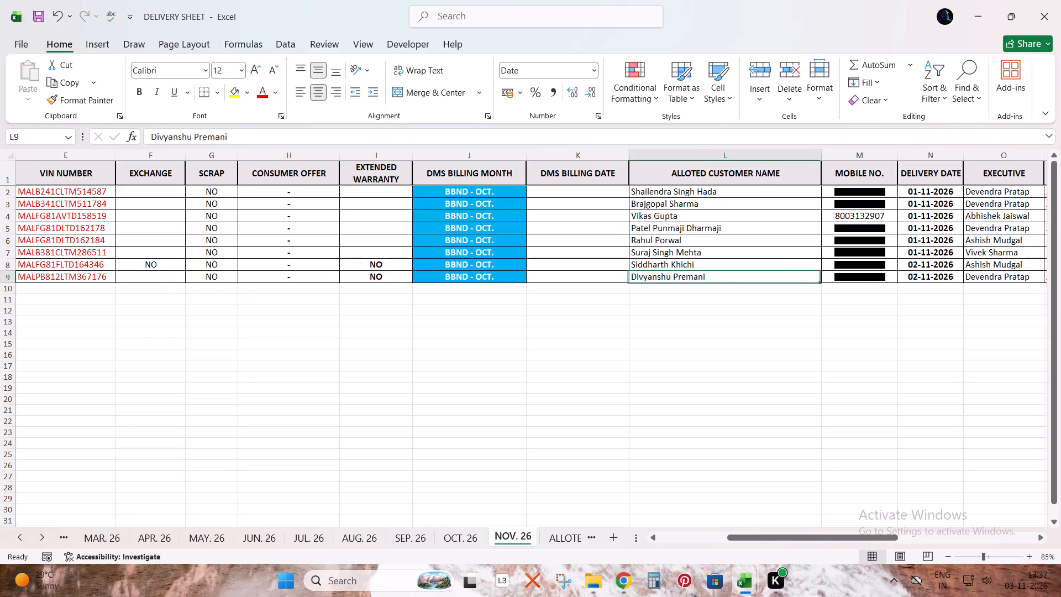
key("Right")
key("Right")
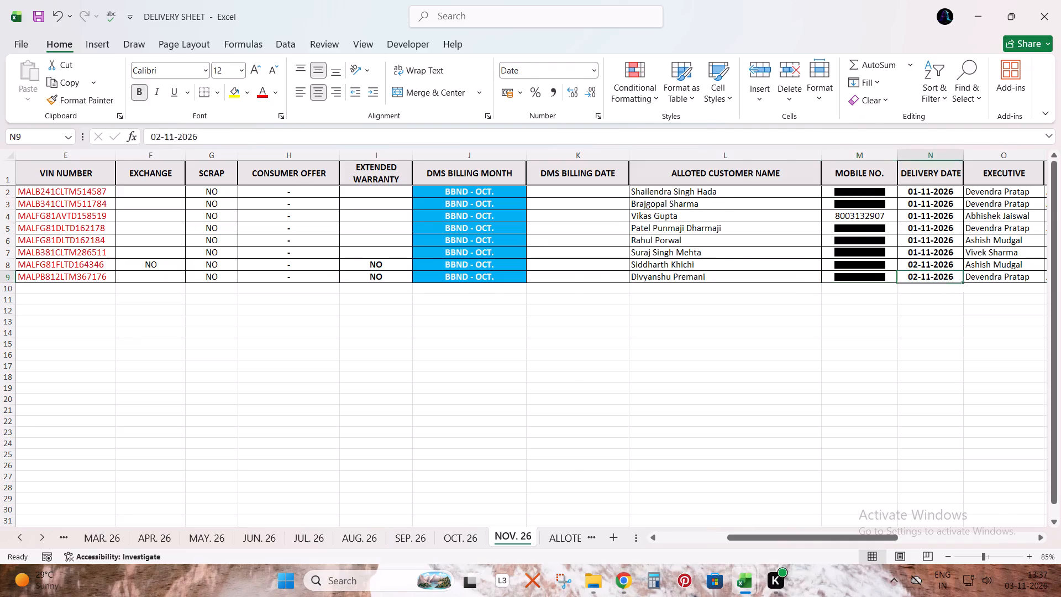
key("Right")
key("Right")
key("Right")
key("Right")
key("Right")
key("Right")
key("Right")
key("Right")
key("Left")
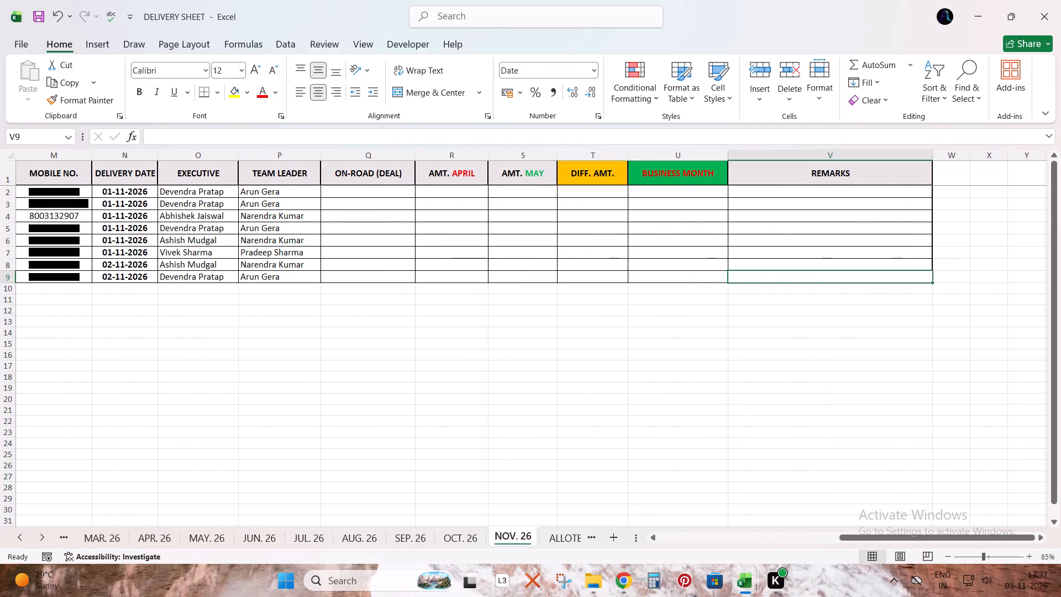
key("Left")
key("Left")
key("Left")
key("Left")
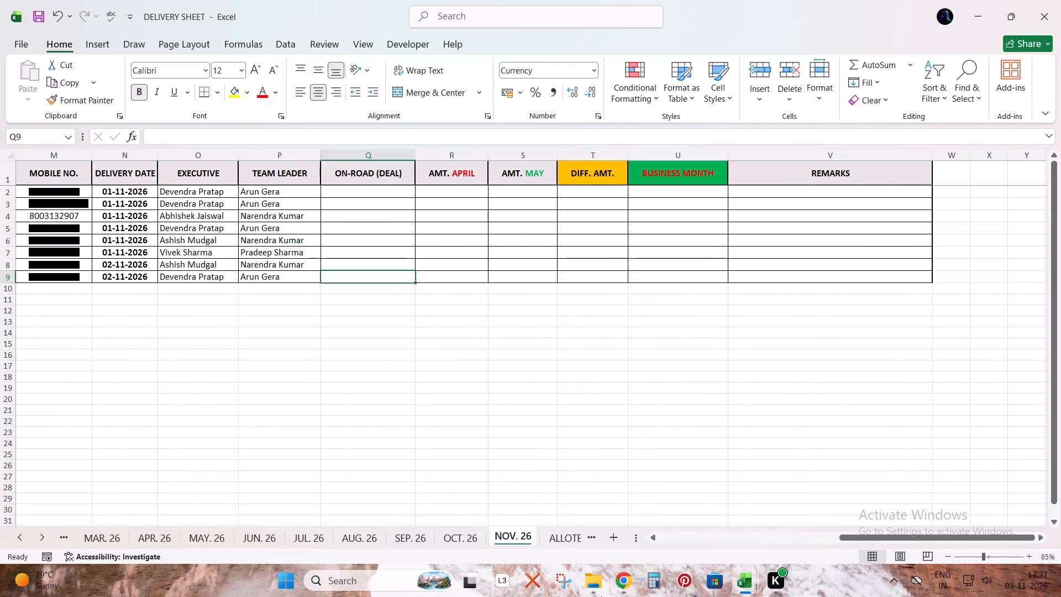
Consult the Creta 1.5 MPi MT S(O) row in the PRICE LIST workbook and return to the DELIVERY SHEET workbook.
left_click(734, 583)
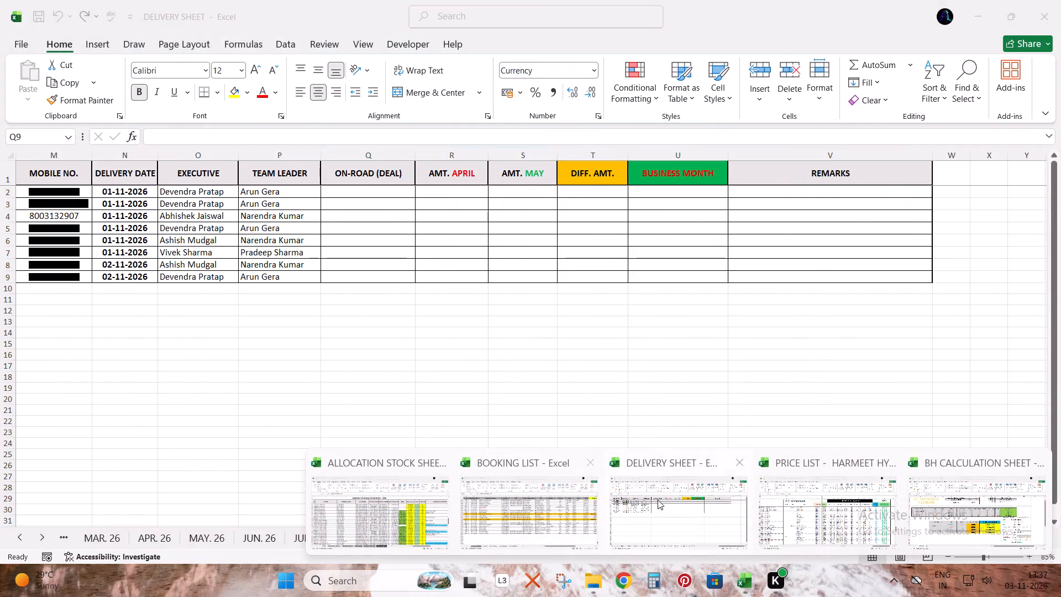
left_click(836, 501)
left_click(8, 311)
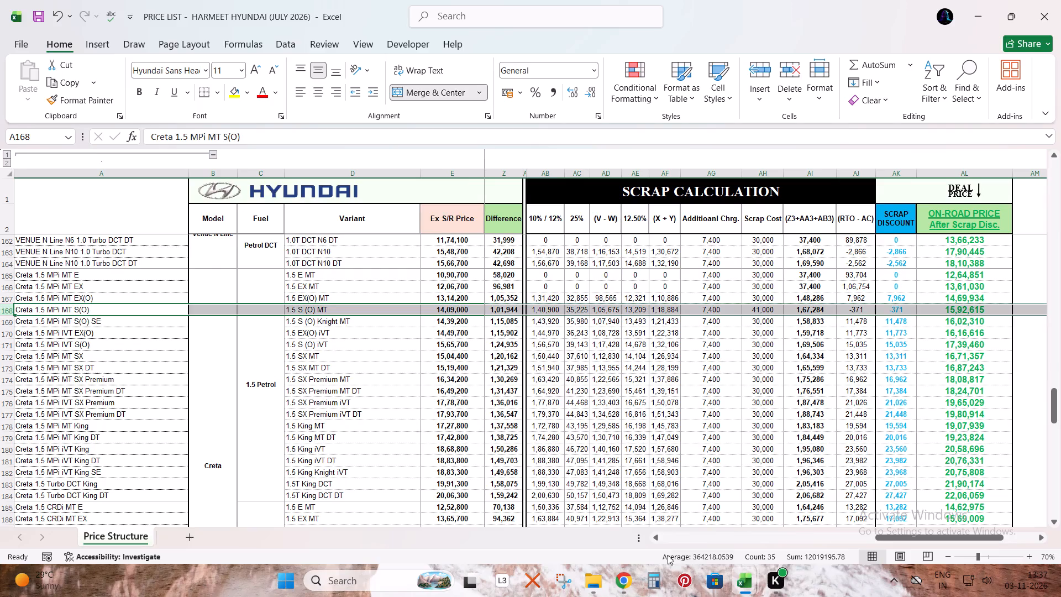
key("alt+Tab")
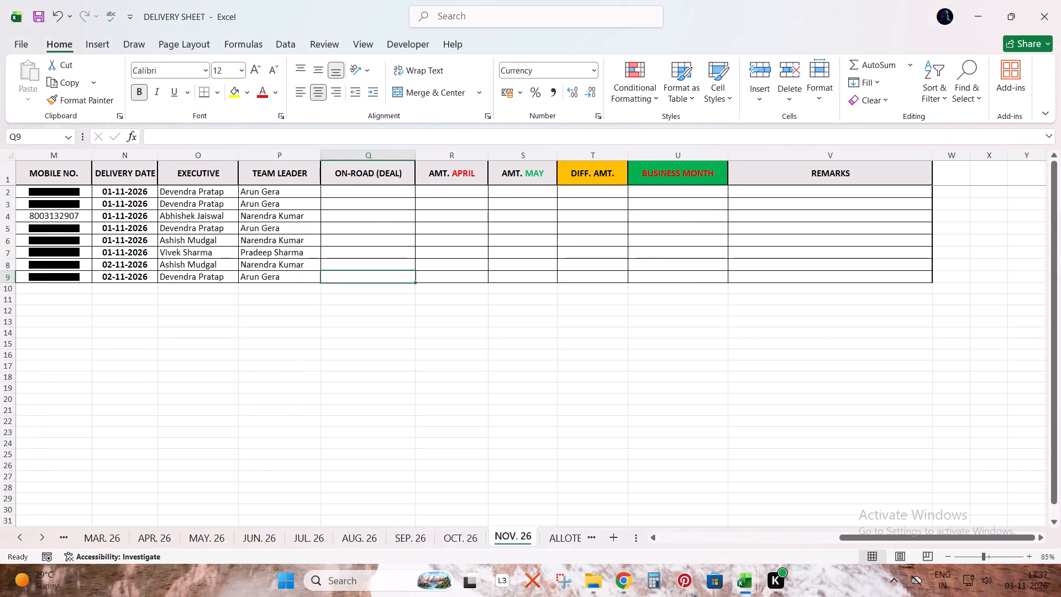
Go back along row 9 of NOV. 26 past EXCHANGE to its booking date and save the workbook.
key("ctrl+Left")
key("ctrl+Left")
key("ctrl+Left")
key("ctrl+Left")
key("ctrl+Left")
key("Right")
key("Right")
key("Left")
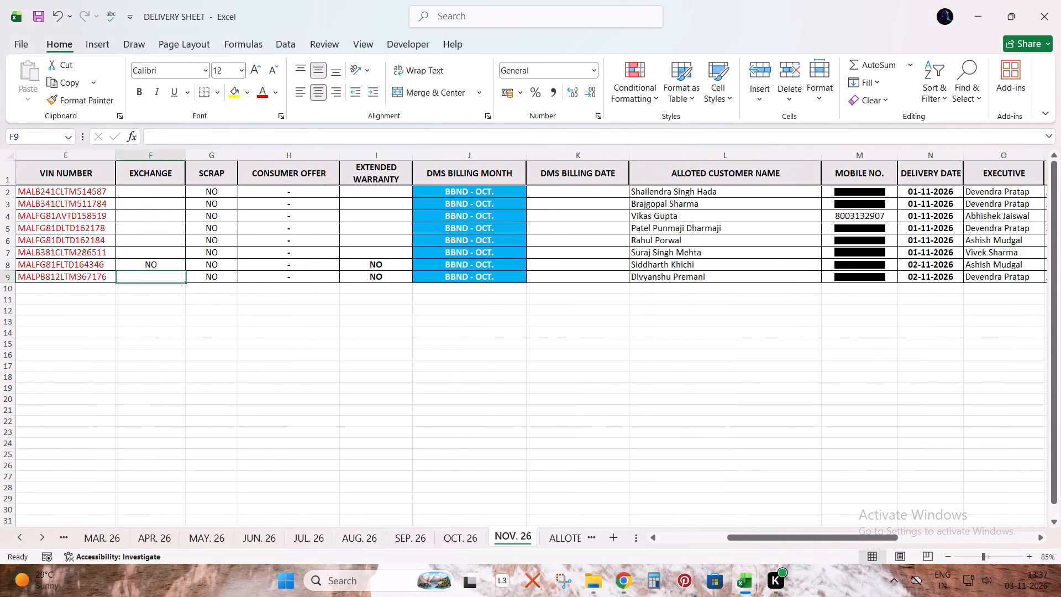
key("ctrl+Left")
key("ctrl+Left")
key("Right")
key("ctrl+s")
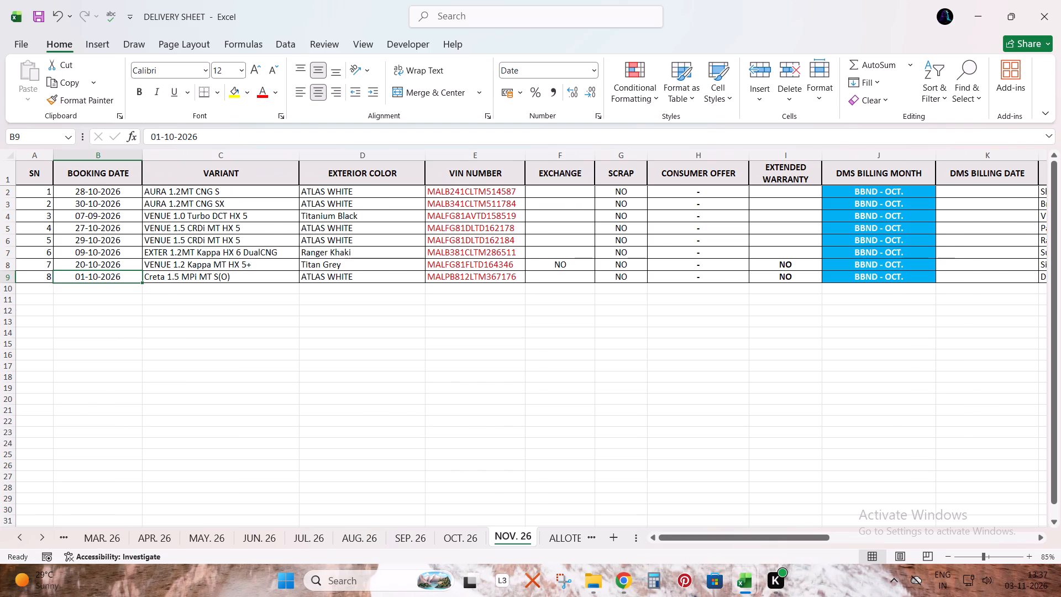
Copy the formatted YES from row 55's EXCHANGE cell in OCT. 26 into row 9's EXCHANGE cell in NOV. 26 and save.
key("ctrl+Page_Up")
key("Up")
key("Up")
key("Up")
key("Up")
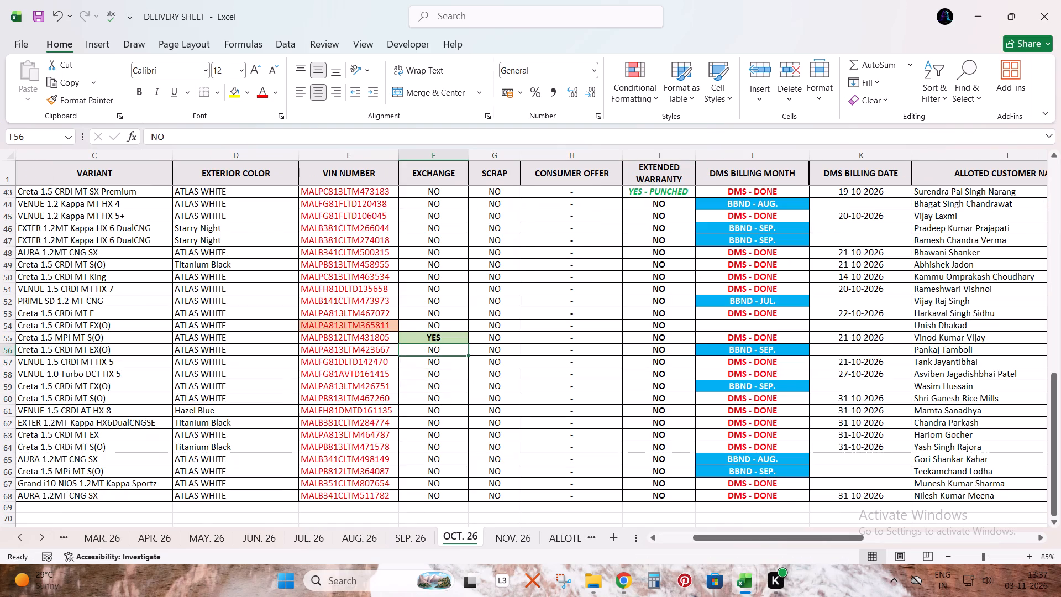
key("Up")
key("ctrl+c")
key("ctrl+Page_Down")
key("Right")
key("Right")
key("Right")
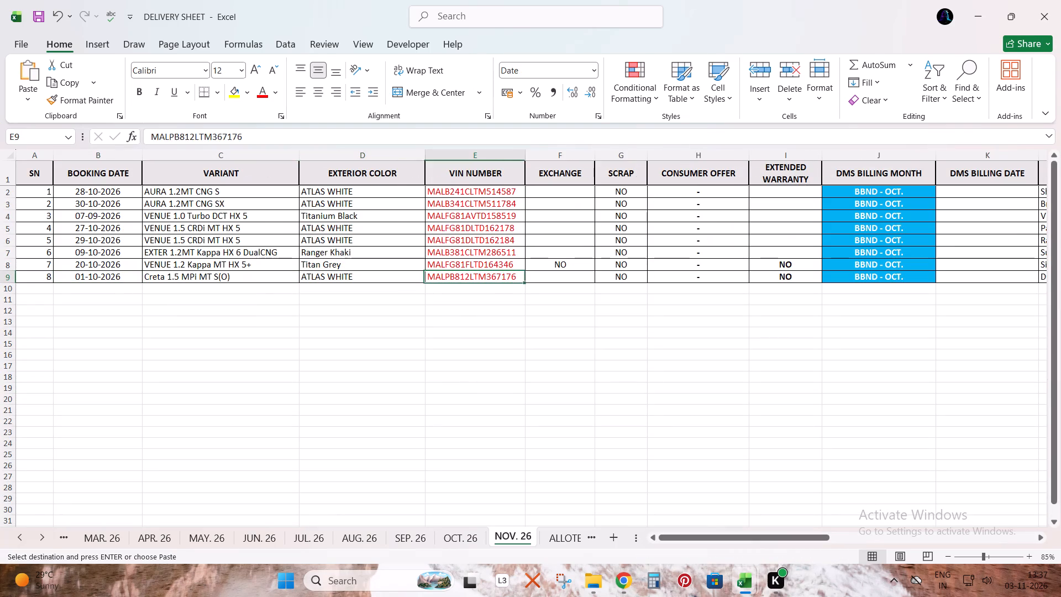
key("Right")
key("ctrl+v")
key("ctrl+s")
key("Left")
key("Left")
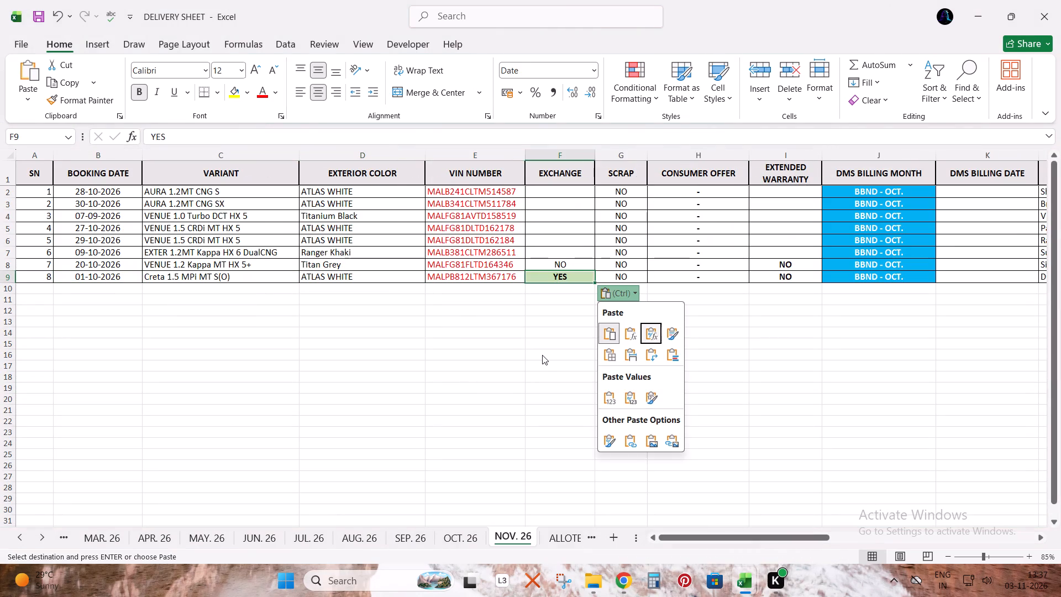
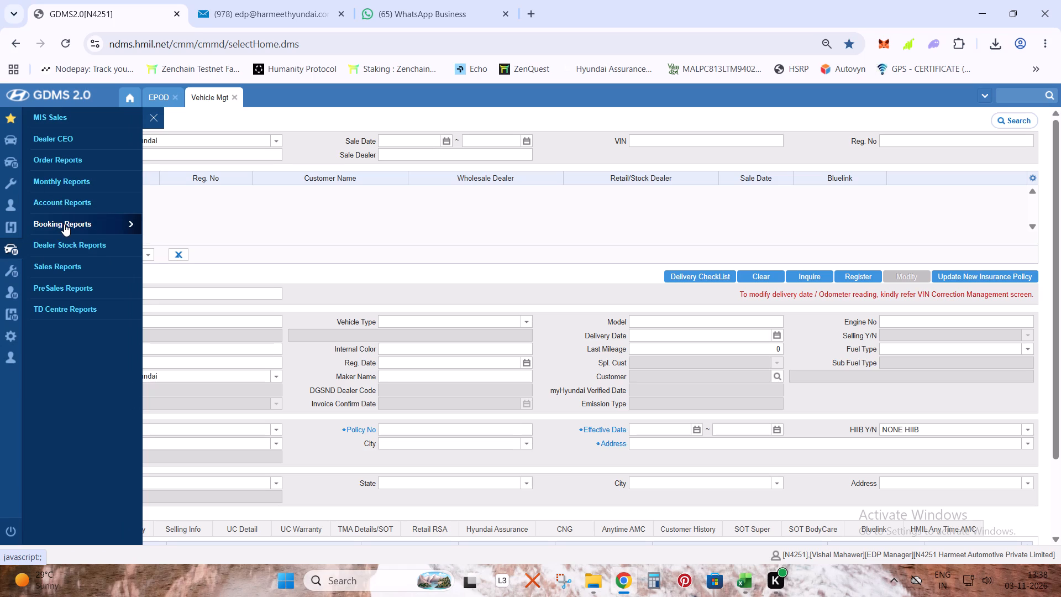
Set up the GDMS Booking Report with a start date of 01/09/2026 and 300 rows per page.
left_click(64, 224)
left_click(60, 247)
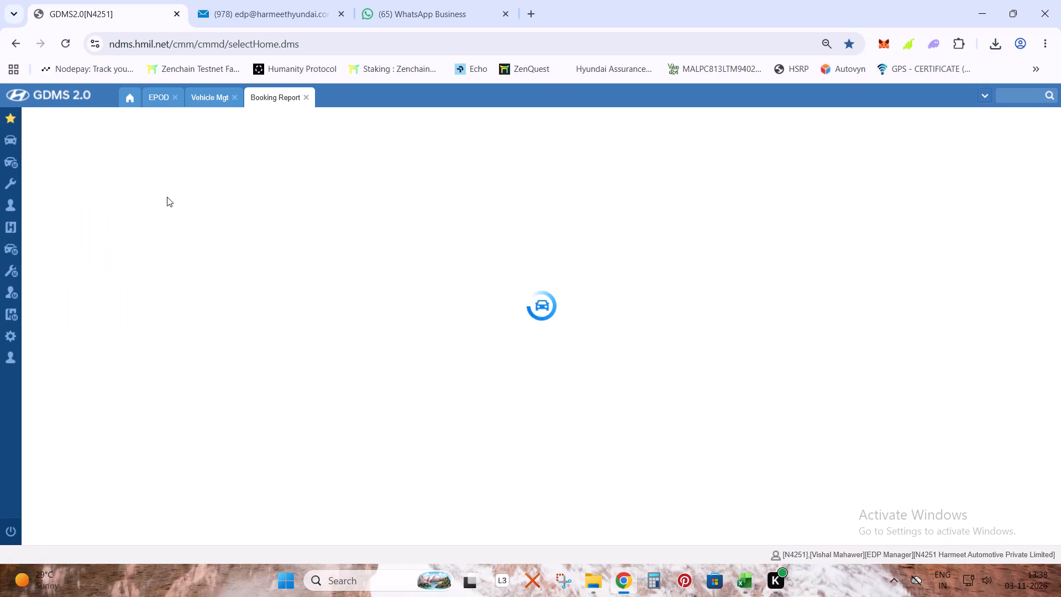
left_click(161, 142)
left_click(113, 151)
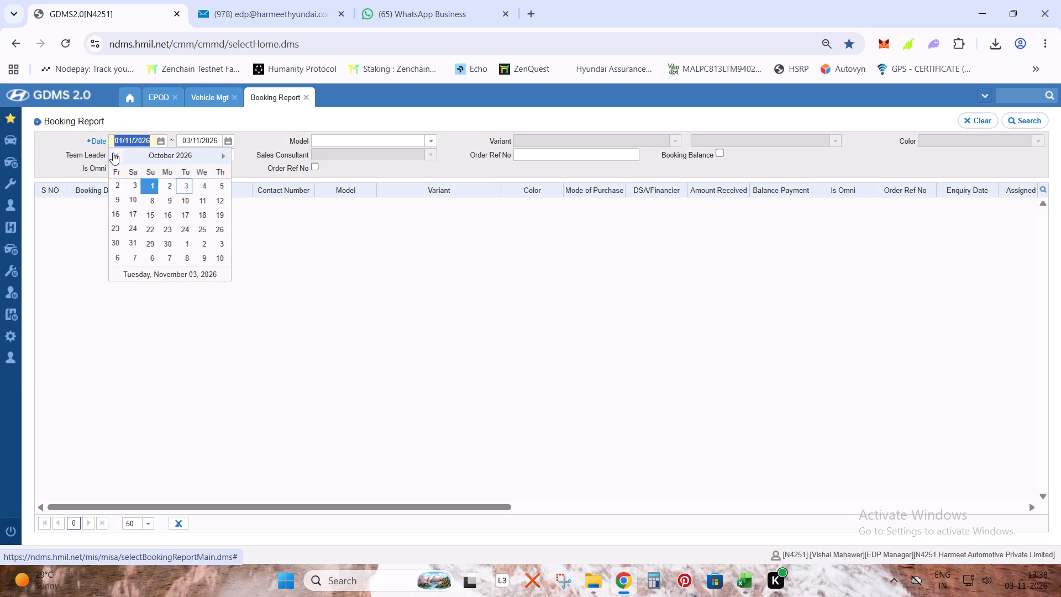
left_click(120, 157)
left_click(159, 188)
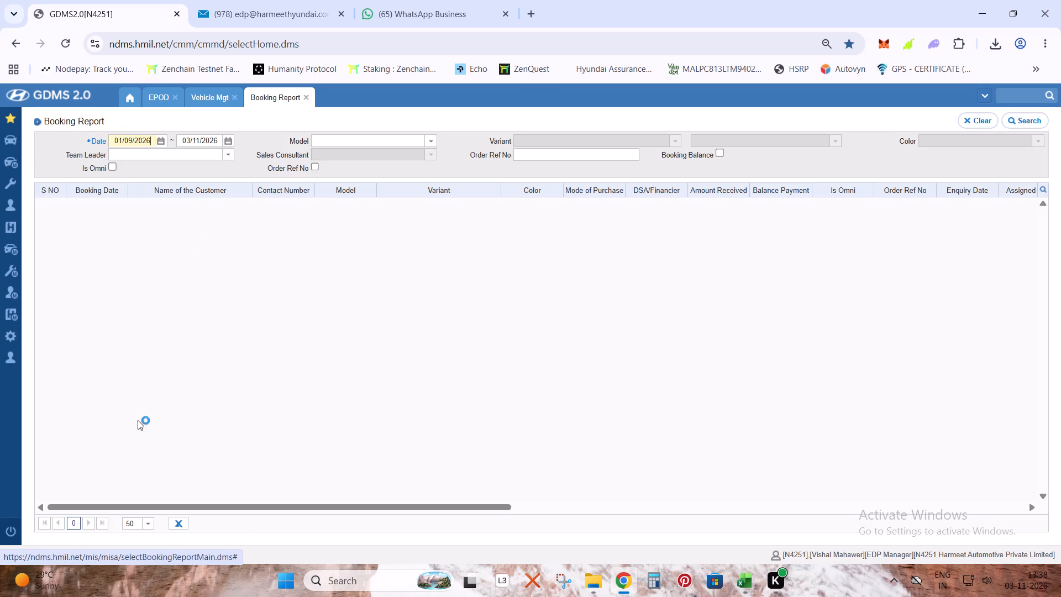
left_click(123, 526)
left_click(128, 512)
Look up the copied VIN in Vehicle Management, open the matching vehicle and copy its customer number.
left_click(206, 101)
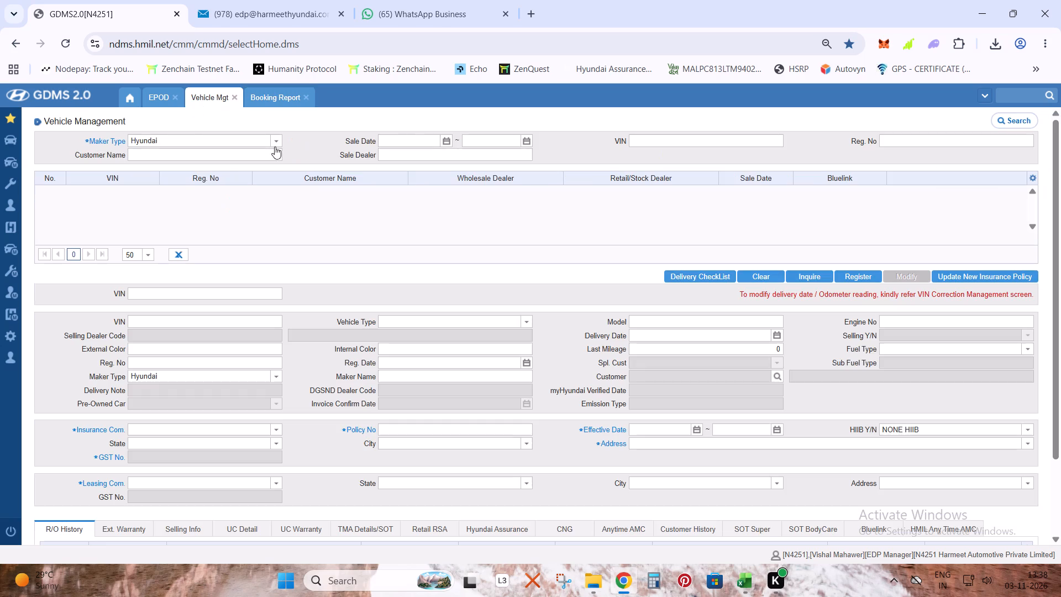
left_click(644, 144)
key("ctrl+v")
key("Return")
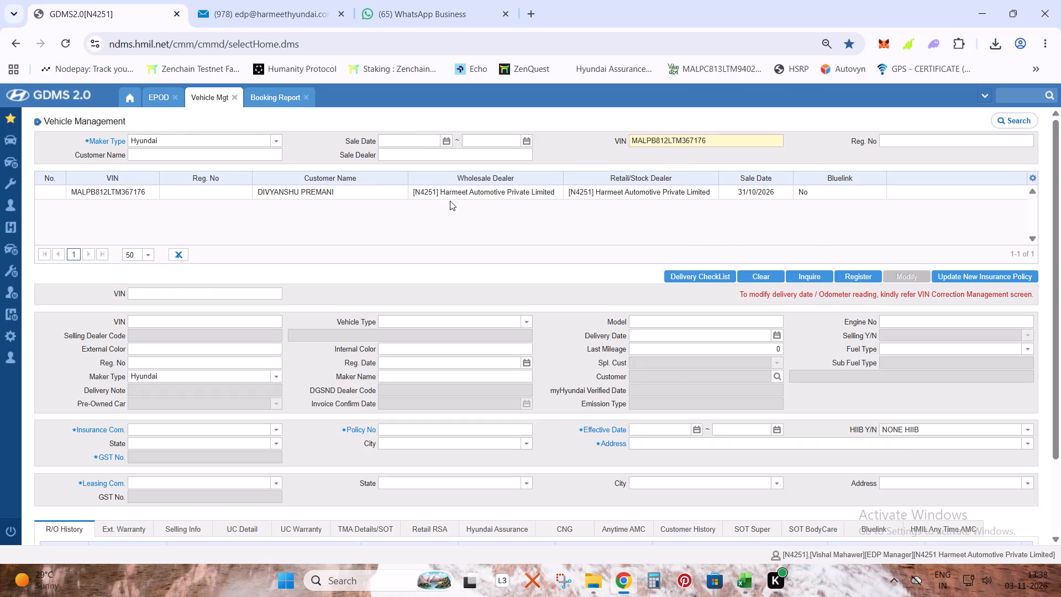
left_click(436, 196)
left_click(673, 373)
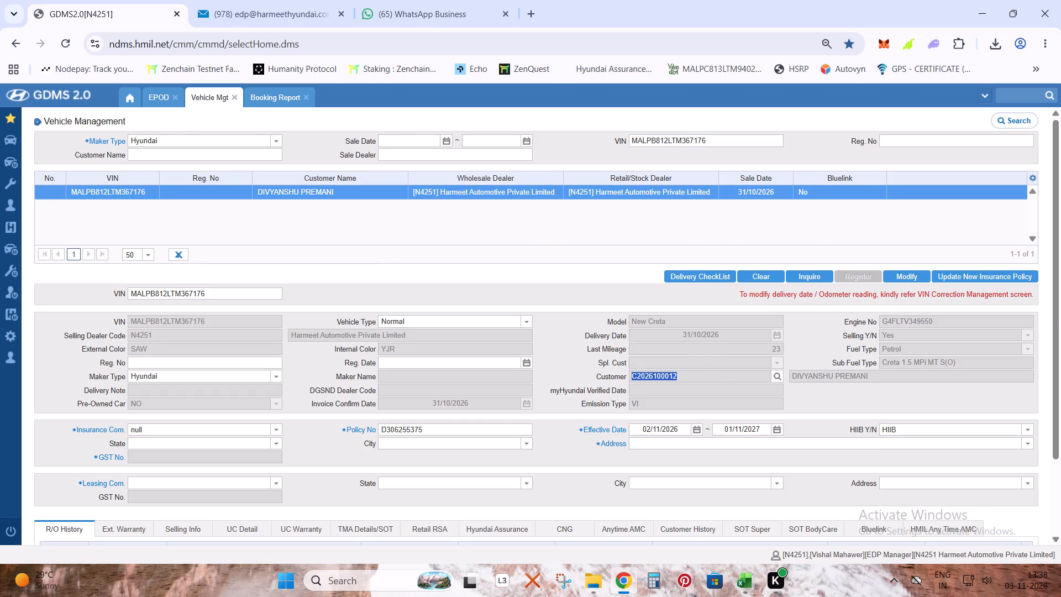
key("ctrl+c")
Load the Booking Report, and in the DELIVERY SHEET workbook go along row 9 of NOV. 26 to MOBILE NO.
left_click(267, 96)
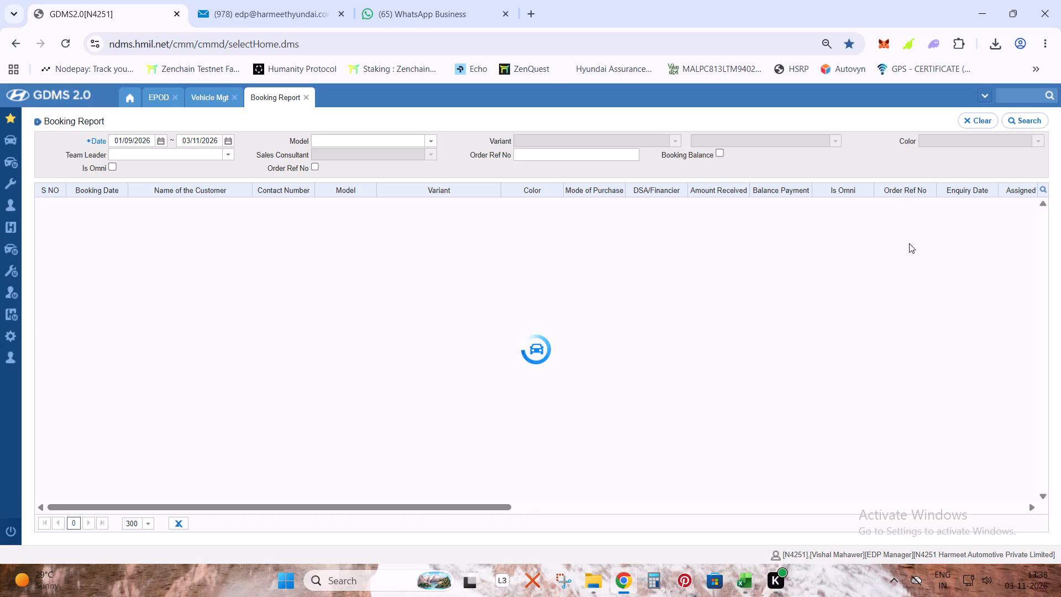
left_click(979, 8)
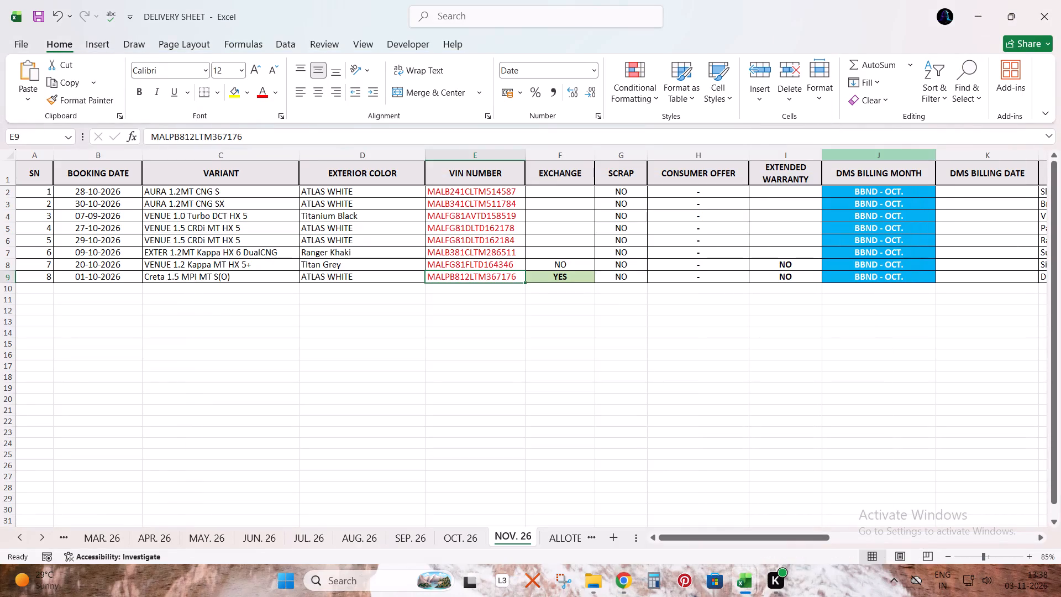
key("Right")
key("Right")
key("Right")
key("Right")
key("Right")
key("Right")
key("Right")
key("Right")
key("Right")
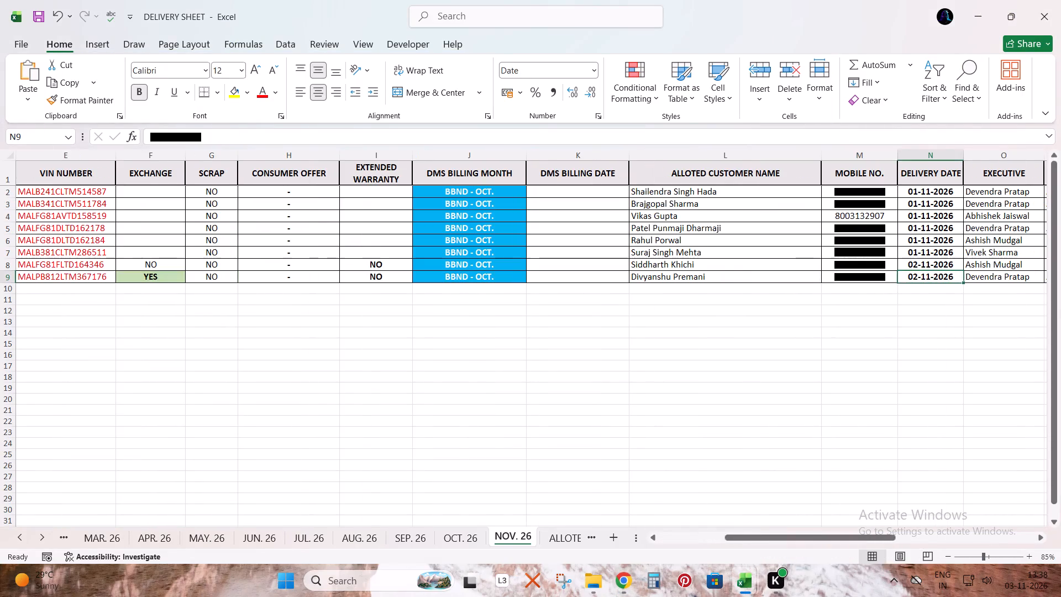
key("Left")
Switch back to GDMS and find the copied customer number in the Booking Report.
key("alt+Tab")
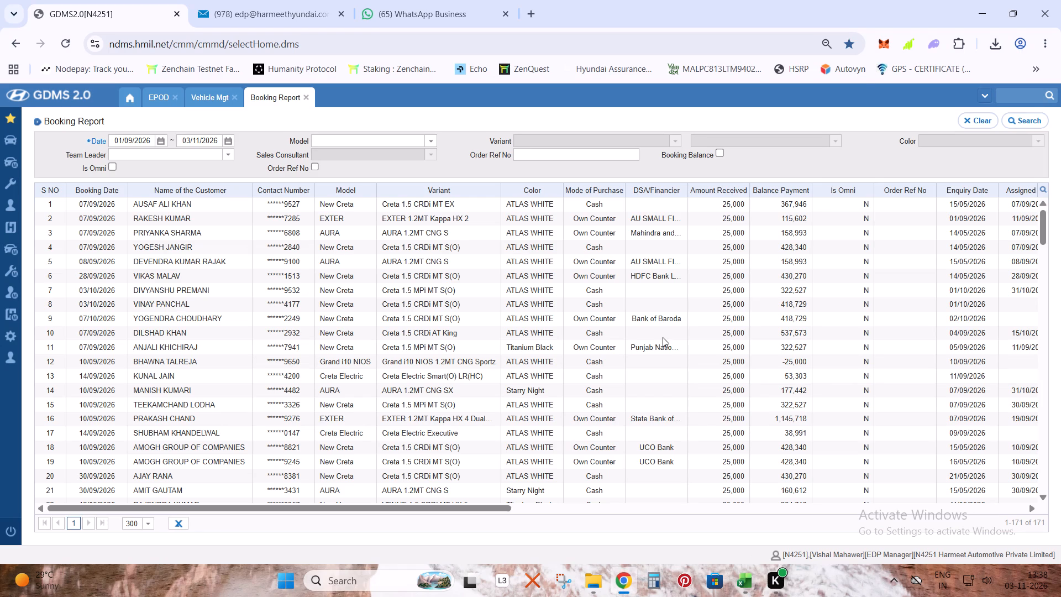
key("ctrl+f")
key("ctrl+v")
key("Return")
key("Return")
key("Return")
Return to row 9 of NOV. 26, save the DELIVERY SHEET workbook and go up the ALLOTED CUSTOMER NAME column to row 6.
key("alt+Tab")
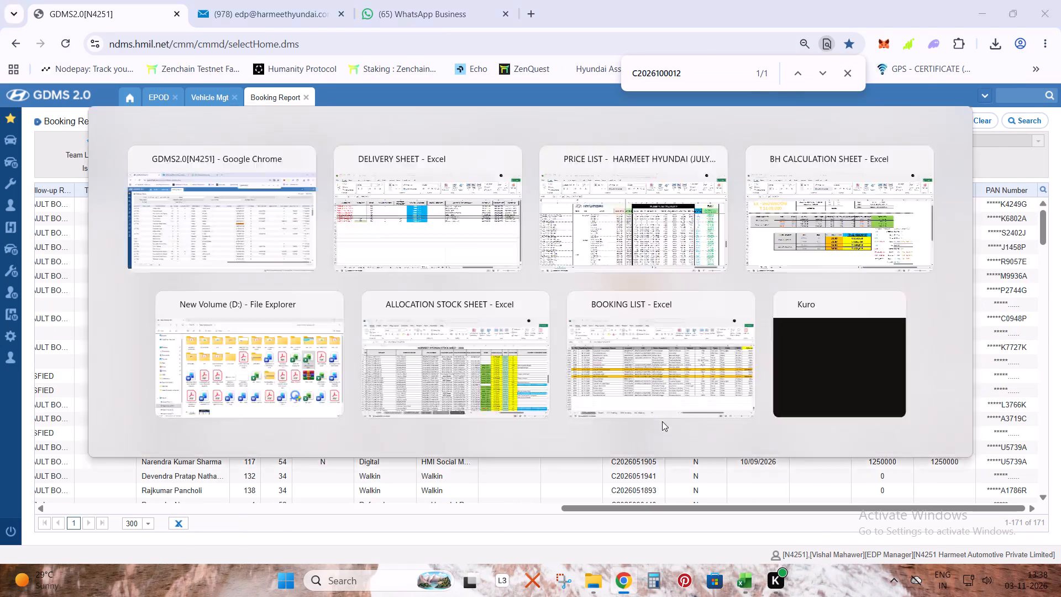
key("Escape")
key("Right")
key("Down")
key("Left")
key("Up")
key("Left")
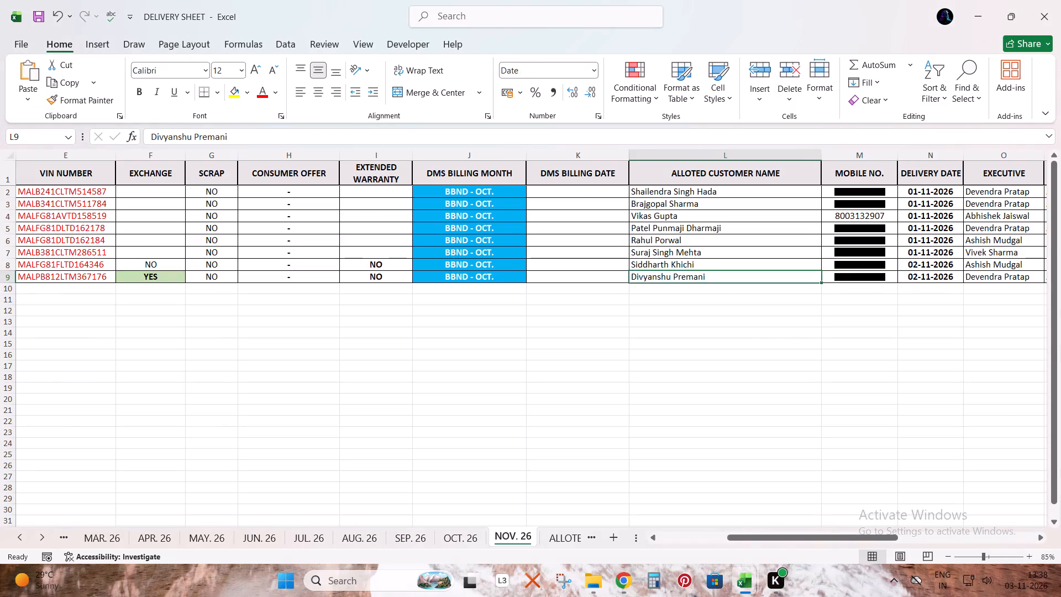
key("ctrl+s")
key("Up")
key("Up")
key("Up")
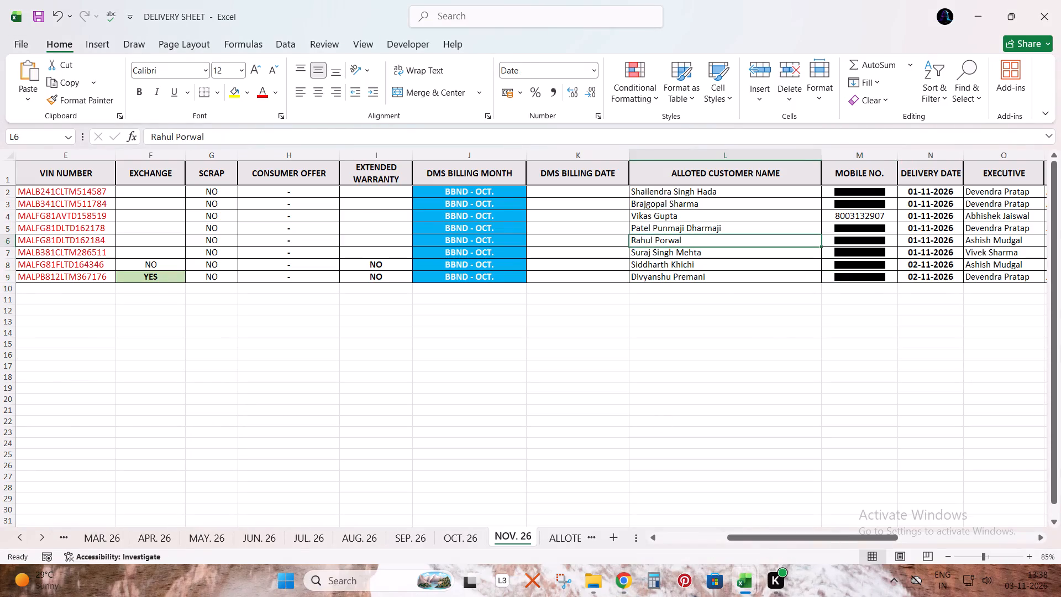
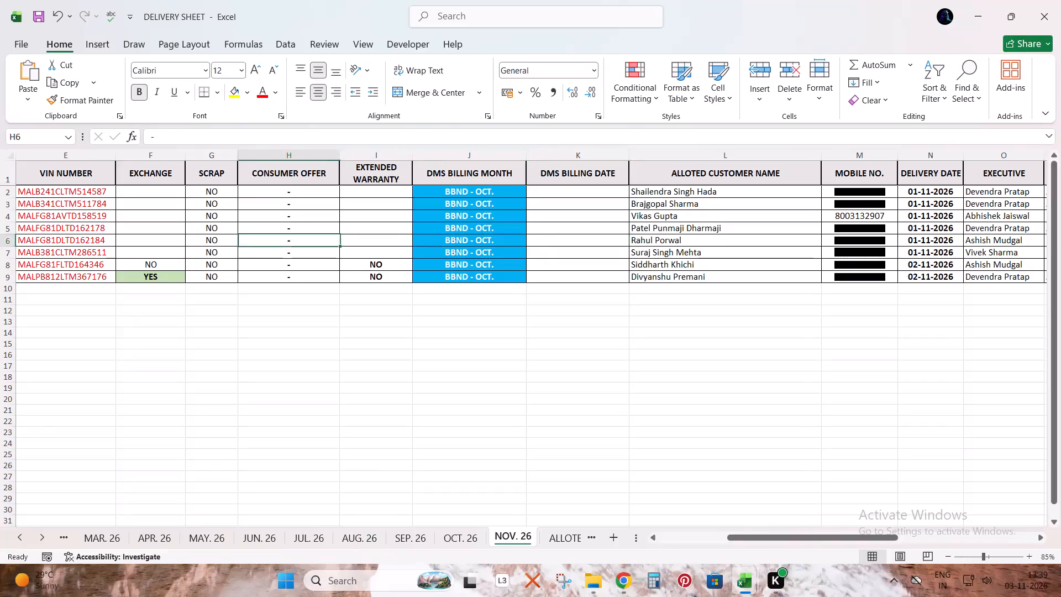
Copy row 6's VIN on NOV. 26, look it up in GDMS Vehicle Management and copy the matching vehicle's customer number.
key("Left")
key("Left")
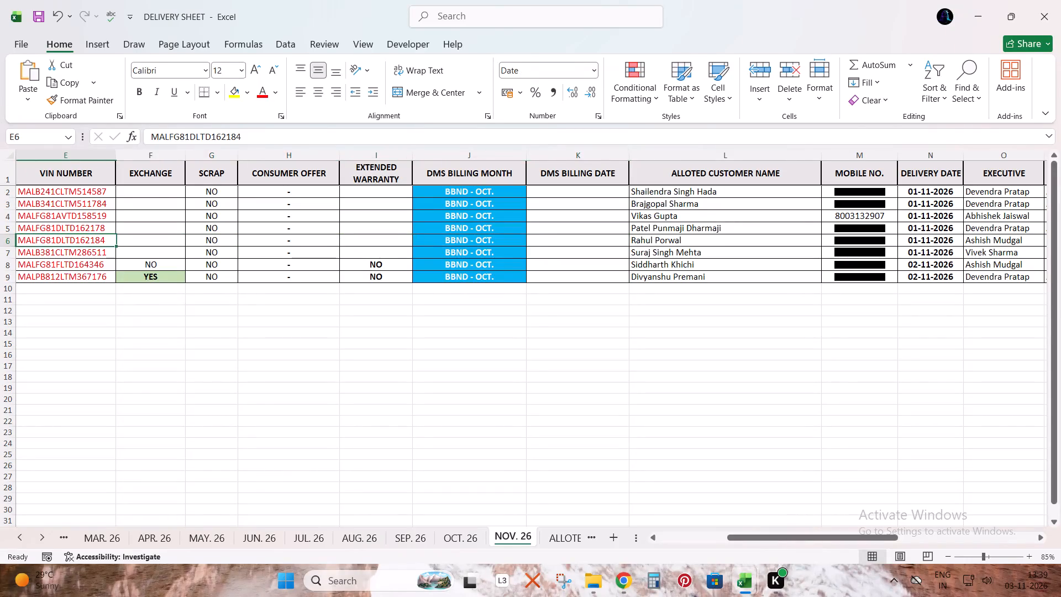
key("ctrl+c")
key("alt+Tab")
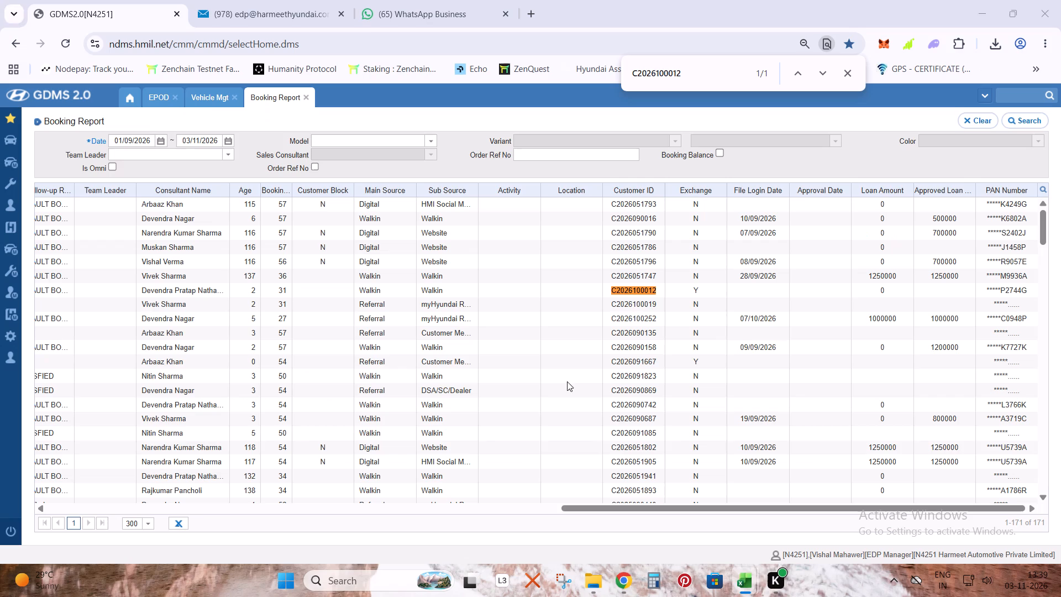
left_click(208, 107)
left_click(679, 144)
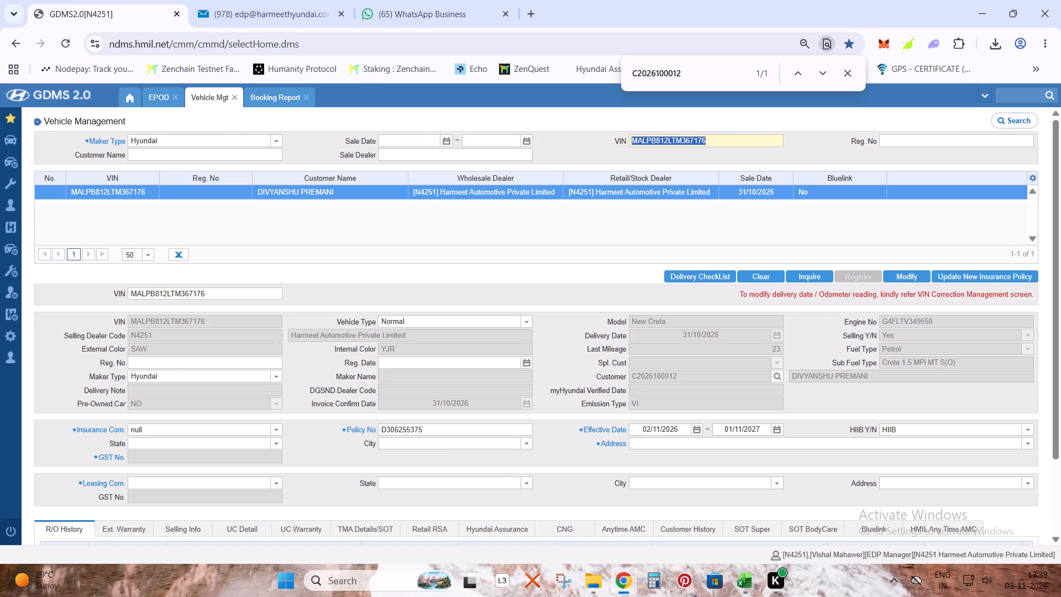
key("ctrl+v")
key("Return")
left_click(396, 195)
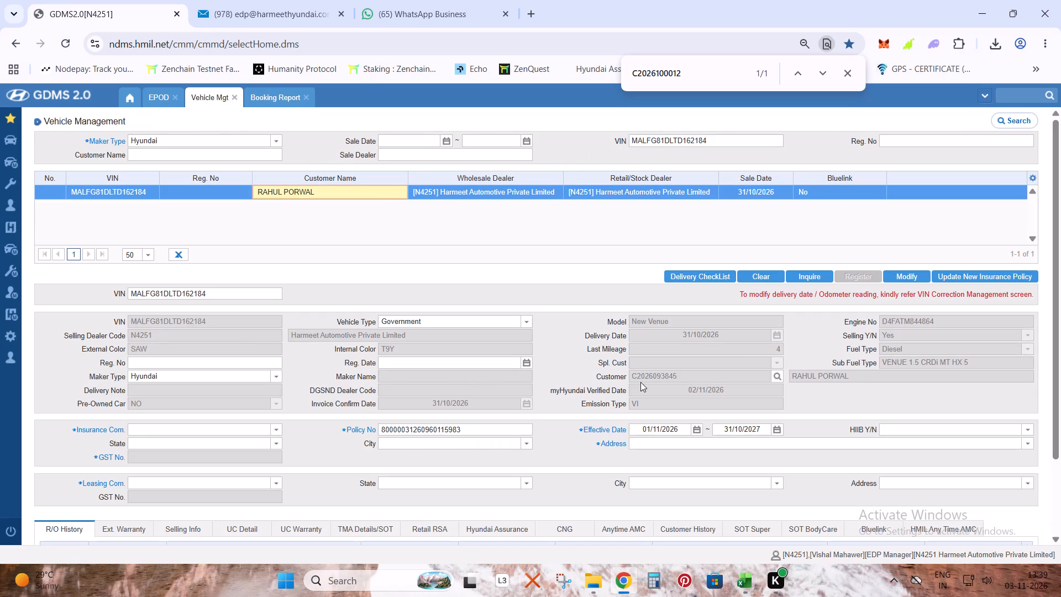
double_click(640, 382)
key("ctrl+c")
Find the copied customer number in the Booking Report and select its record to check the exchange status.
left_click(854, 79)
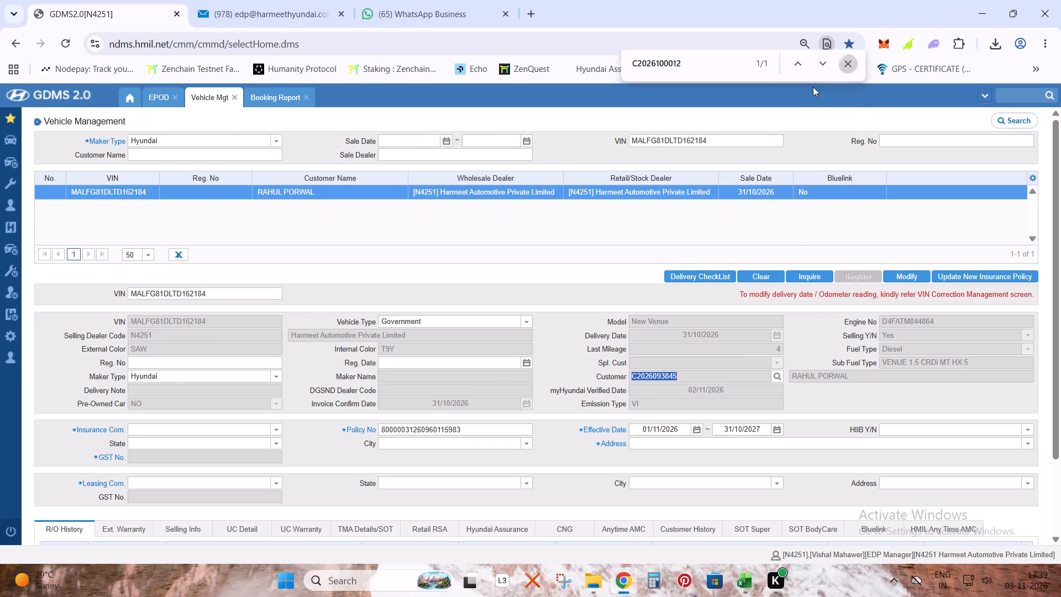
left_click(261, 91)
key("ctrl+f")
key("ctrl+v")
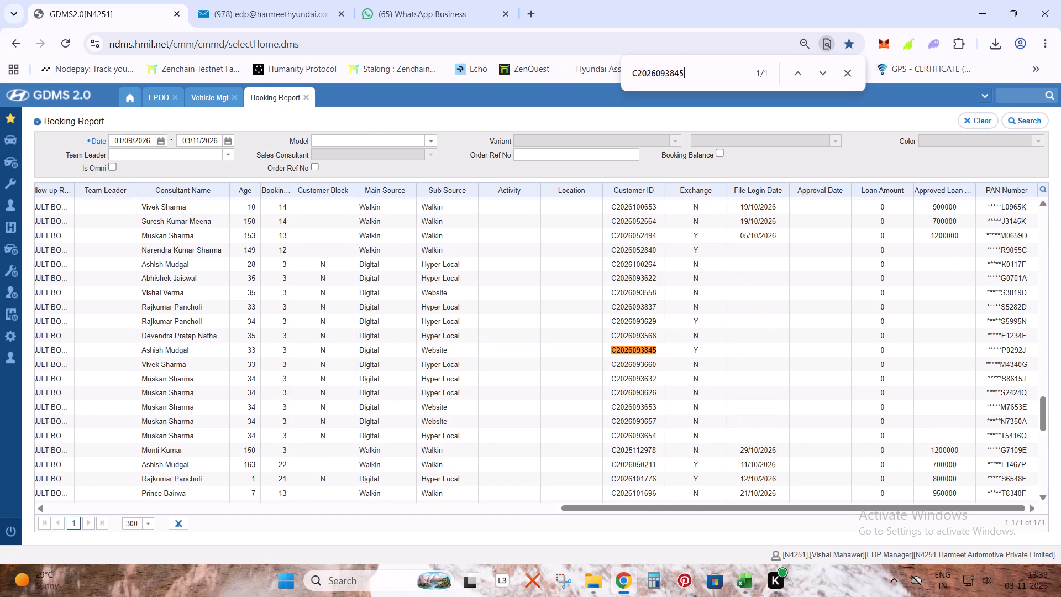
key("Return")
key("Return")
left_click(643, 349)
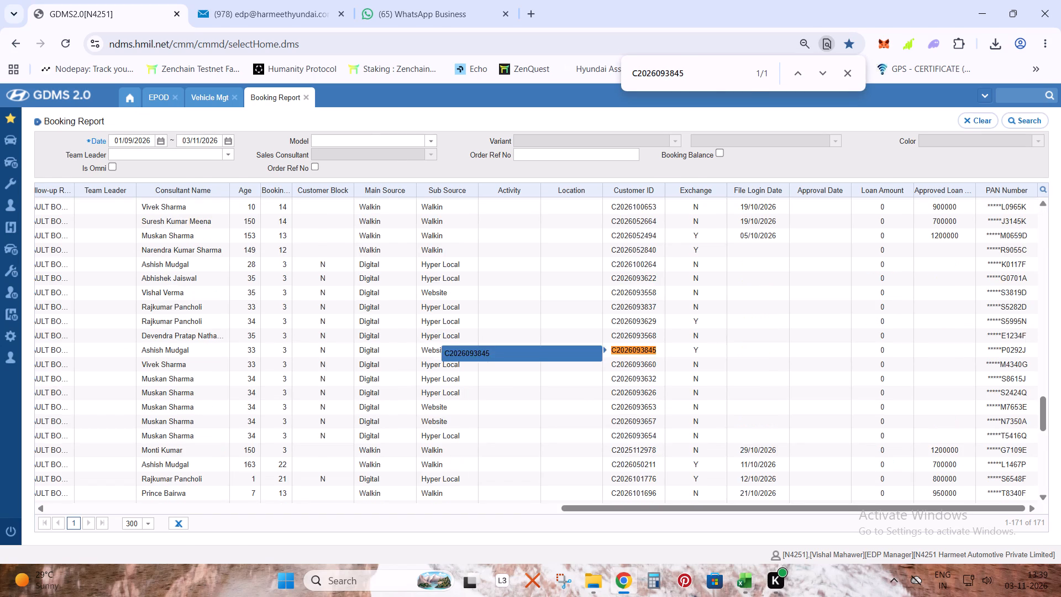
Back in the DELIVERY SHEET workbook, set row 6 of NOV. 26 to EXCHANGE YES and EXTENDED WARRANTY NO.
key("alt+Tab")
key("Right")
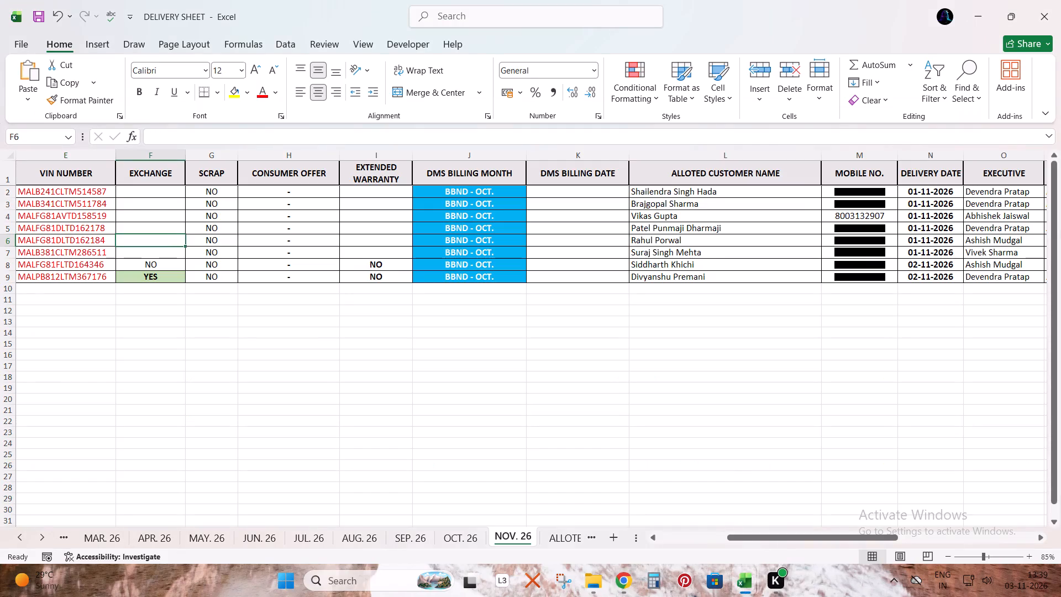
key("y")
key("Tab")
key("Tab")
key("Tab")
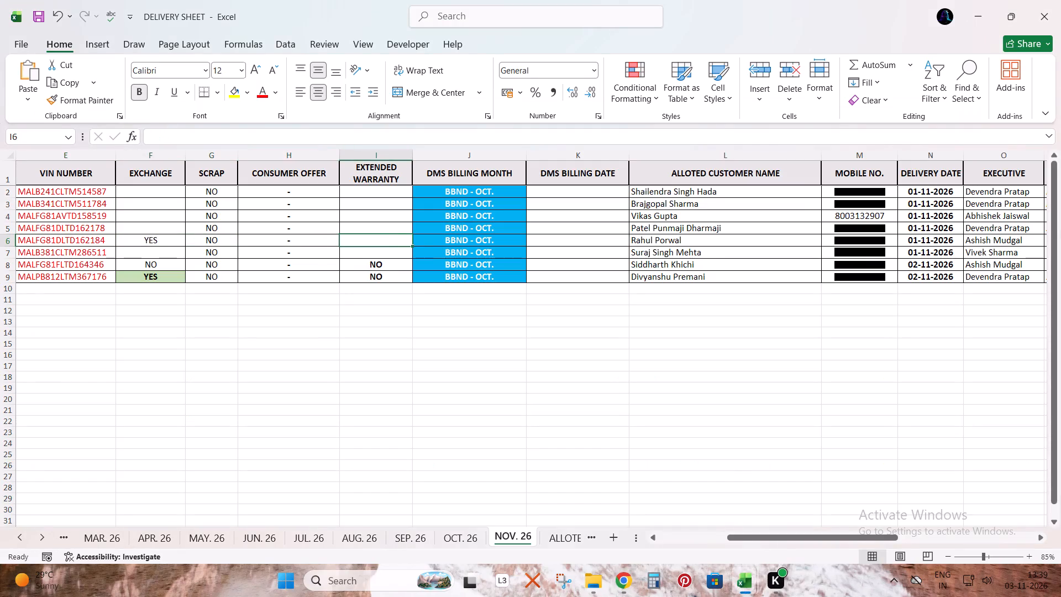
key("n")
key("Left")
Copy row 9's green-highlighted bold YES into the EXCHANGE cell of row 6, and save the workbook.
key("Down")
key("Left")
key("Down")
key("Down")
key("Left")
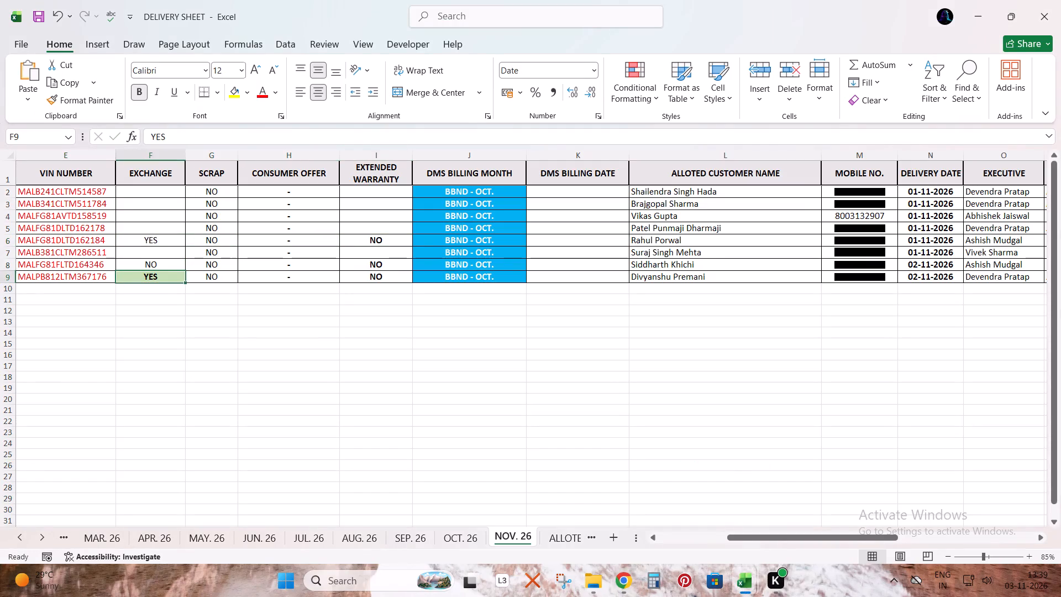
key("ctrl+c")
key("Up")
key("Up")
key("Up")
key("ctrl+v")
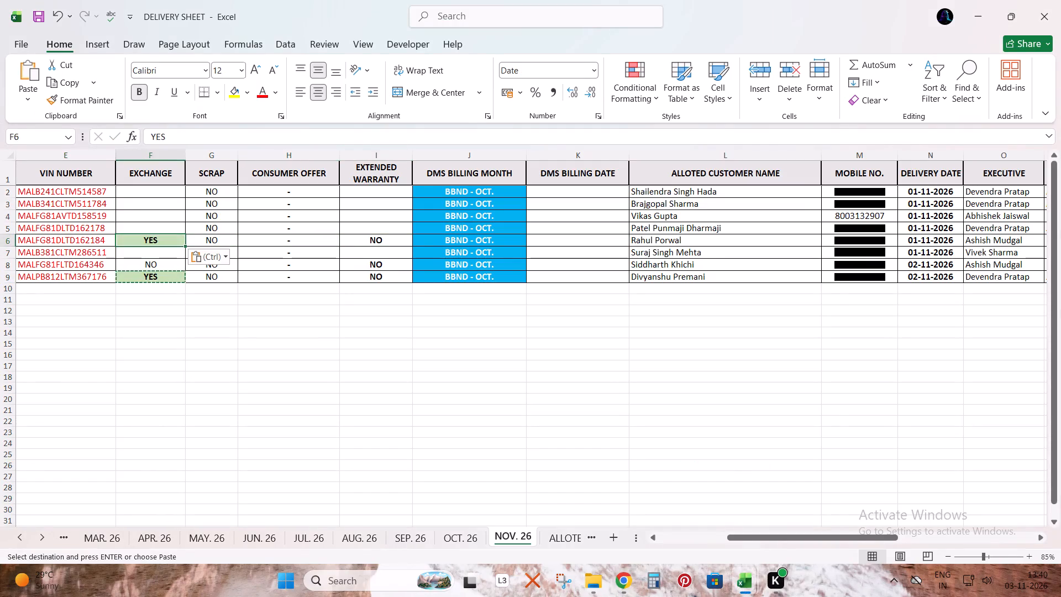
key("ctrl+s")
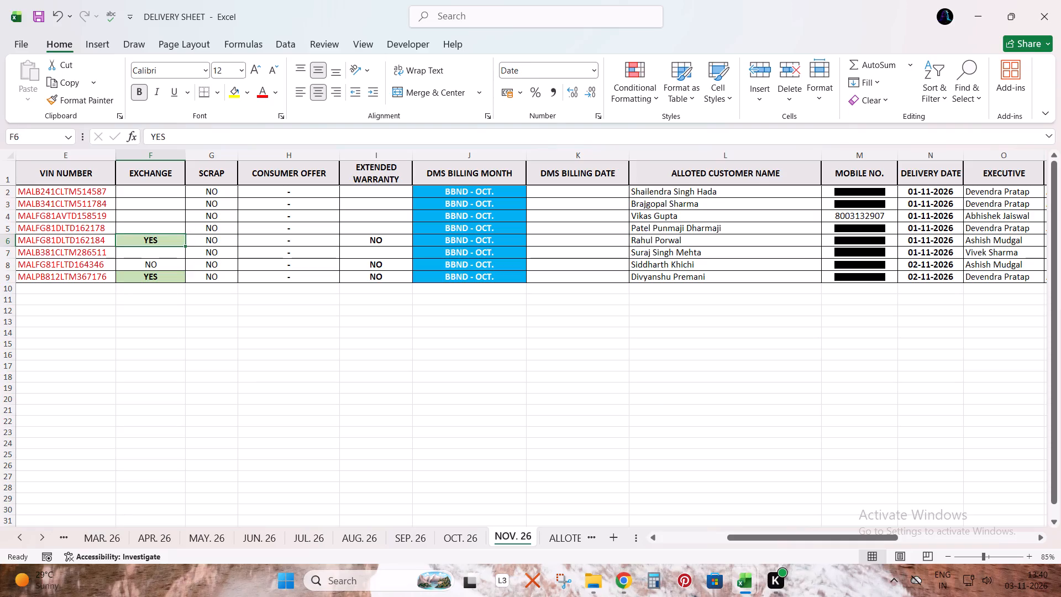
Review row 6's entries from EXCHANGE to ALLOTED CUSTOMER NAME, compare them with the GDMS Booking Report and save the workbook again.
key("Right")
key("Right")
key("Right")
key("Right")
key("Right")
key("Right")
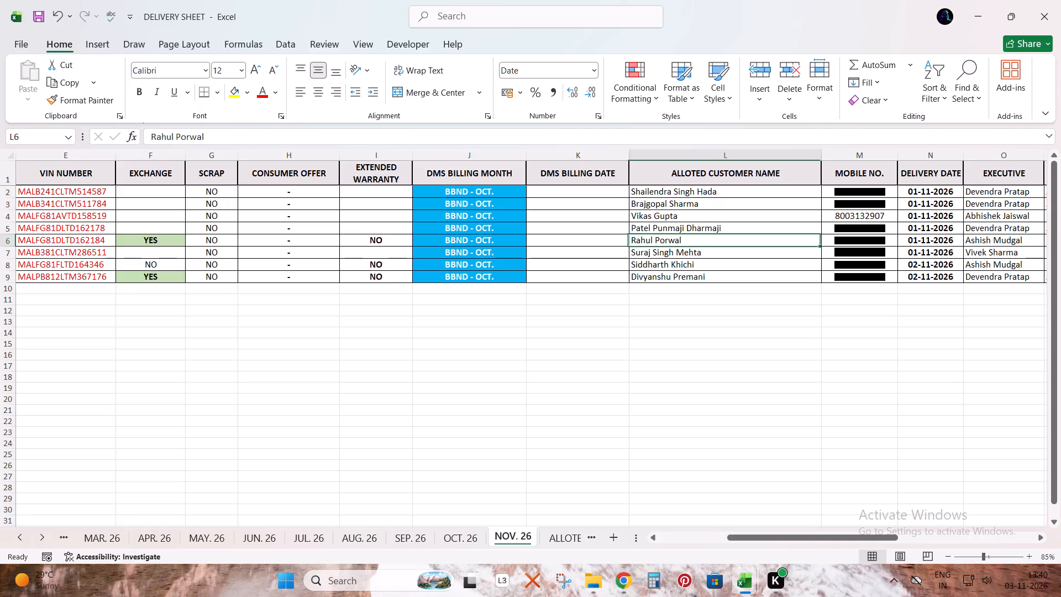
key("Left")
key("Left")
key("Left")
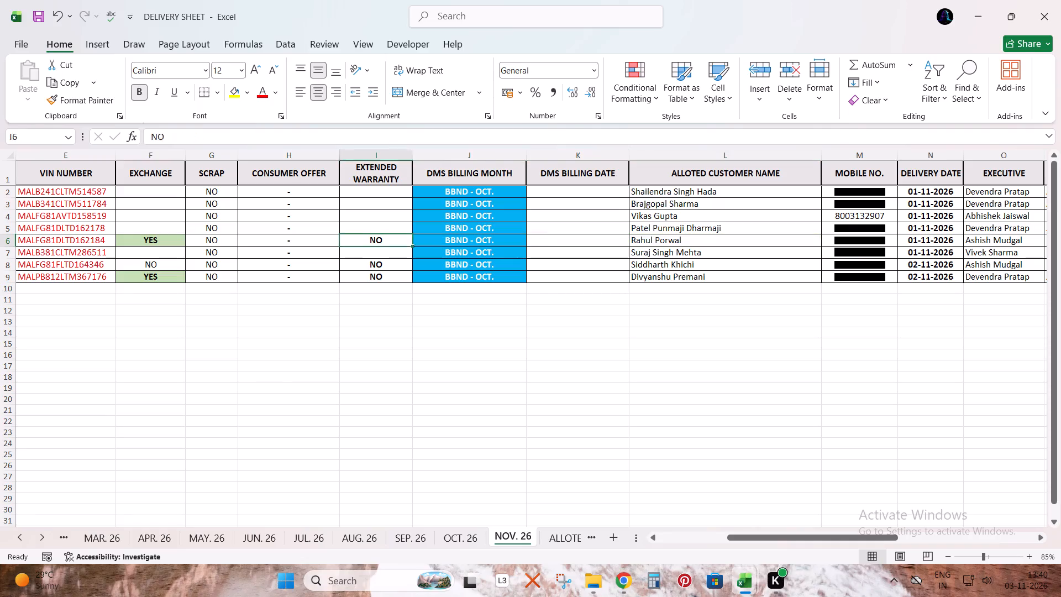
key("Left")
key("Left")
key("alt+Tab")
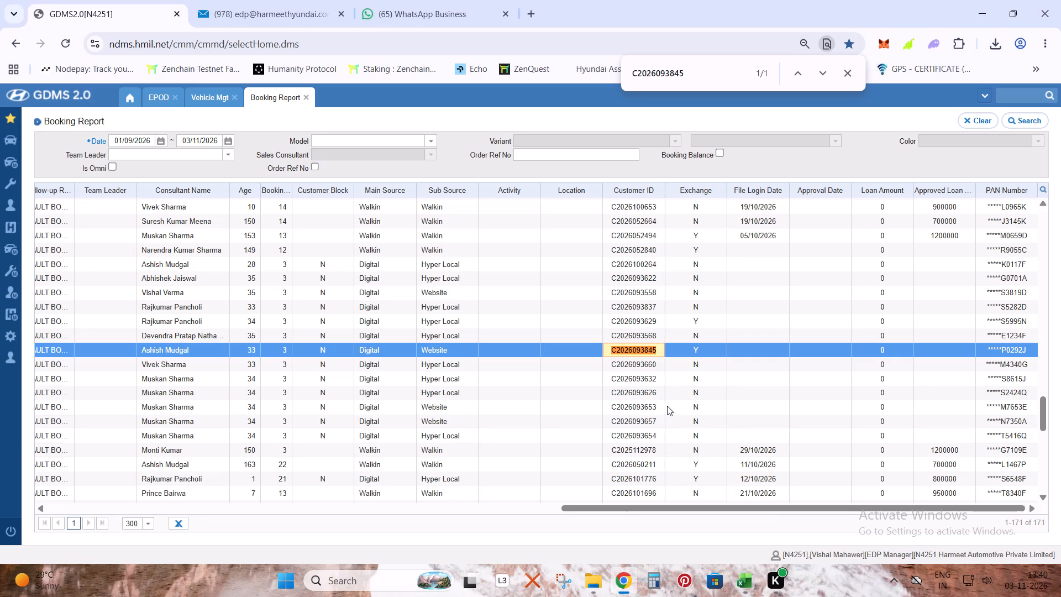
key("alt+Tab")
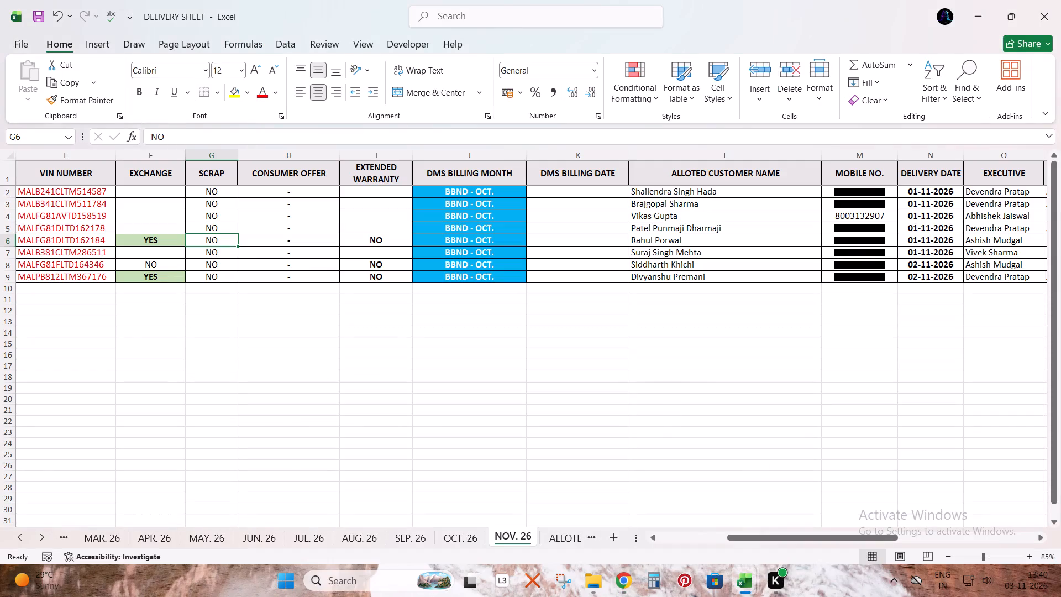
key("Right")
key("Left")
key("Left")
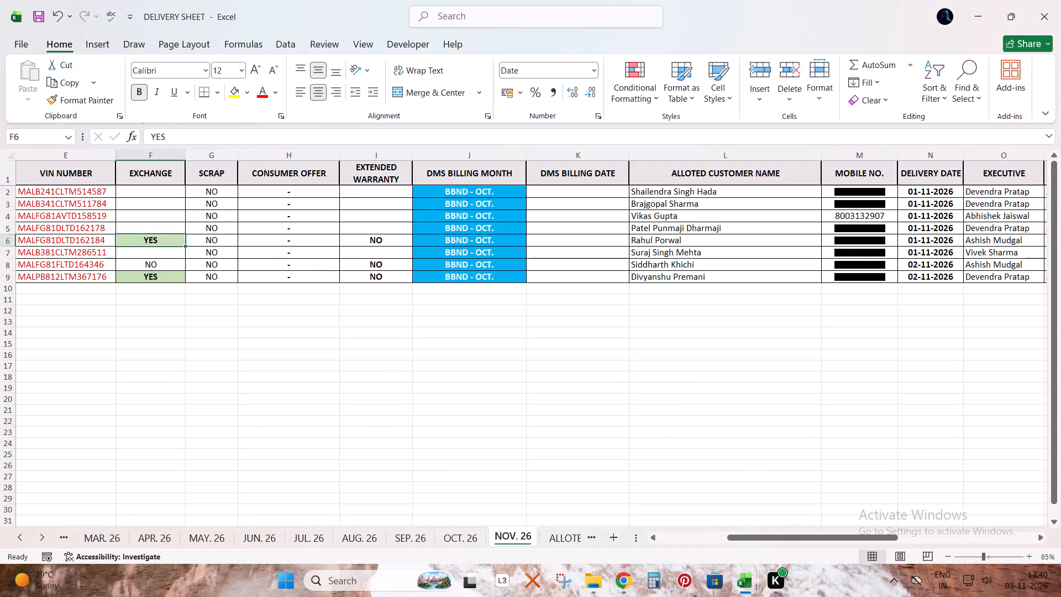
key("Right")
key("Right")
key("Right")
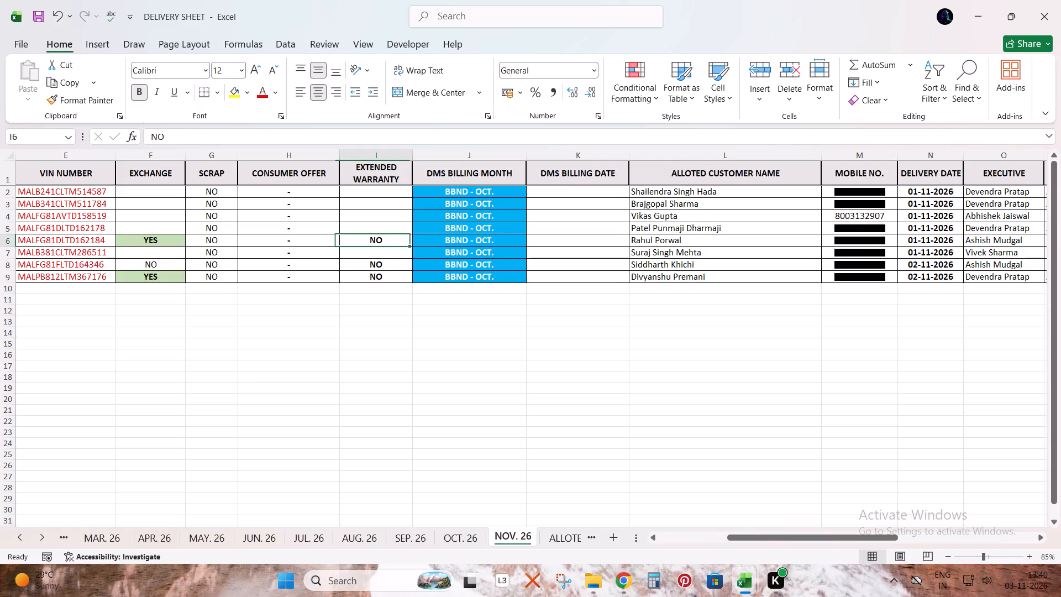
key("Right")
key("Left")
left_click(40, 9)
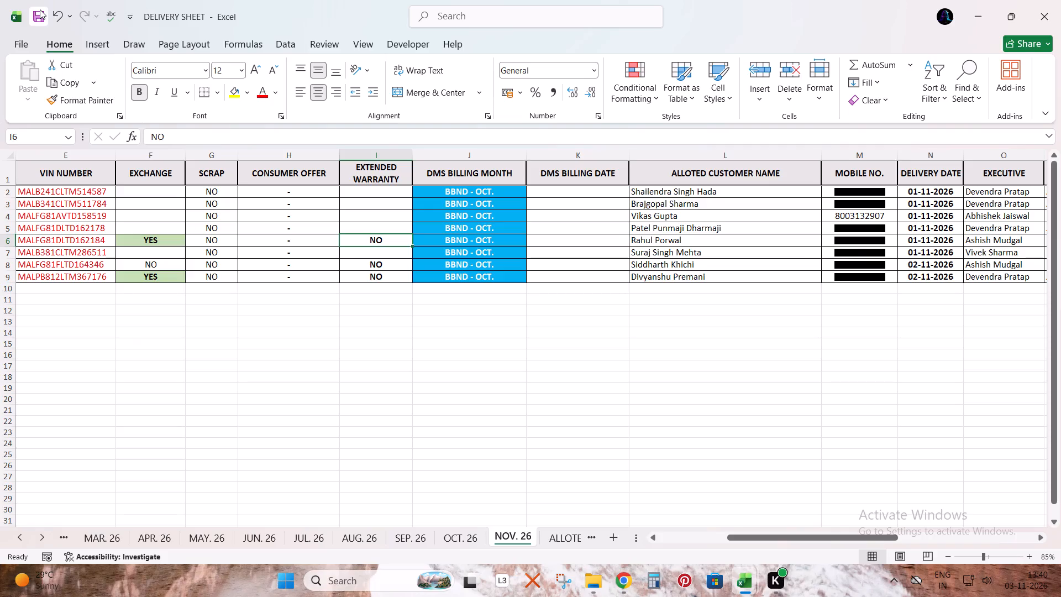
Set both EXCHANGE and EXTENDED WARRANTY to NO for the AURA 1.2MT CNG S in row 2, and save the workbook.
key("Right")
key("Down")
key("Left")
key("Up")
key("Left")
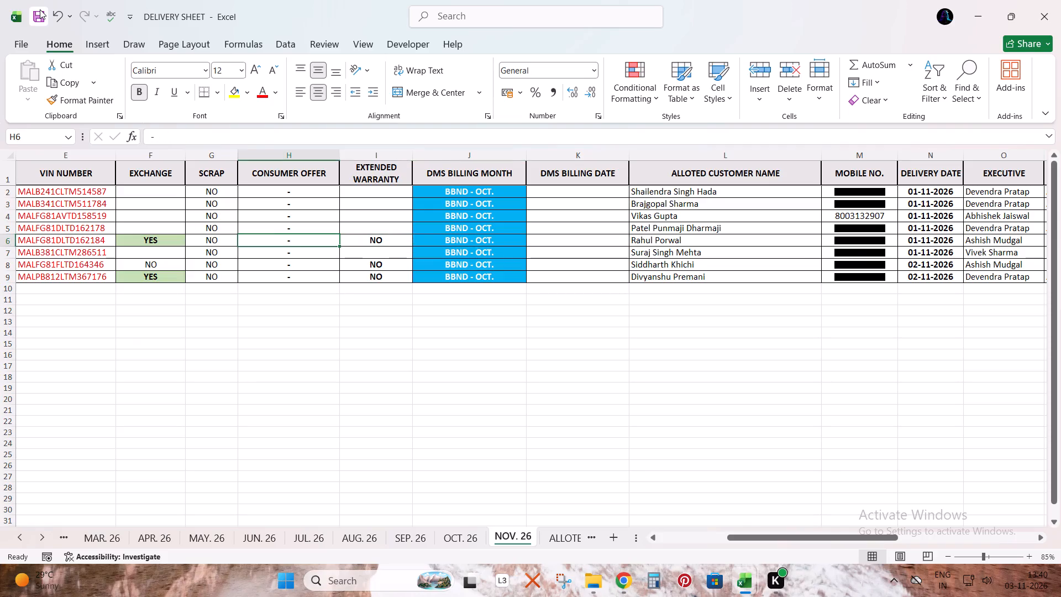
key("Up")
key("Left")
key("Up")
key("Left")
key("Up")
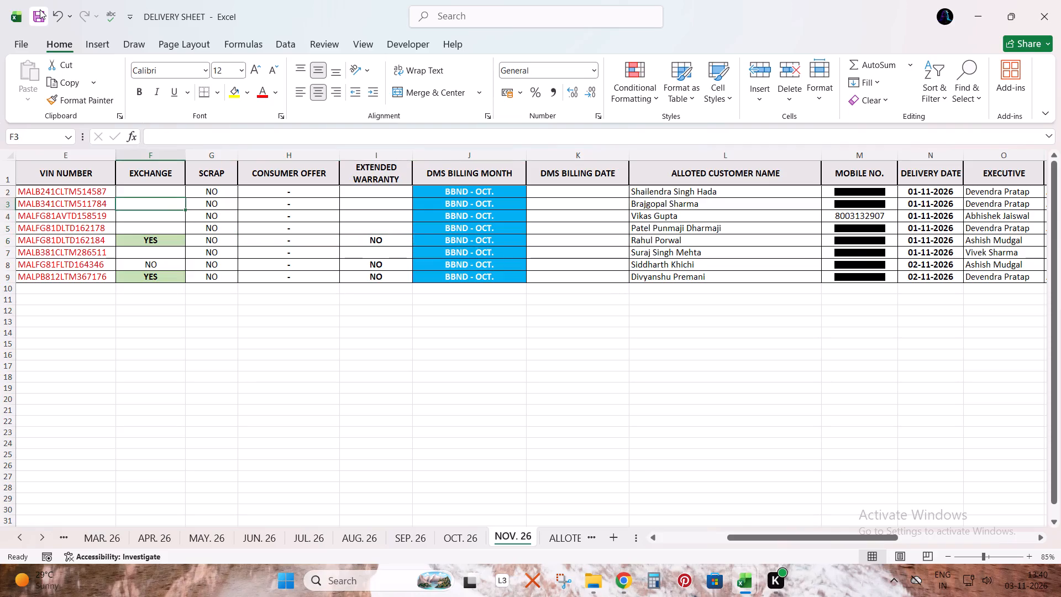
key("Up")
key("n")
key("Tab")
key("Tab")
key("Tab")
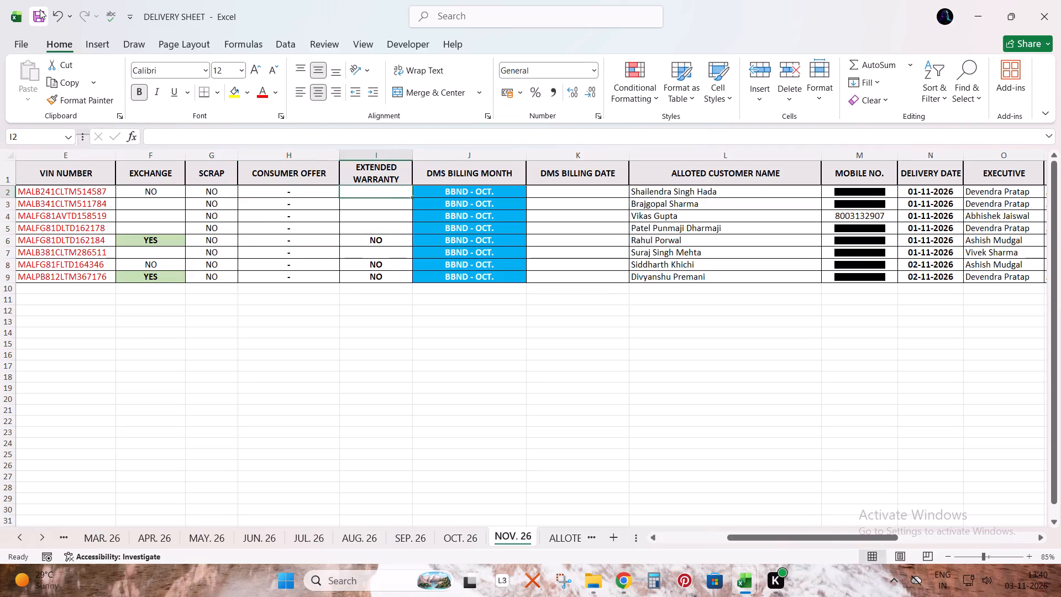
key("n")
key("Tab")
key("ctrl+s")
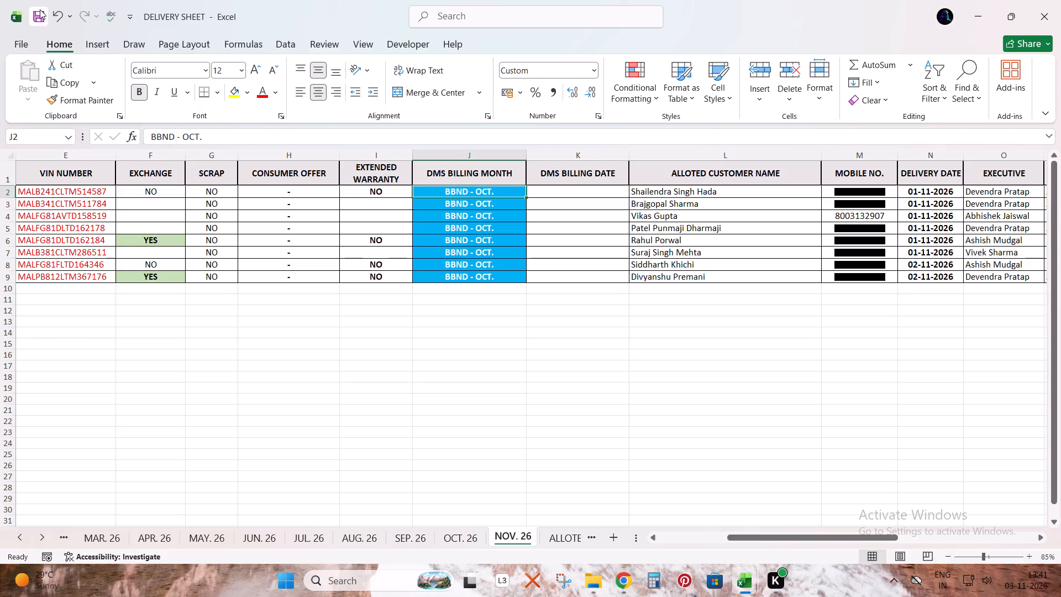
Set both EXCHANGE and EXTENDED WARRANTY to NO for the EXTER 1.2MT Kappa HX 6 DualCNG in row 7.
key("Down")
key("Down")
key("Down")
key("Down")
key("Down")
key("Left")
key("Left")
key("Left")
key("Left")
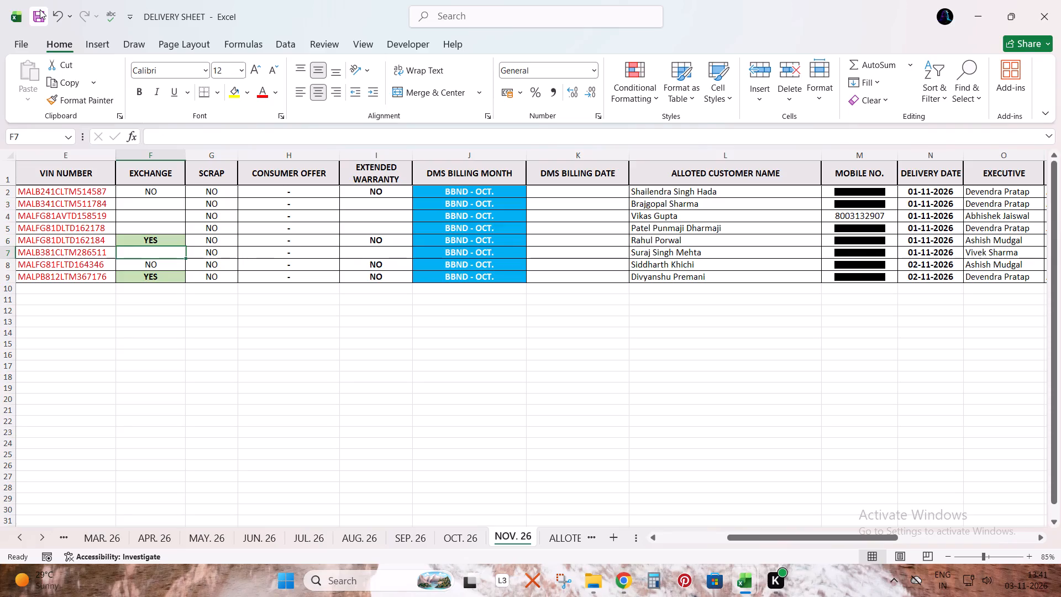
key("n")
key("Right")
key("Right")
key("Right")
key("n")
key("Right")
key("Right")
key("Right")
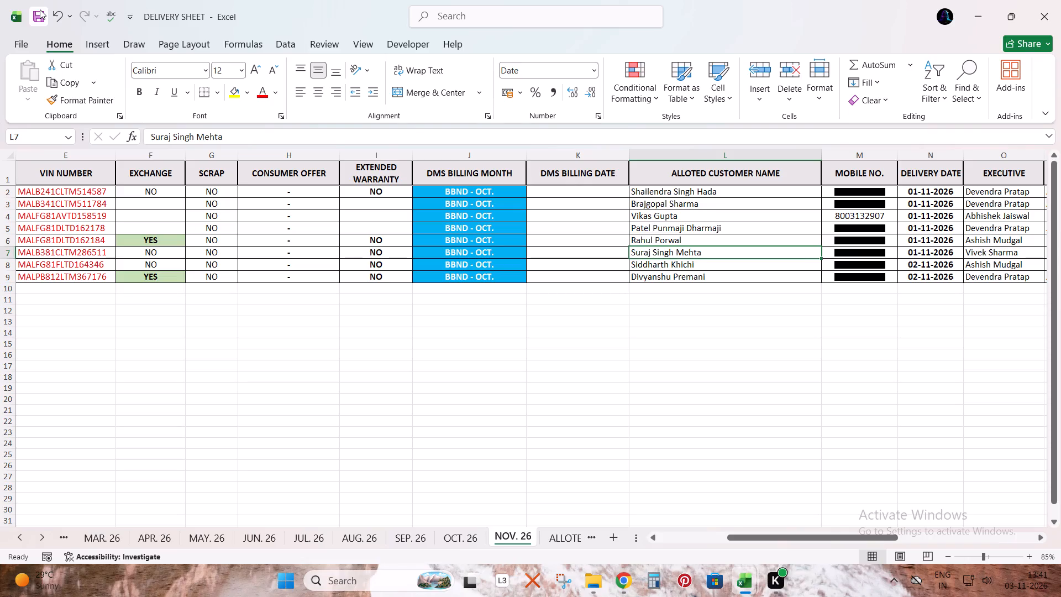
Set both EXCHANGE and EXTENDED WARRANTY to NO for the VENUE 1.5 CRDi MT HX 5 in row 5.
key("Up")
key("Up")
key("Left")
key("Left")
key("Left")
key("Left")
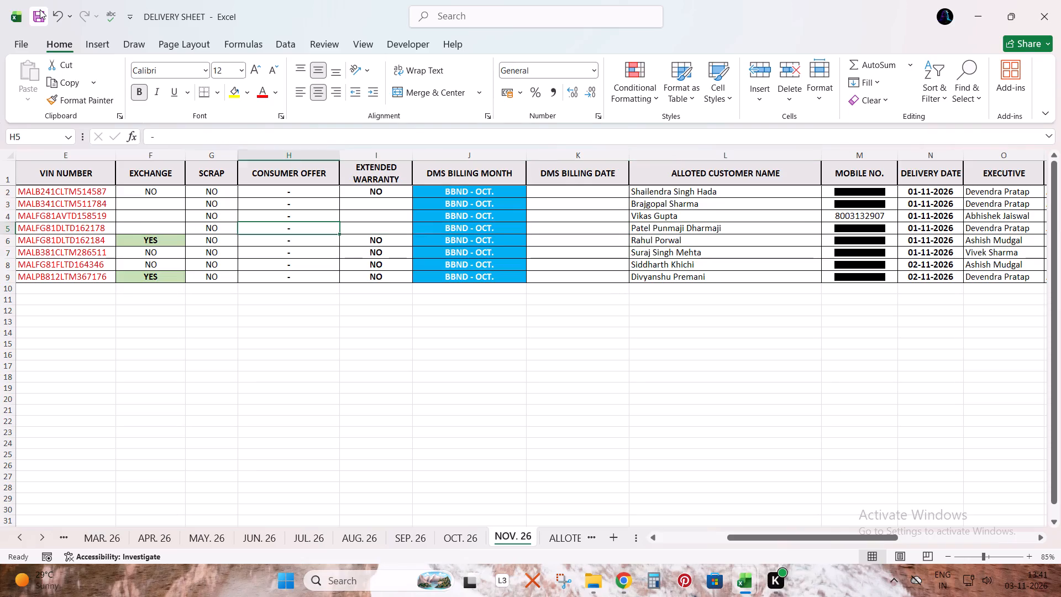
key("Left")
key("Left")
key("n")
key("Left")
key("Left")
key("Left")
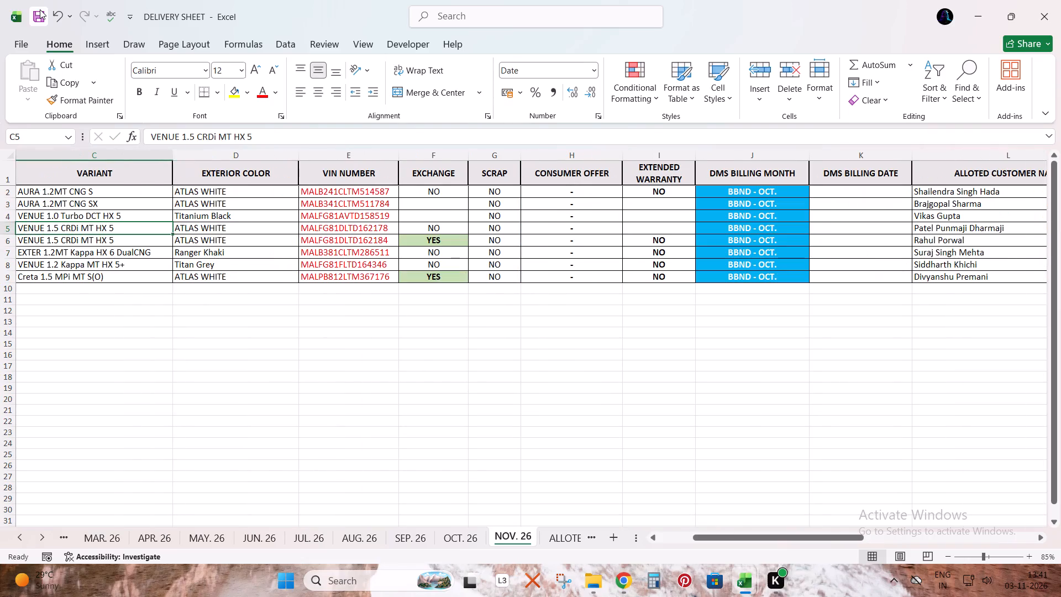
key("Right")
key("Right")
key("Right")
key("Right")
key("Right")
key("Right")
key("n")
key("Right")
key("Right")
key("Right")
key("Right")
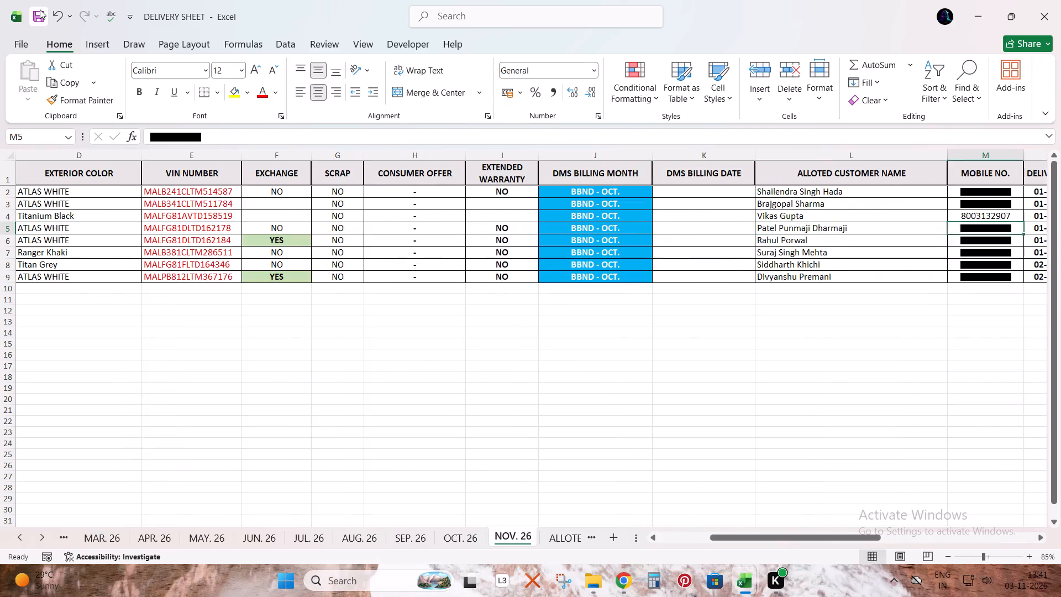
key("Right")
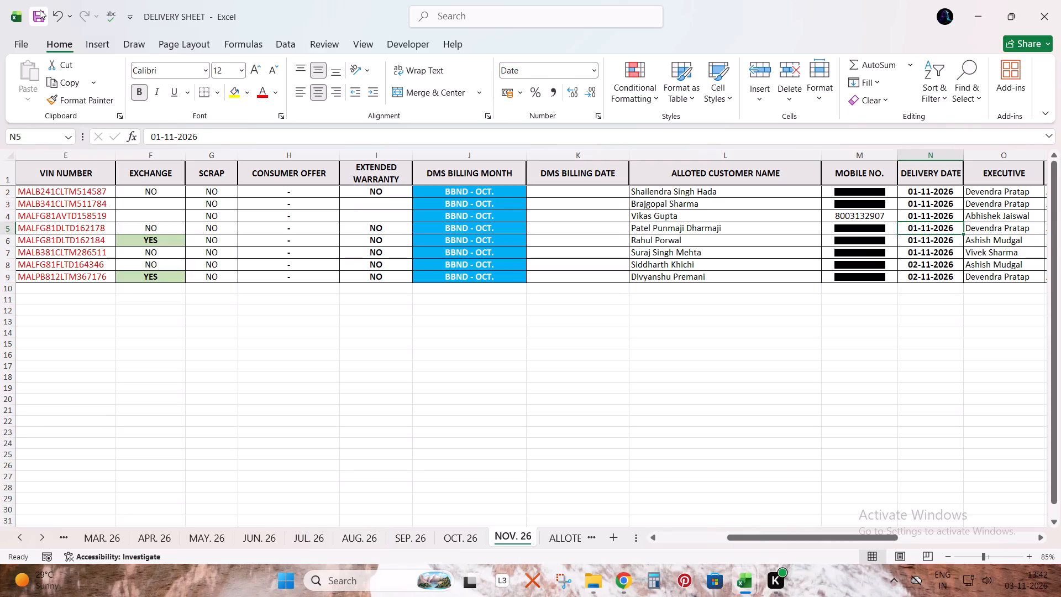
Copy the VIN of the Grand i10 NIOS 1.2MT Kappa Sportz in row 67 of the OCT. 26 sheet.
key("ctrl+Page_Up")
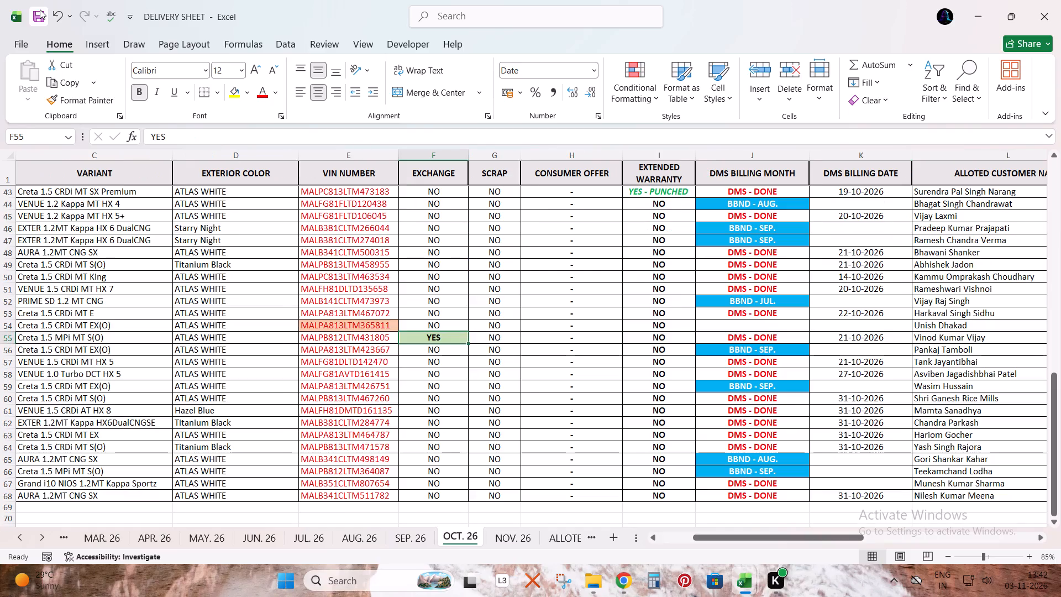
key("Right")
key("Down")
key("Down")
key("Left")
key("Down")
key("Down")
key("Down")
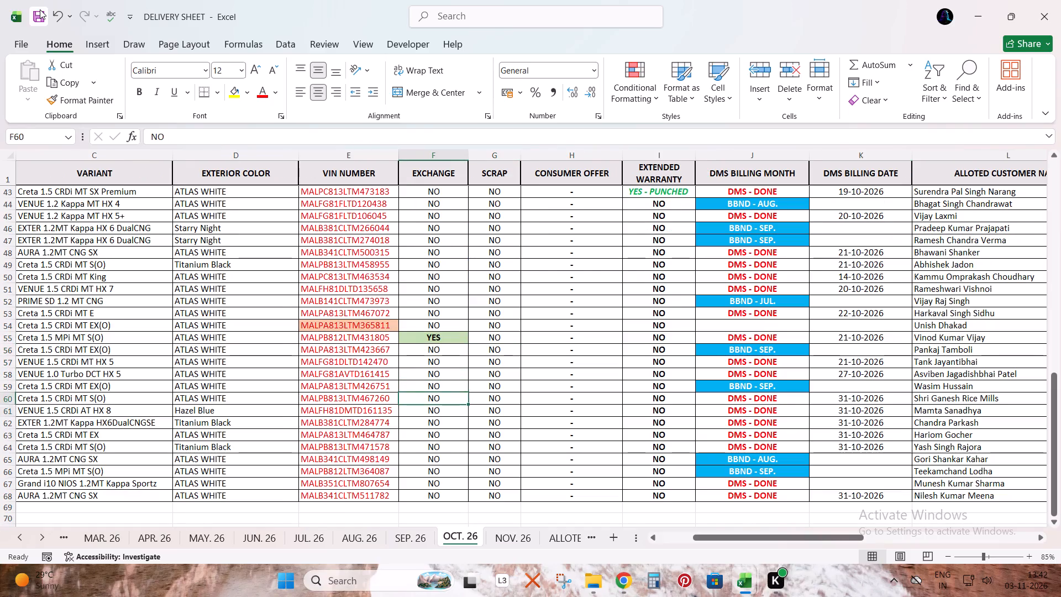
key("Down")
key("Down")
key("Down")
key("Down")
key("Down")
key("Down")
key("Down")
key("Left")
key("ctrl+c")
Search GDMS Vehicle Management for the copied VIN and open the vehicle's record to check its invoice date.
key("alt+Tab")
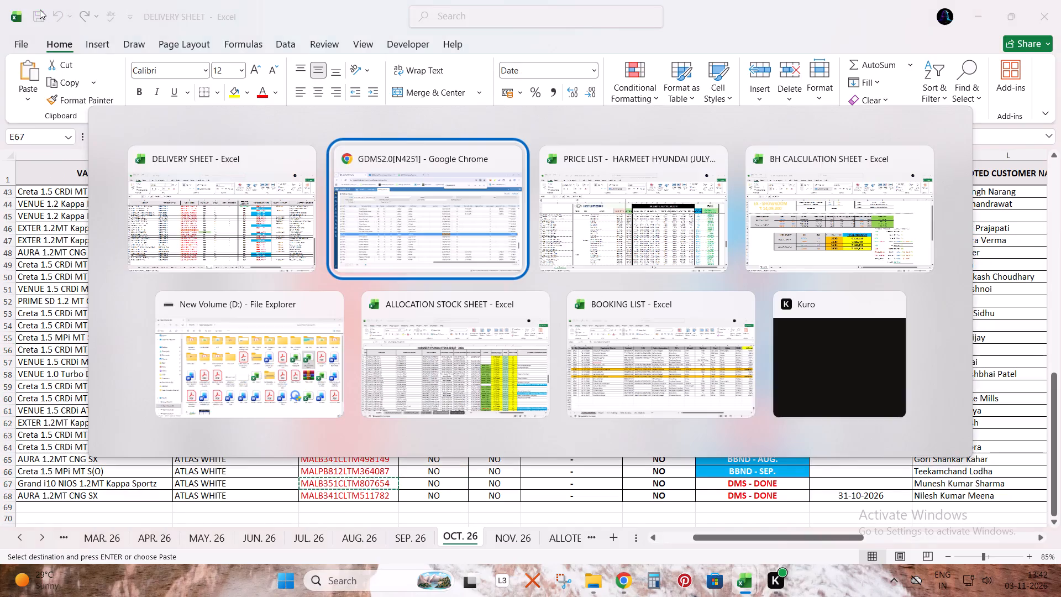
left_click(192, 100)
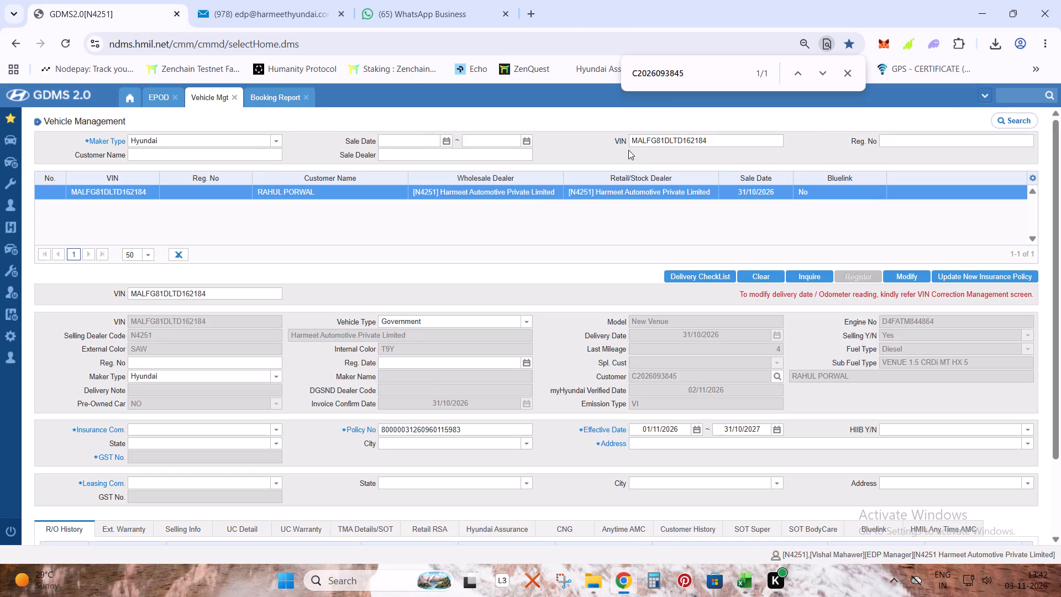
left_click(637, 139)
key("ctrl+v")
key("Return")
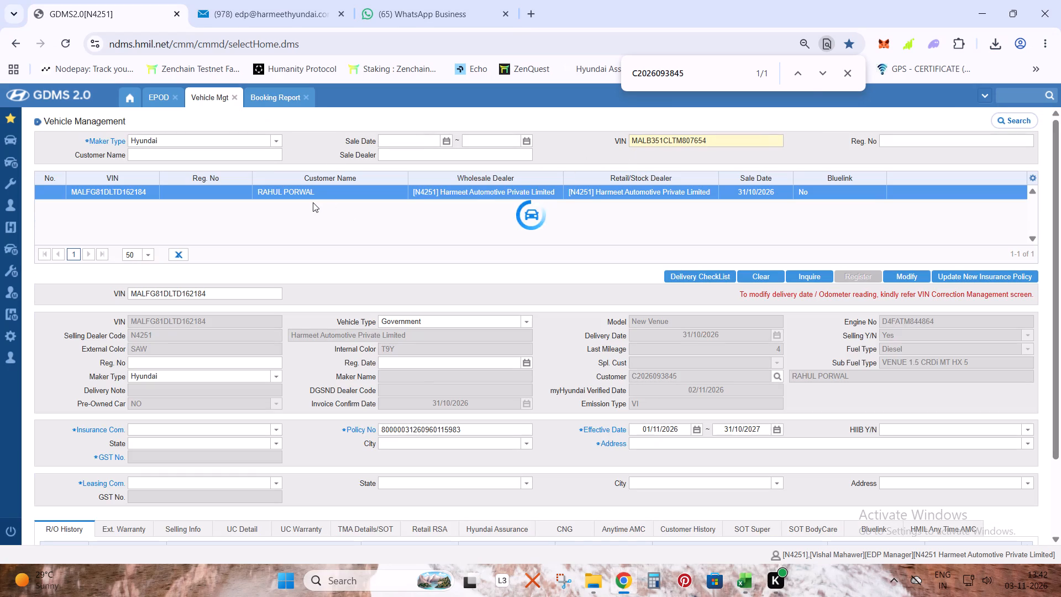
left_click(841, 74)
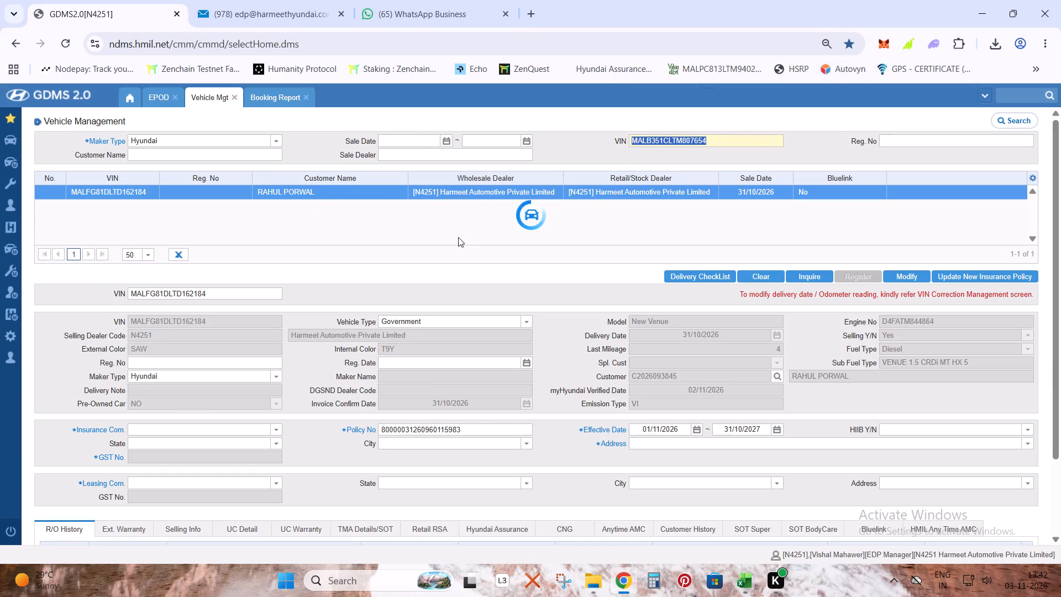
key("alt+Tab")
key("alt+Tab")
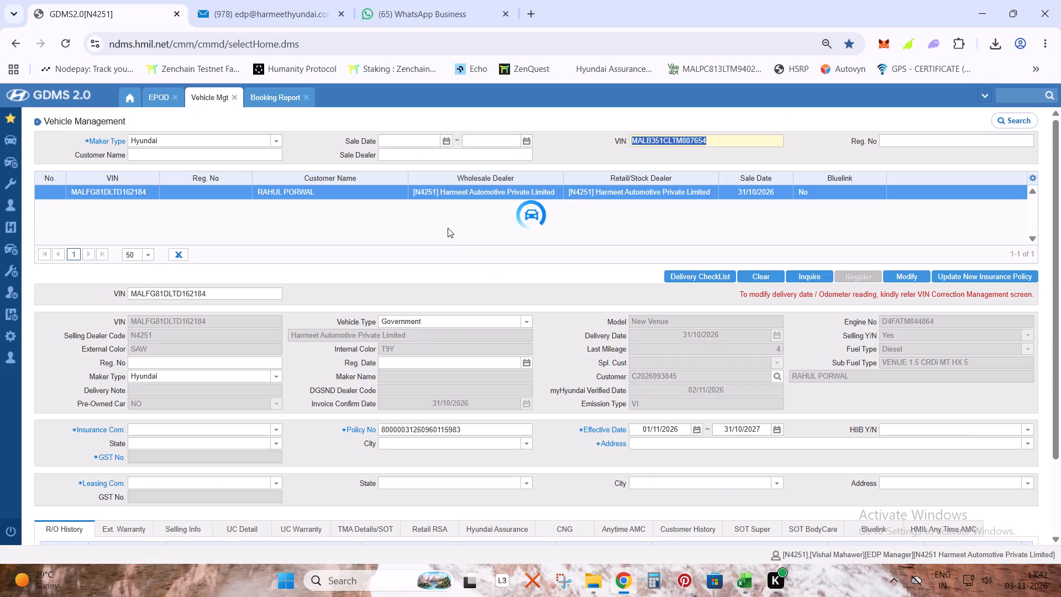
left_click(424, 196)
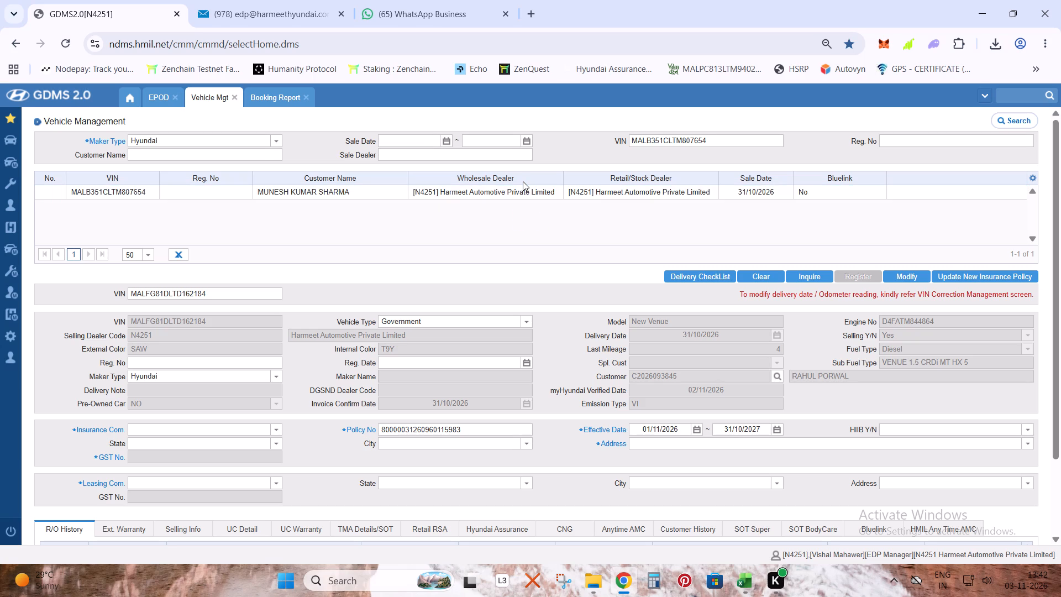
left_click(377, 192)
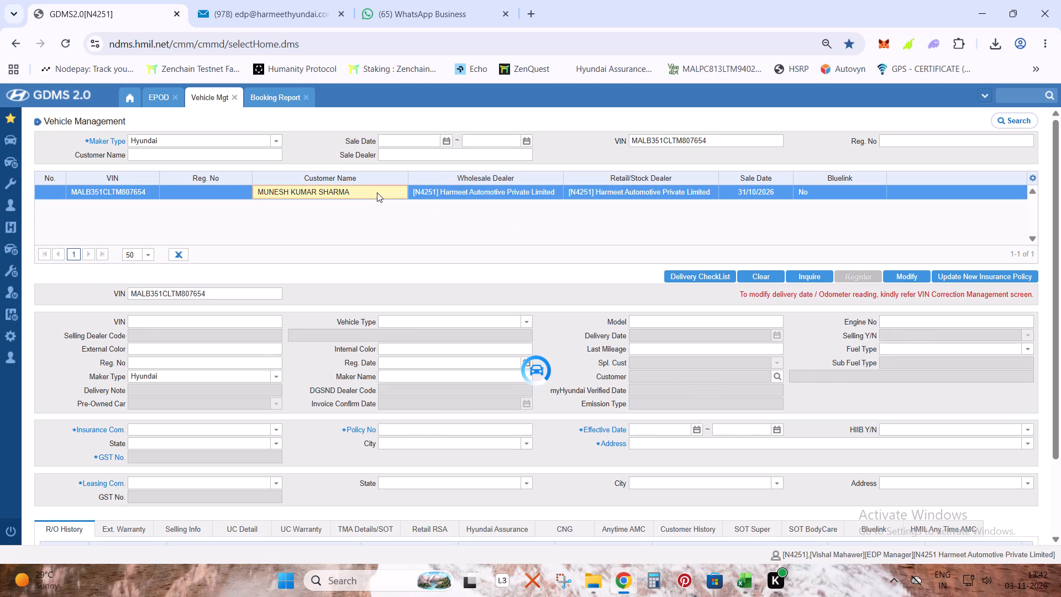
left_click(377, 192)
left_click(377, 192)
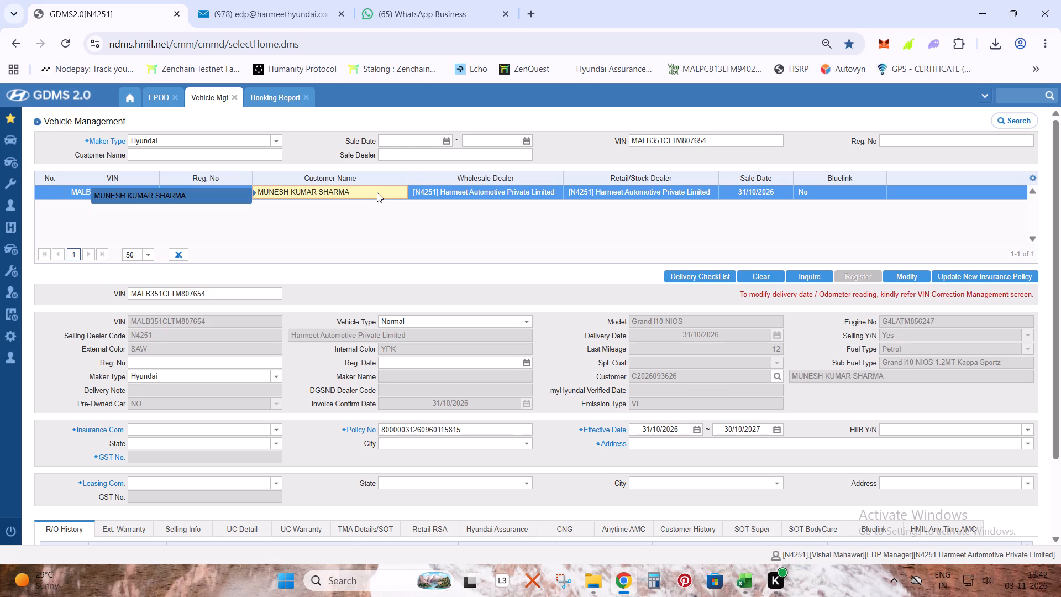
Enter 31-10 of the current year as the DMS BILLING DATE in row 67 of the DELIVERY SHEET's OCT. 26 sheet, and save.
key("alt+Tab")
key("Right")
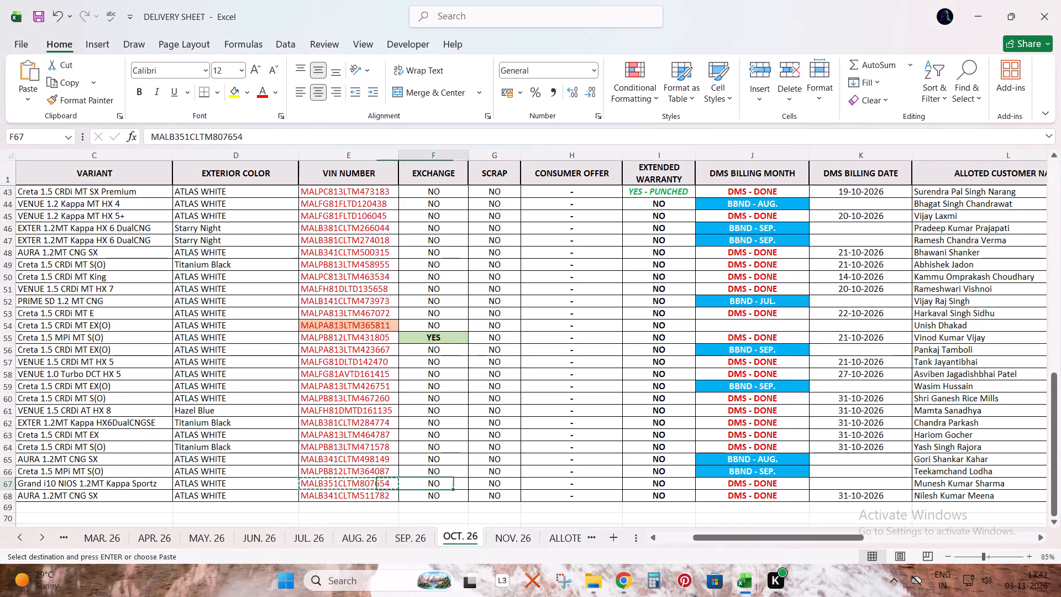
key("Right")
key("Right")
key("Right")
key("Right")
key("Right")
key("Right")
key("Left")
type("31-")
type("10")
key("Return")
key("Up")
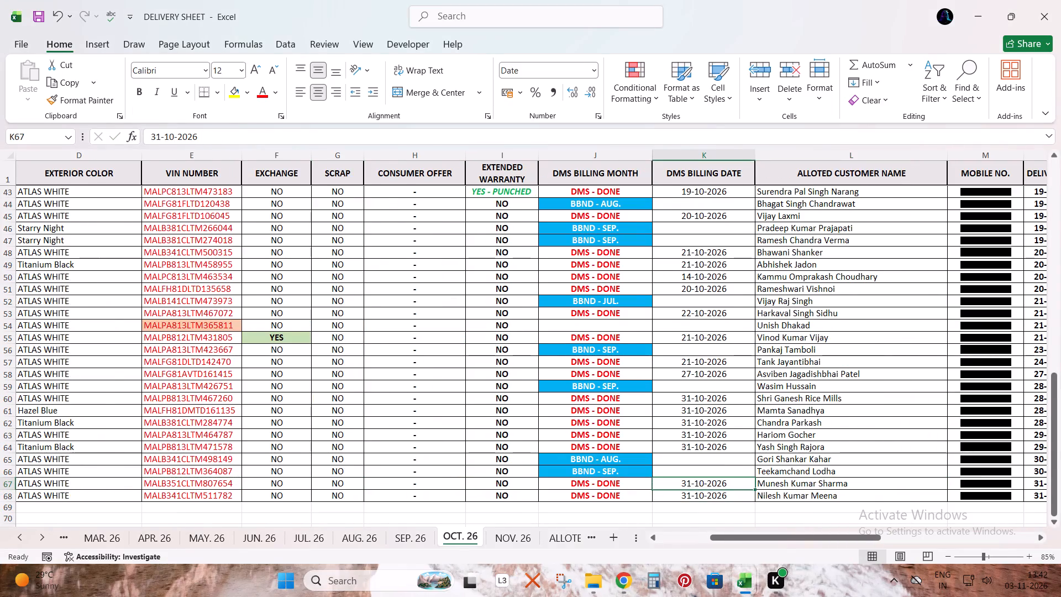
key("ctrl+s")
Compare row 67's billing date with the vehicle record in GDMS and save the DELIVERY SHEET workbook again.
key("alt+Tab")
left_click(385, 192)
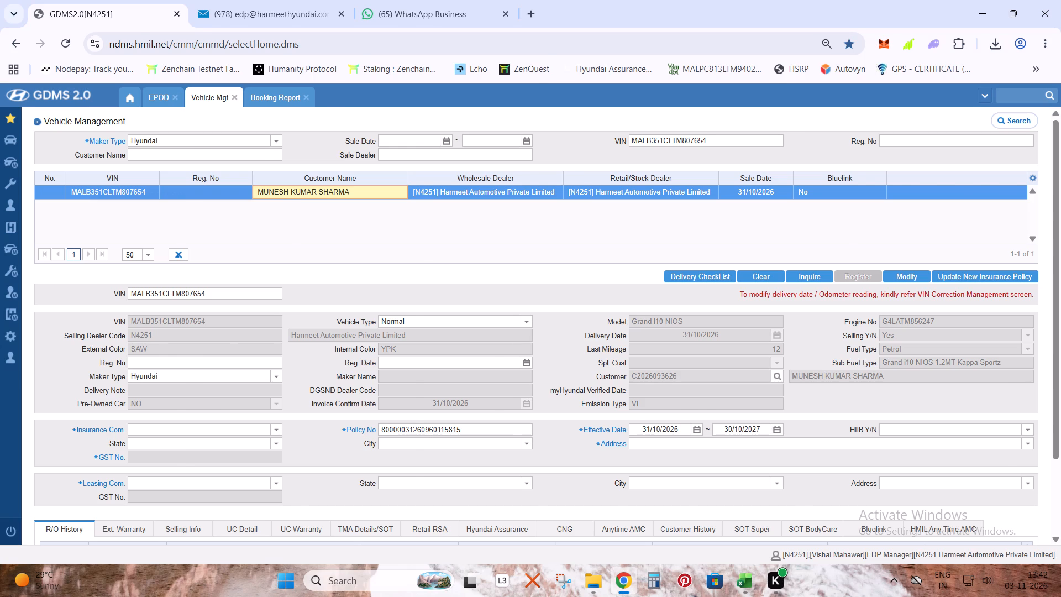
key("alt+Tab")
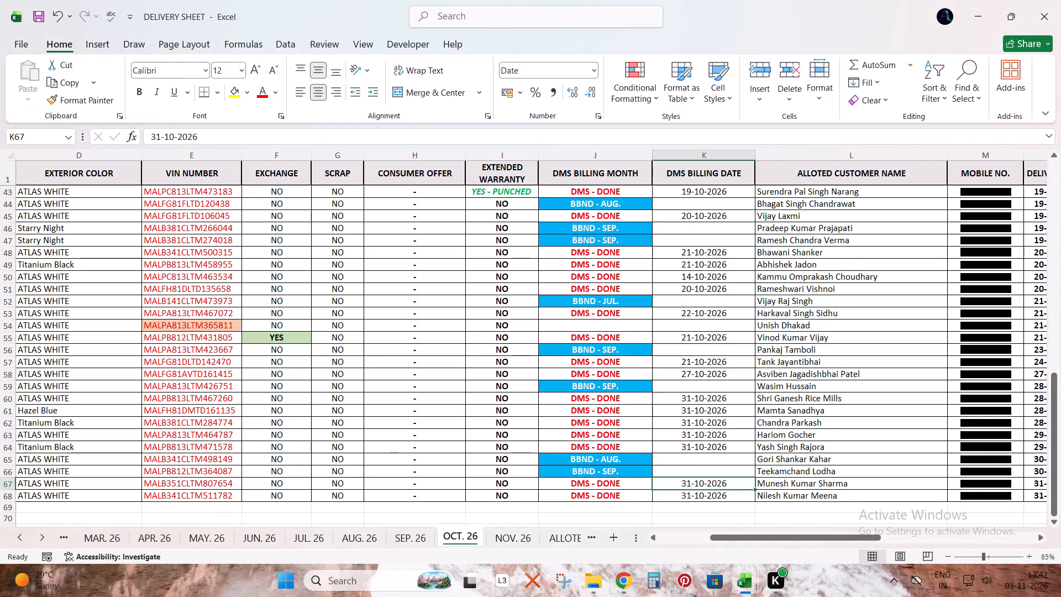
key("alt+Tab")
key("alt+Tab")
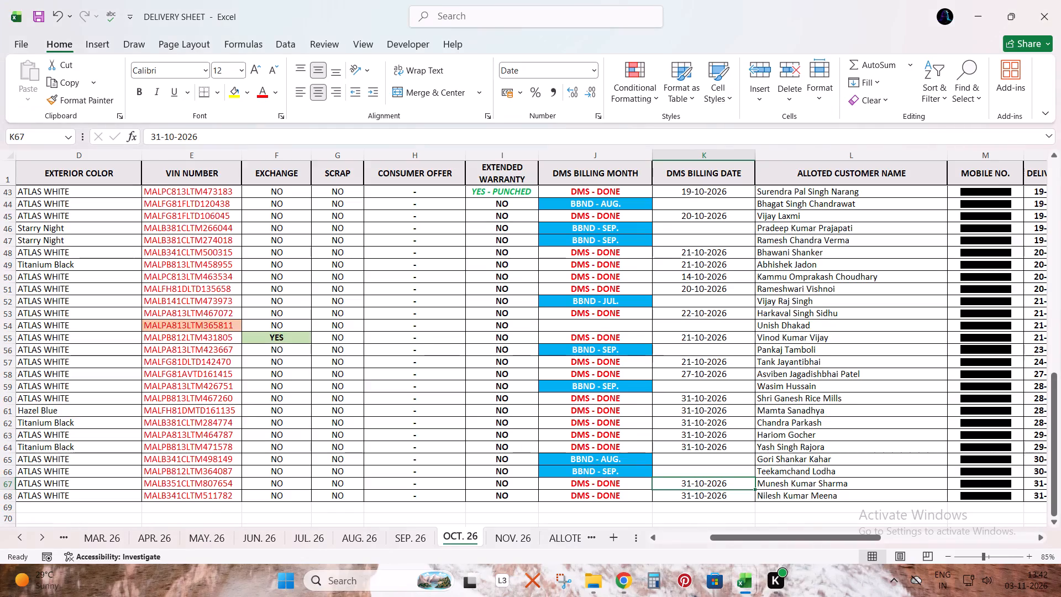
key("ctrl+s")
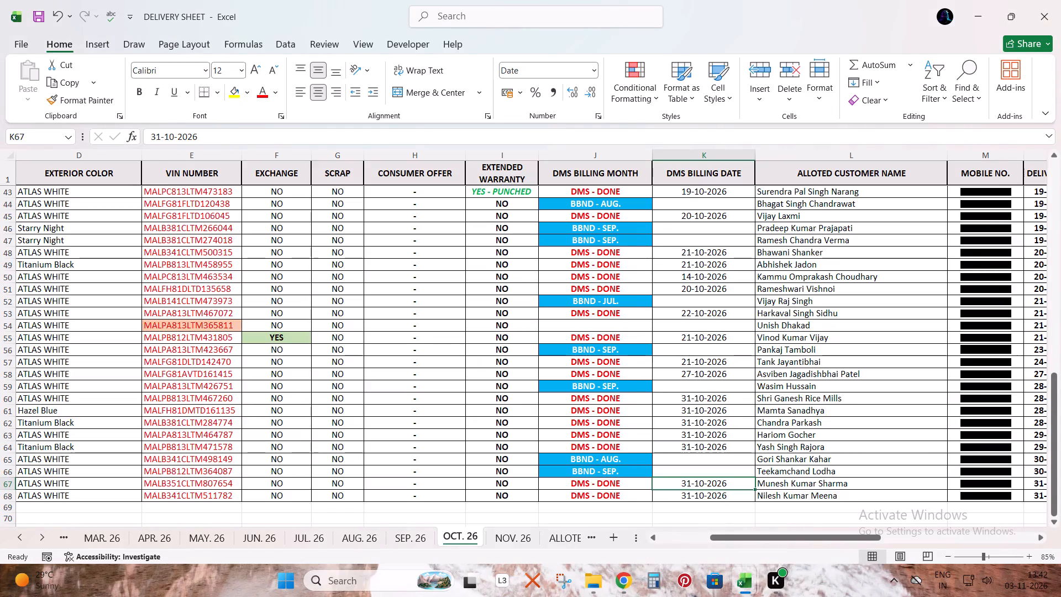
Return to the NOV. 26 sheet, review its delivery rows from DELIVERY DATE back to EXCHANGE, and save the workbook.
key("ctrl+Left")
key("ctrl+Left")
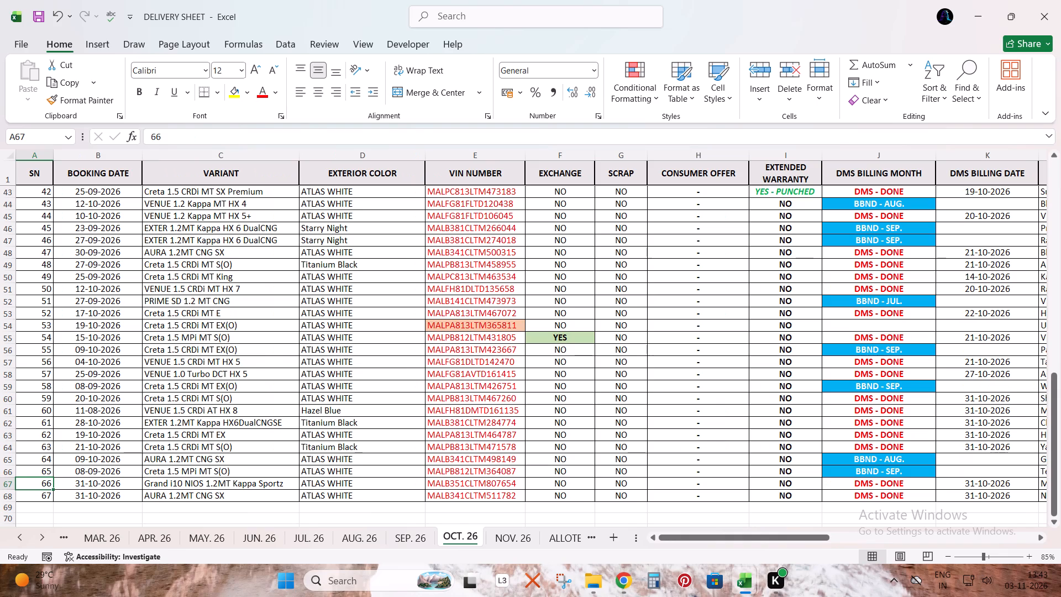
key("ctrl+Page_Down")
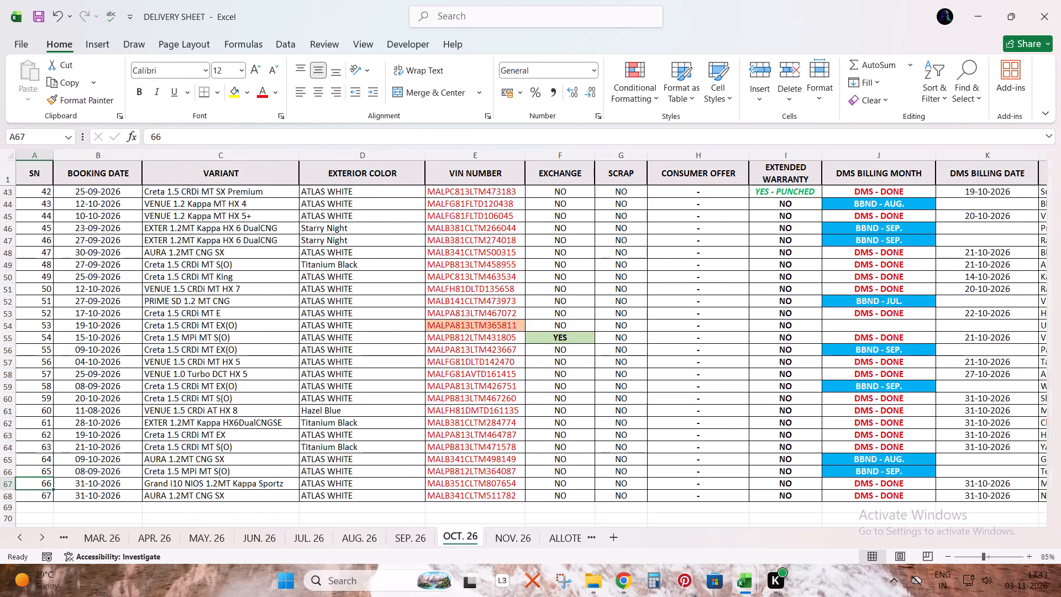
key("Right")
key("Down")
key("Left")
key("Up")
key("Left")
key("Left")
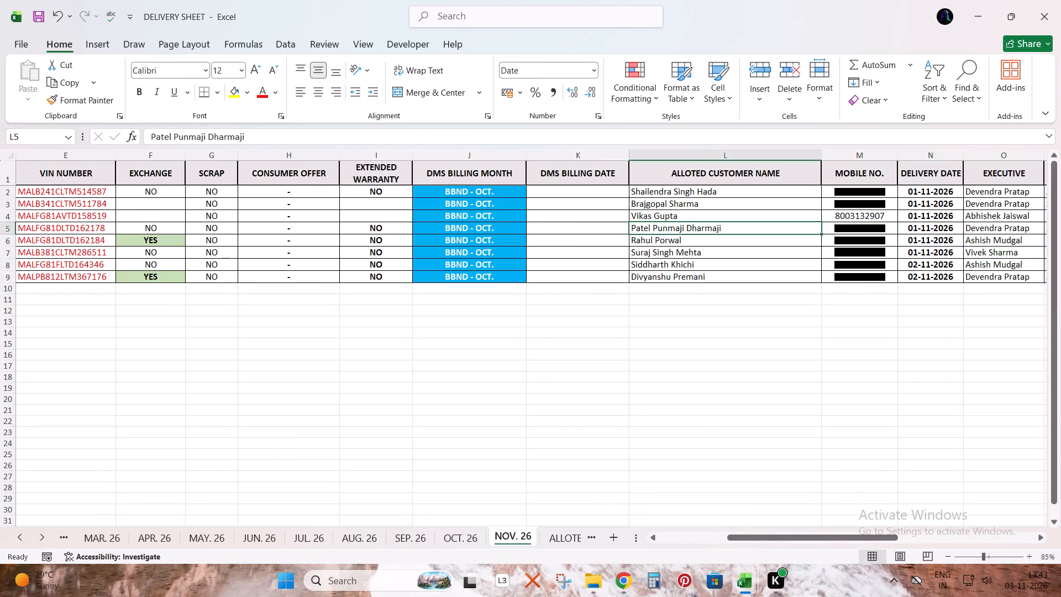
key("Up")
key("Left")
key("Up")
key("Left")
key("Up")
key("Left")
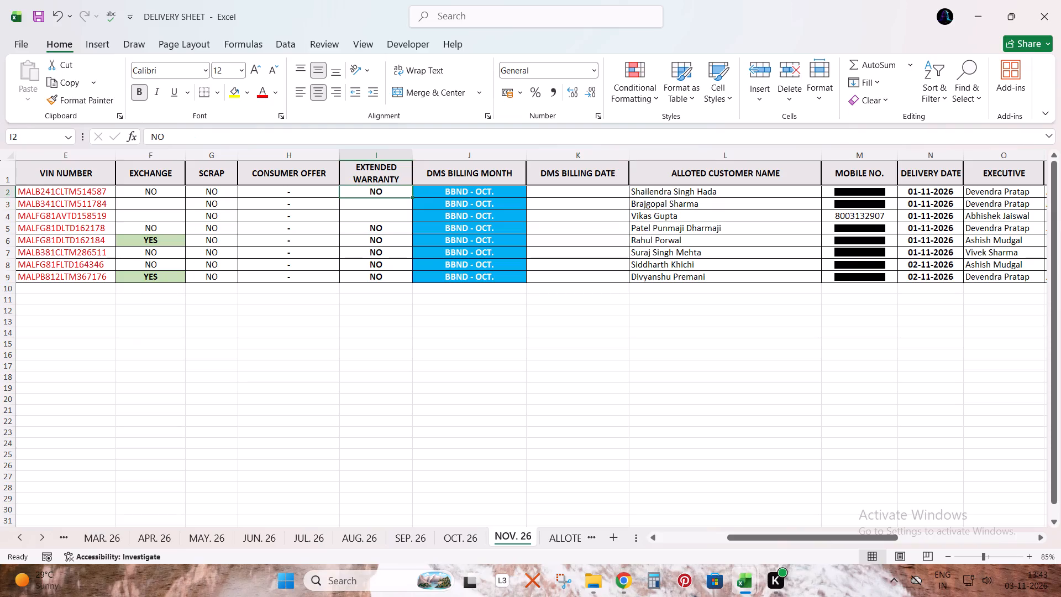
key("Down")
key("Left")
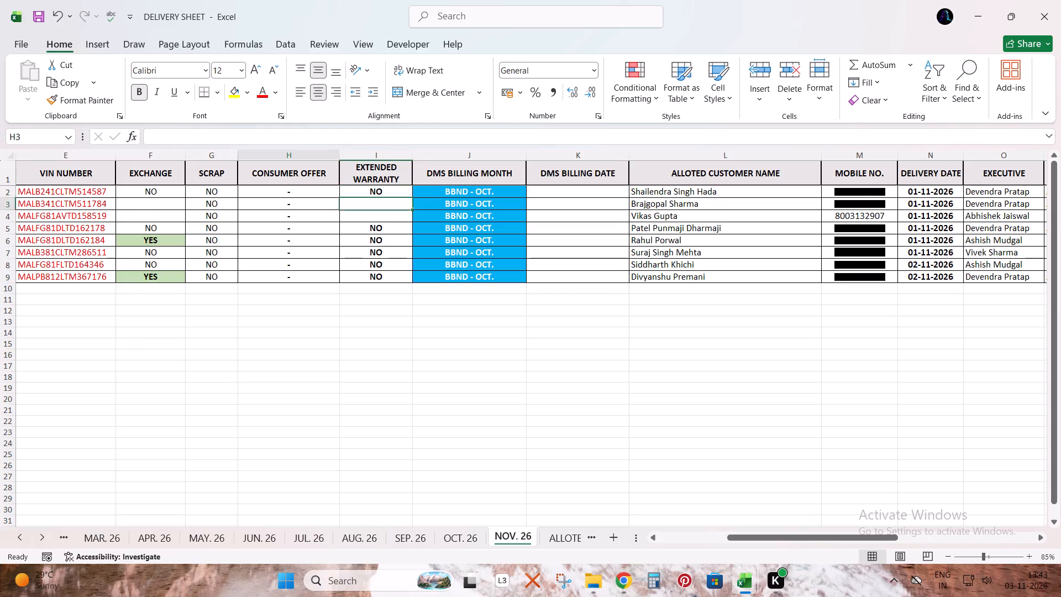
key("Up")
key("Left")
key("Up")
key("Left")
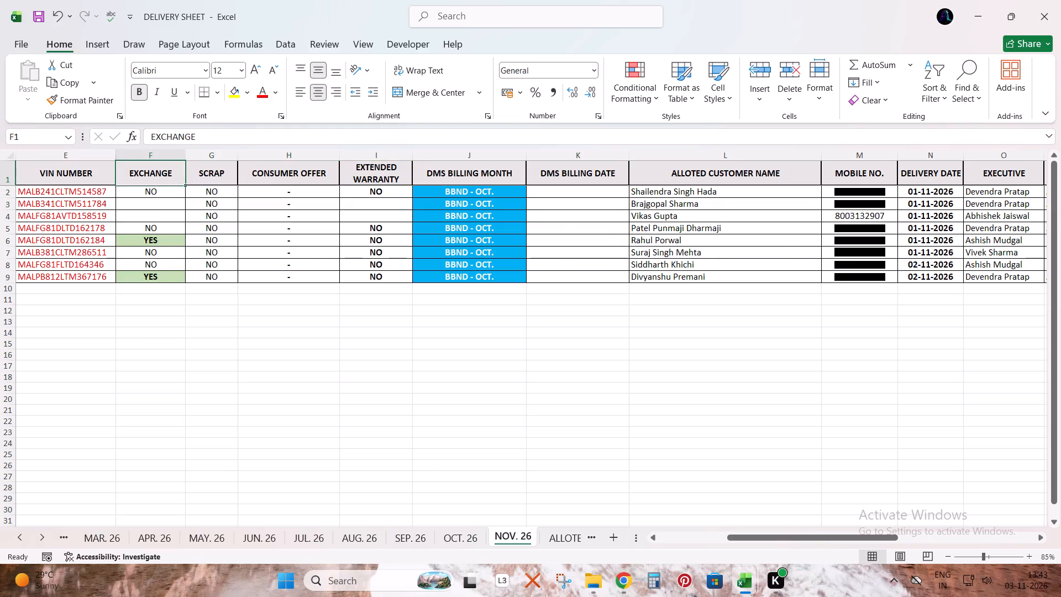
key("ctrl+Left")
key("ctrl+Down")
key("ctrl+s")
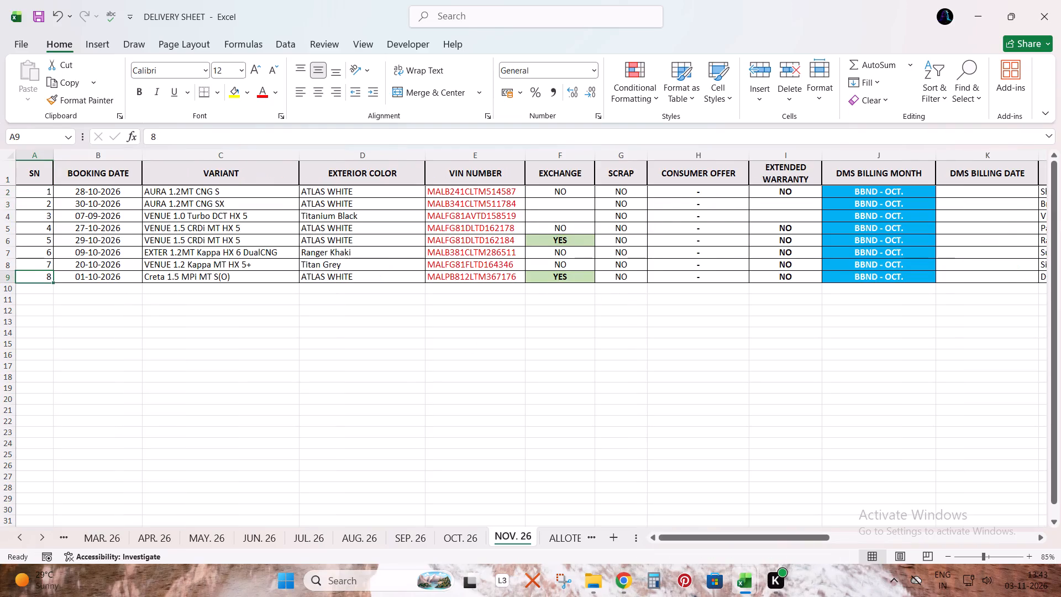
Close the DELIVERY SHEET, PRICE LIST and BH CALCULATION SHEET workbooks.
left_click(1057, 20)
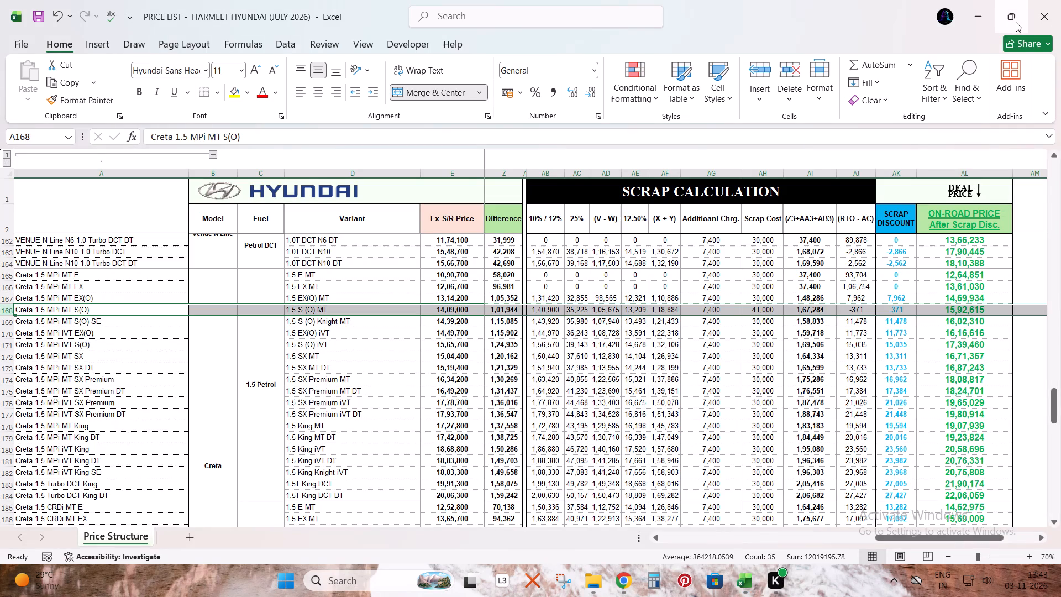
left_click(1060, 0)
left_click(560, 311)
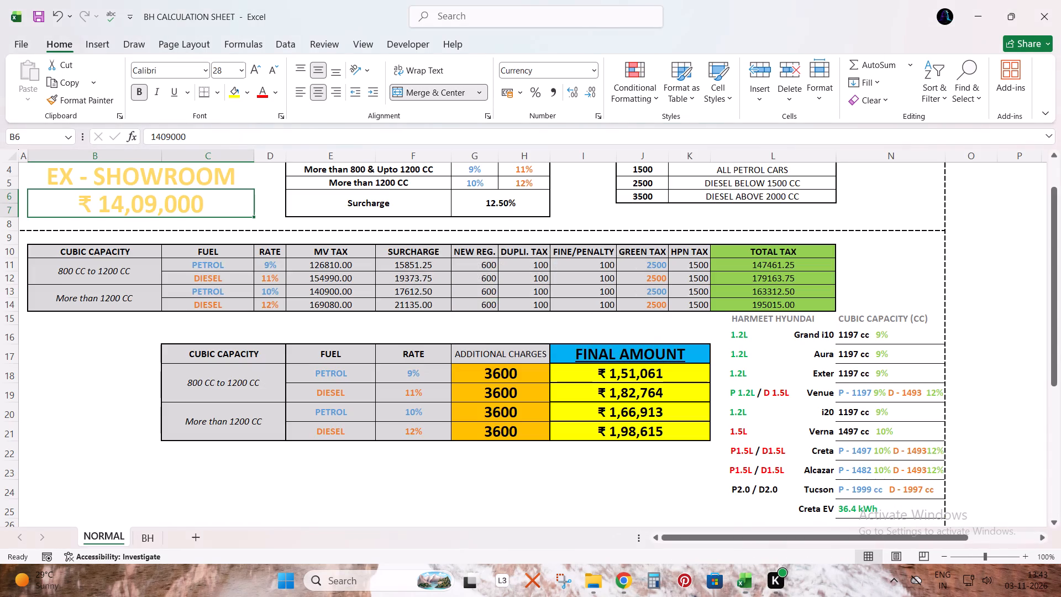
left_click(1060, 0)
left_click(572, 390)
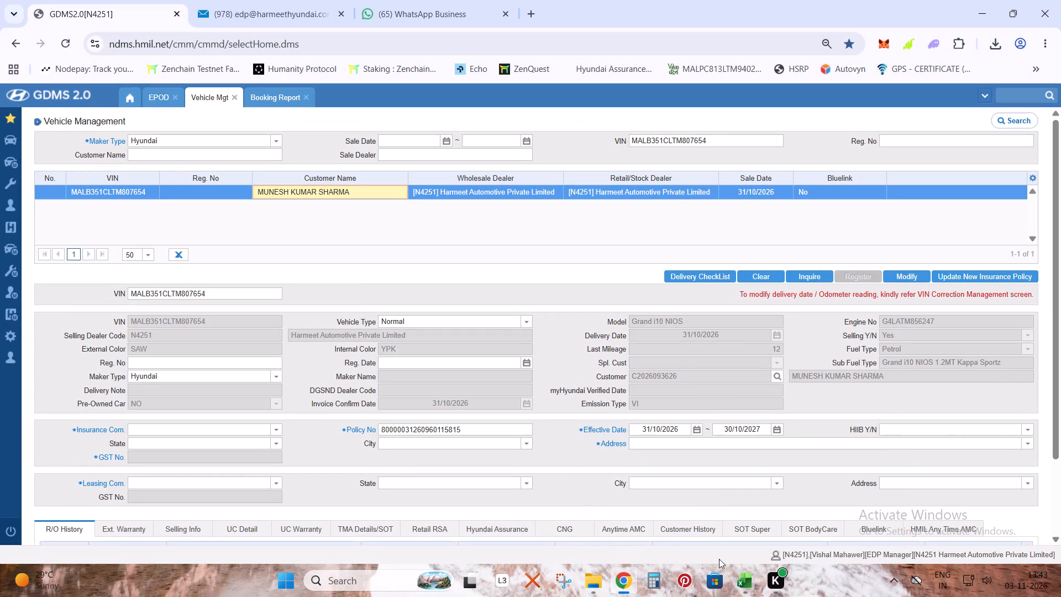
Bring up the BOOKING LIST workbook and close the New Volume (D:) File Explorer window.
left_click(780, 495)
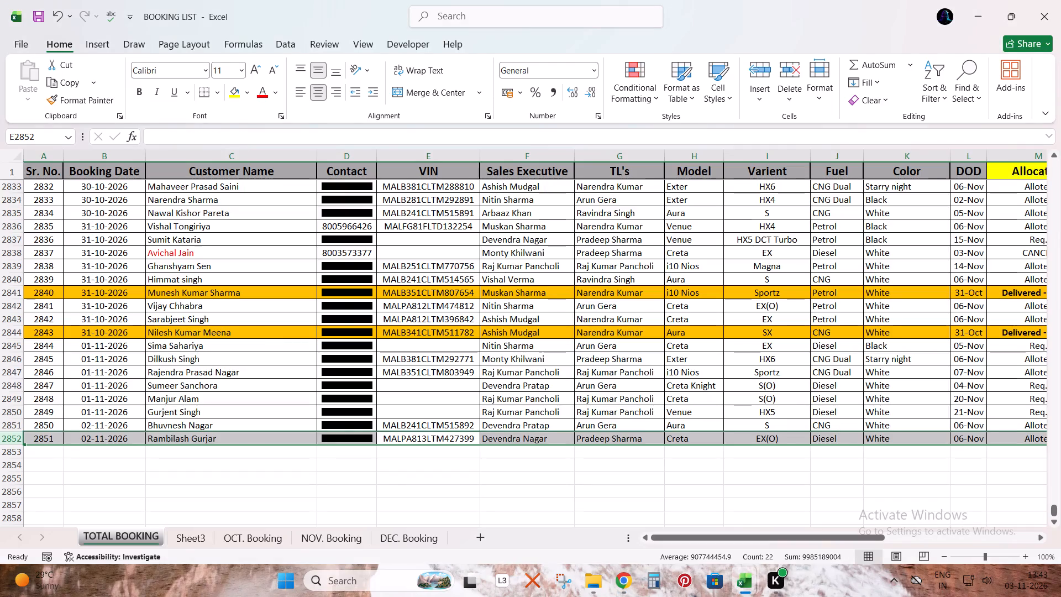
left_click(601, 582)
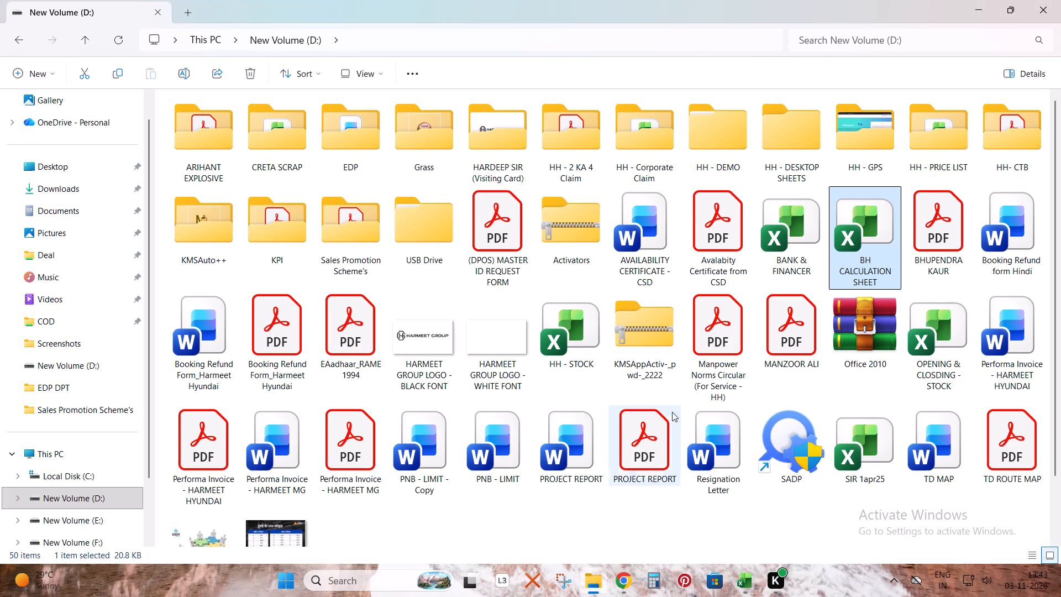
left_click(1052, 0)
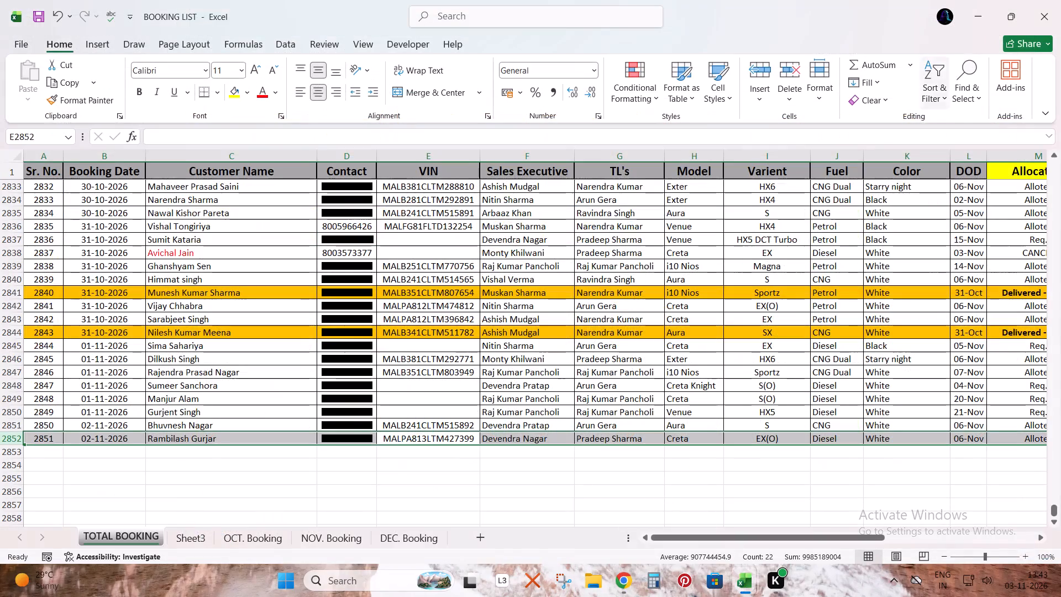
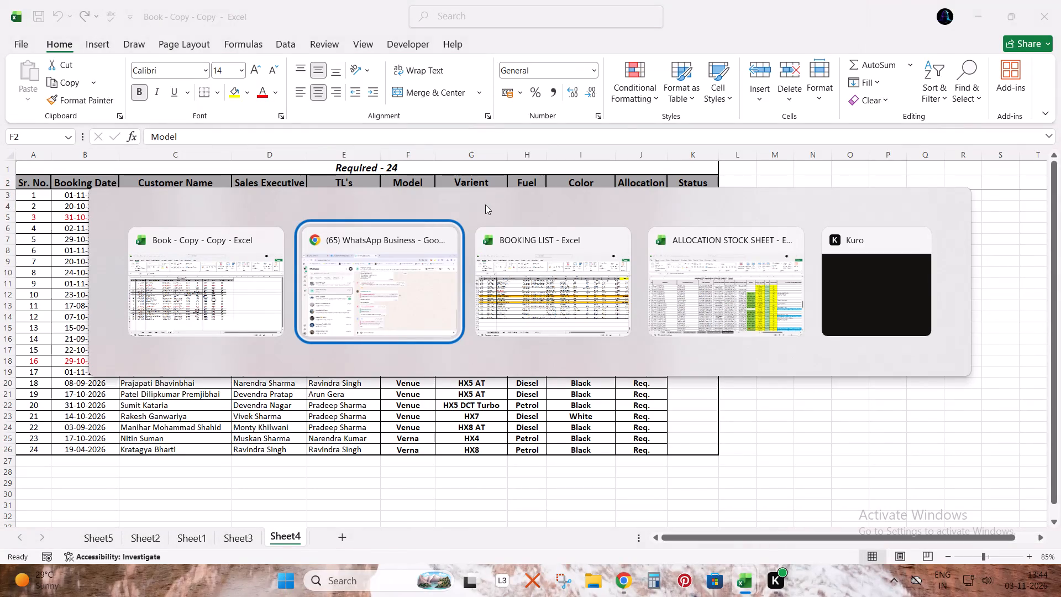
In Book - Copy - Copy, filter Sheet4's required-vehicles list to show only the Creta model.
key("alt+Tab")
key("alt+Tab")
scroll(130, 309, "up", 2)
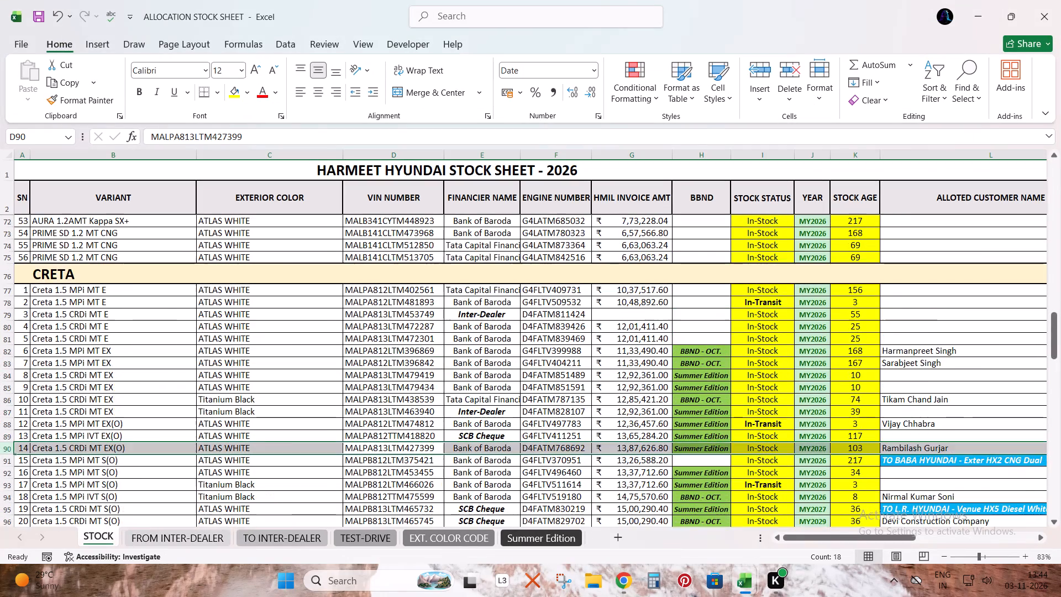
key("alt+Tab")
key("ctrl+shift+l")
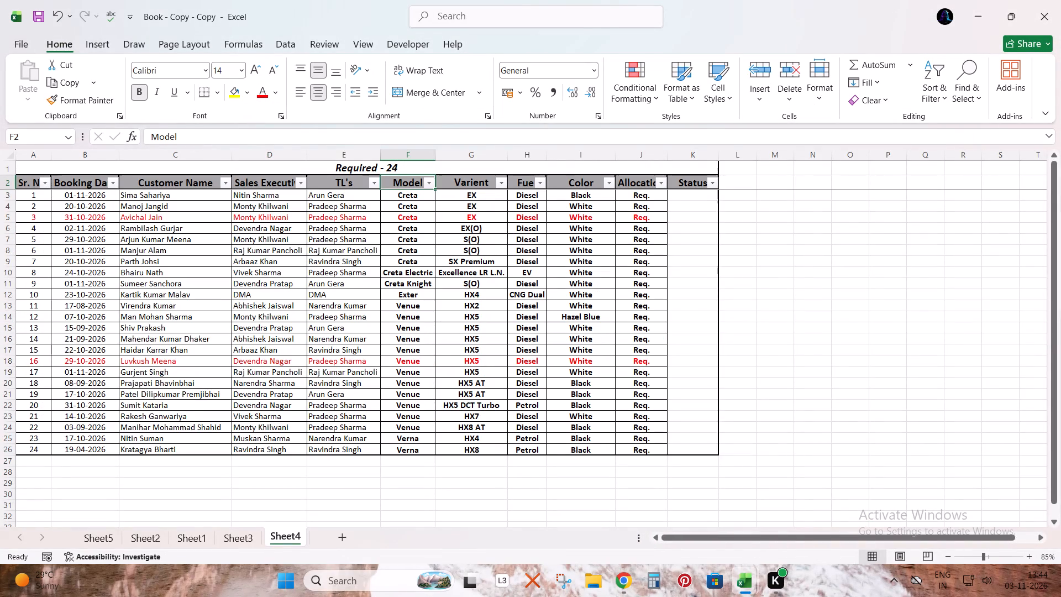
key("alt+Down")
key("Down")
key("Down")
key("Down")
key("Down")
key("Down")
key("Down")
key("Down")
key("Down")
key("Down")
key("space")
key("Down")
key("space")
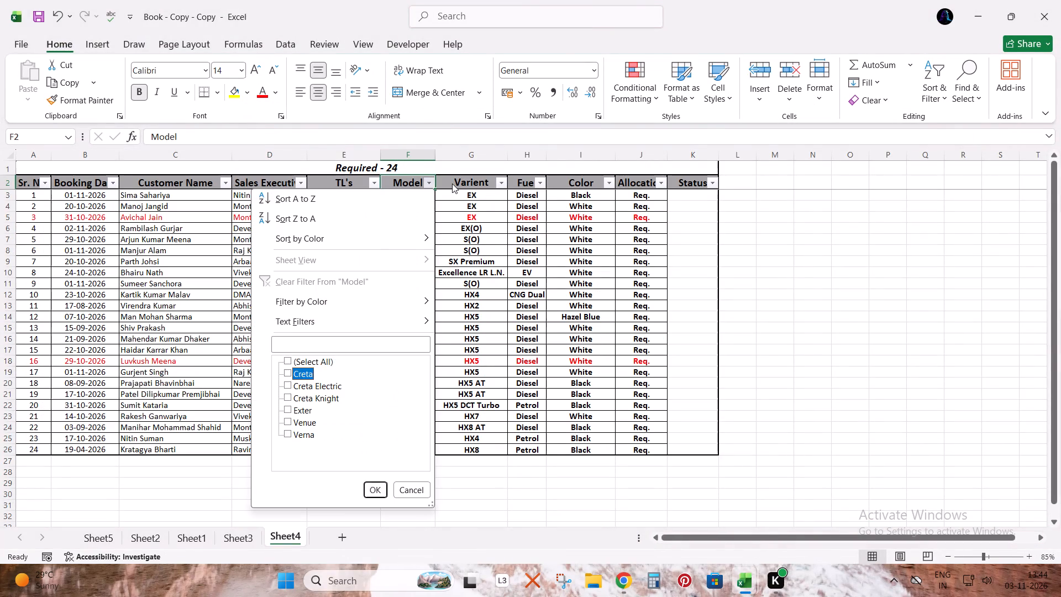
key("Return")
Compare the first two Creta EX diesel requirements with the Creta 1.5 CRDi MT EX rows in the ALLOCATION STOCK SHEET.
key("Down")
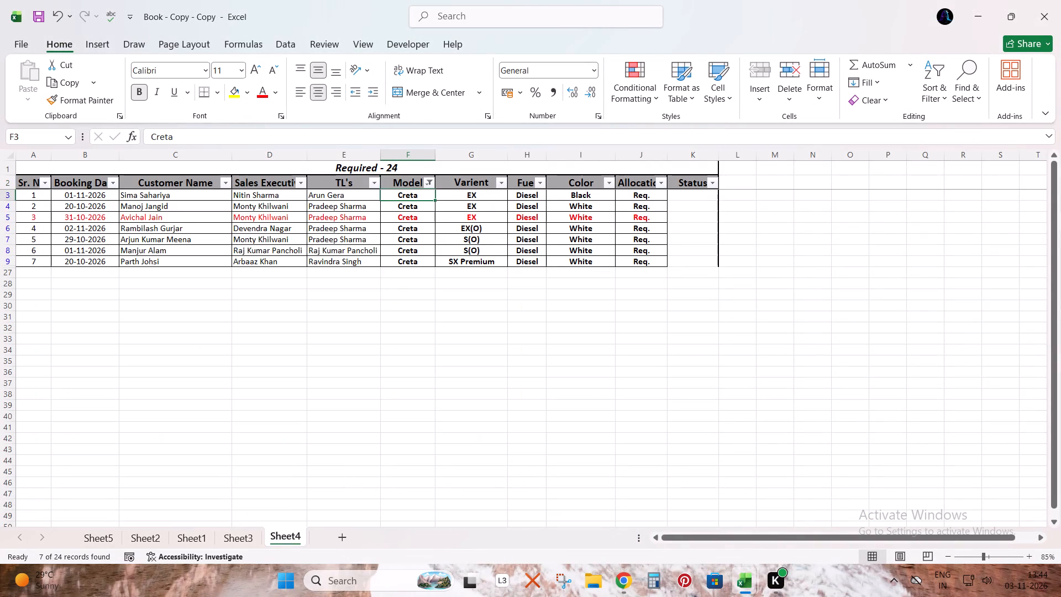
key("Right")
key("Down")
key("Left")
key("Up")
key("Right")
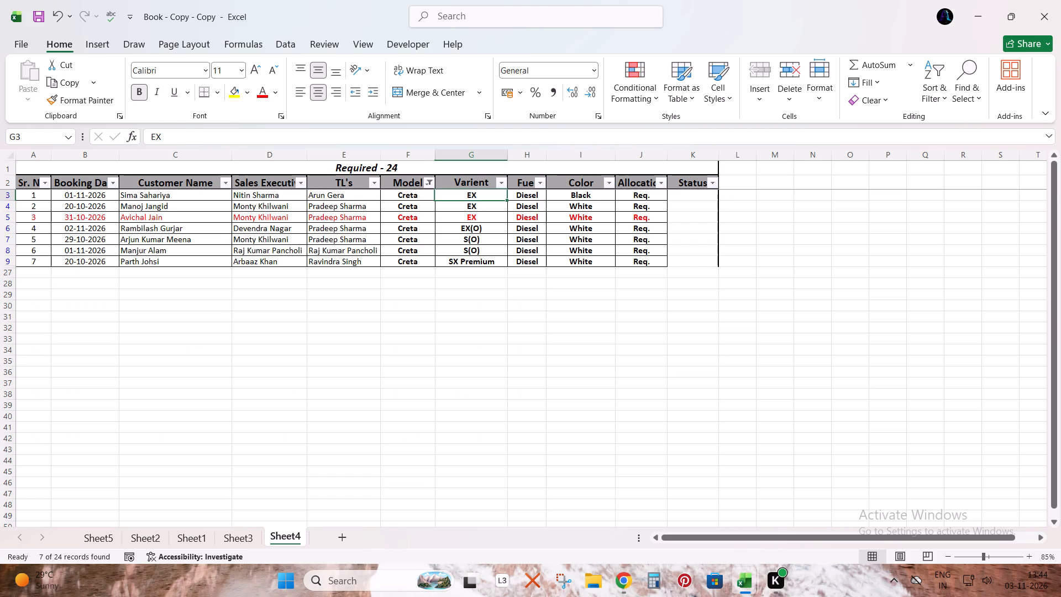
key("shift+Down")
key("shift+space")
key("alt+Tab")
key("alt+Tab")
key("alt+Tab")
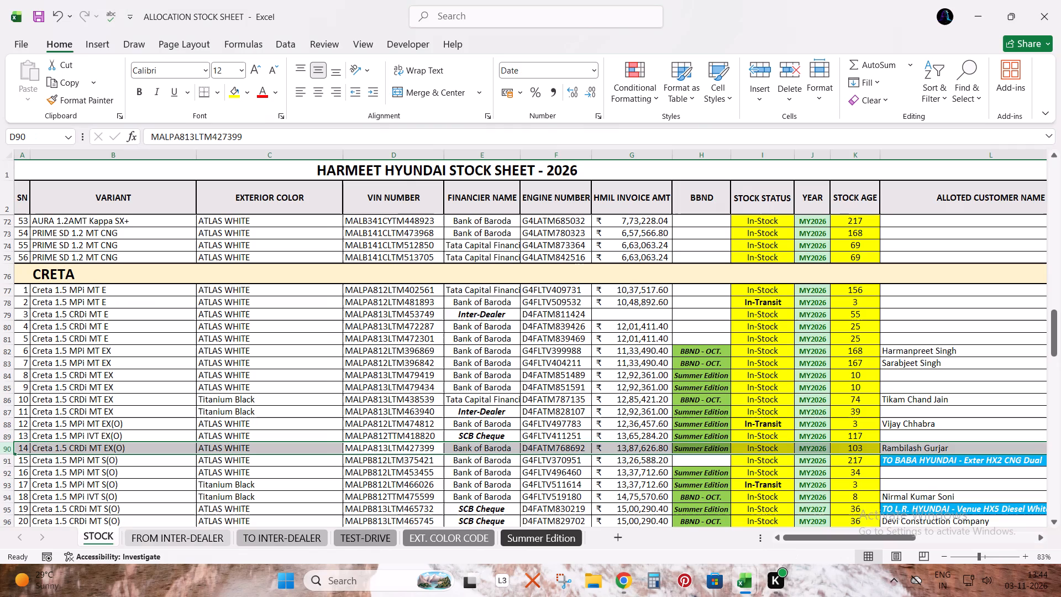
scroll(214, 425, "down", 1)
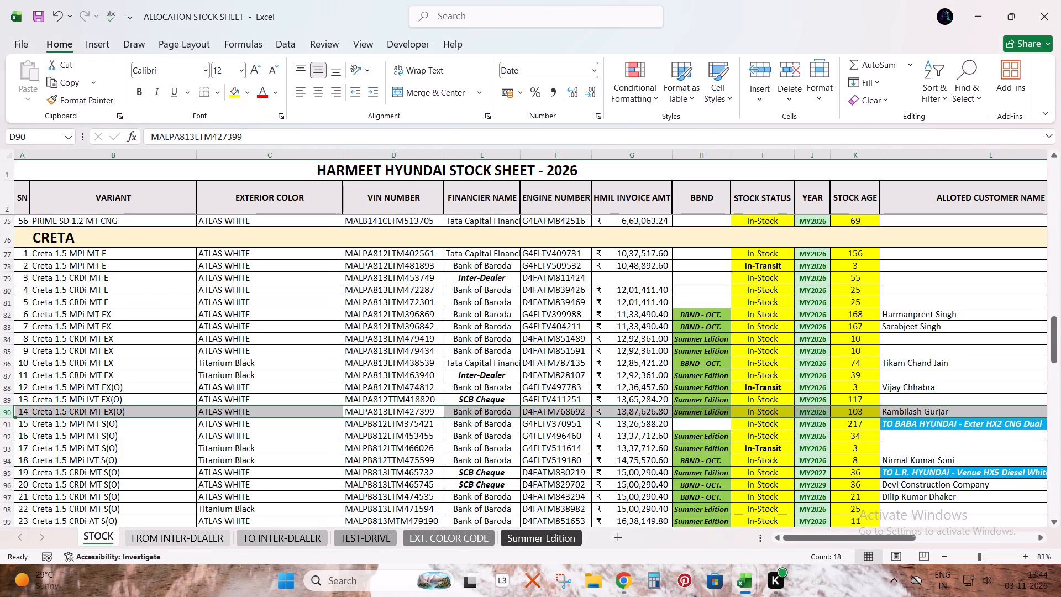
left_click_drag(112, 337, 117, 373)
key("shift+space")
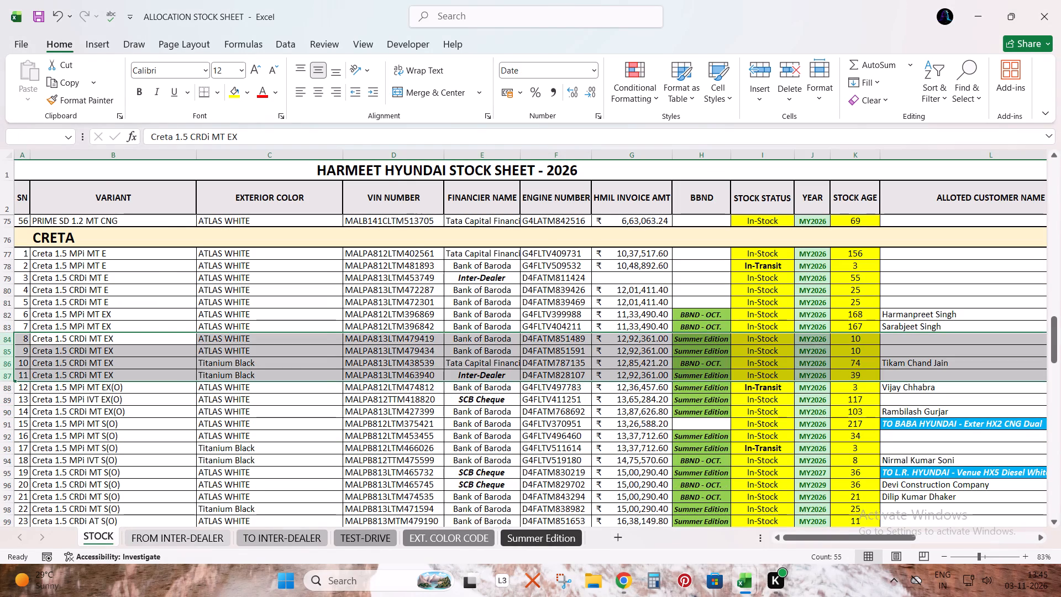
key("alt+Tab")
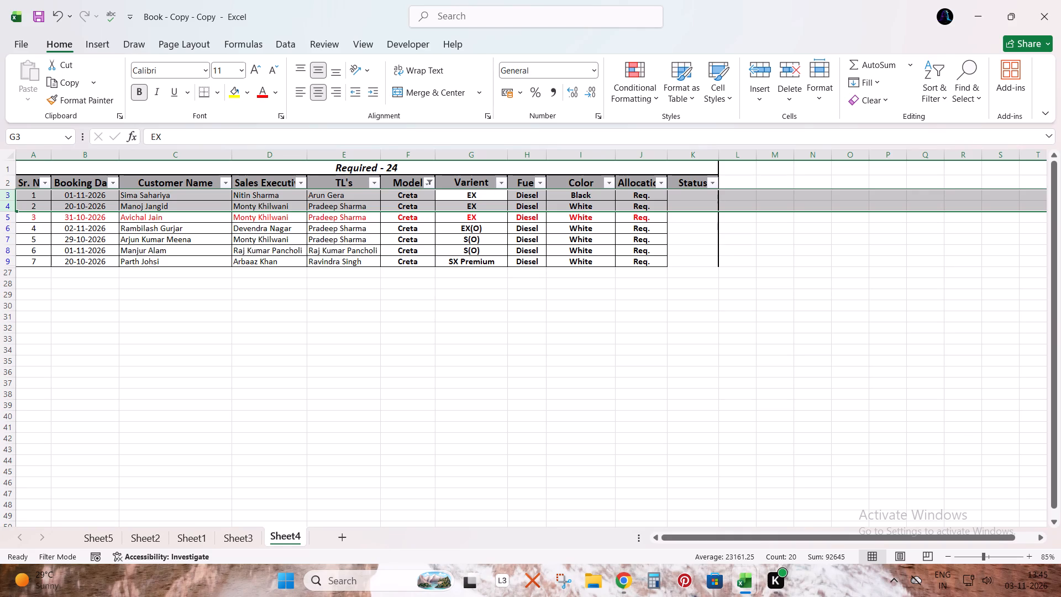
key("alt+Tab")
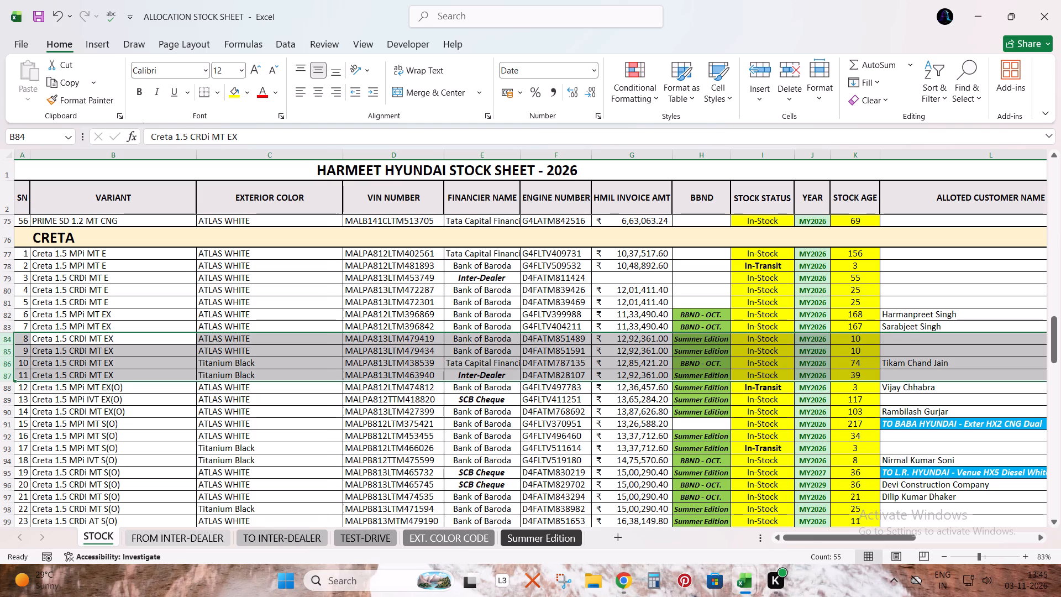
Filter the STOCK sheet's BBND column to entries matching BB.
scroll(767, 380, "down", 5)
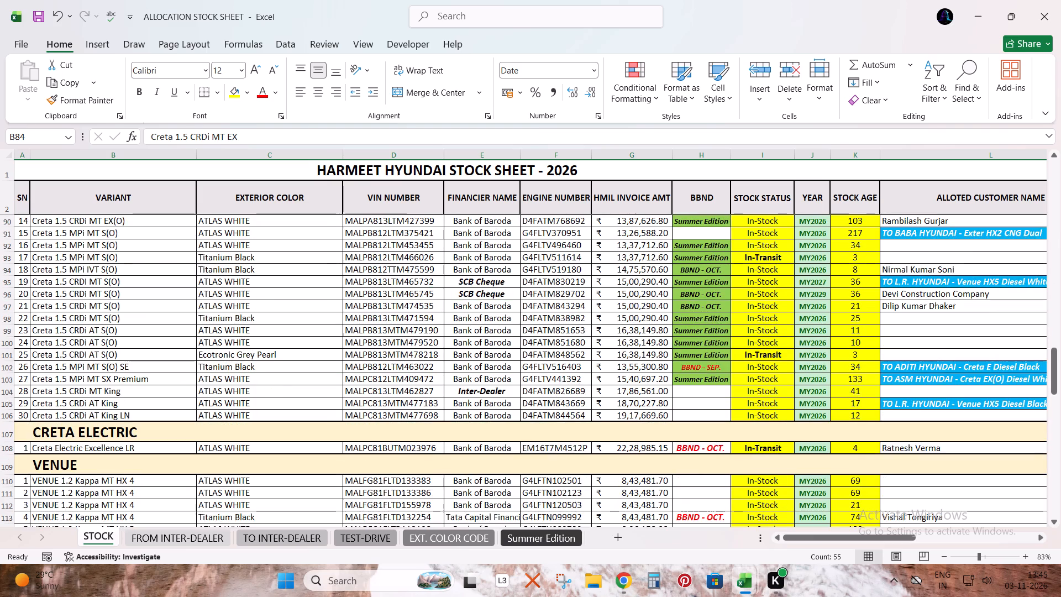
scroll(767, 380, "up", 4)
left_click(710, 201)
key("ctrl+shift+l")
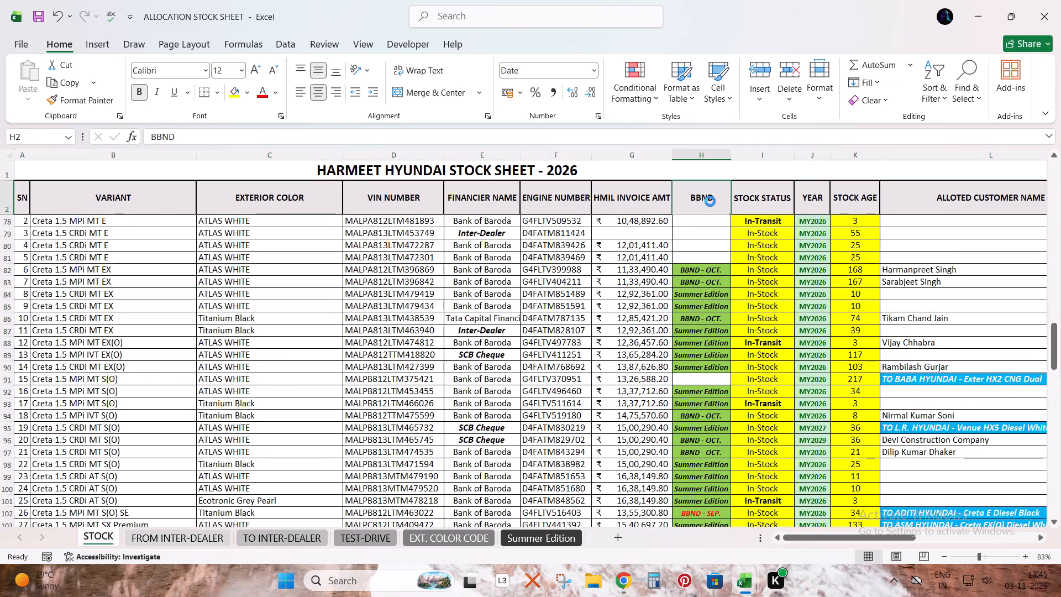
key("alt+Down")
left_click(589, 370)
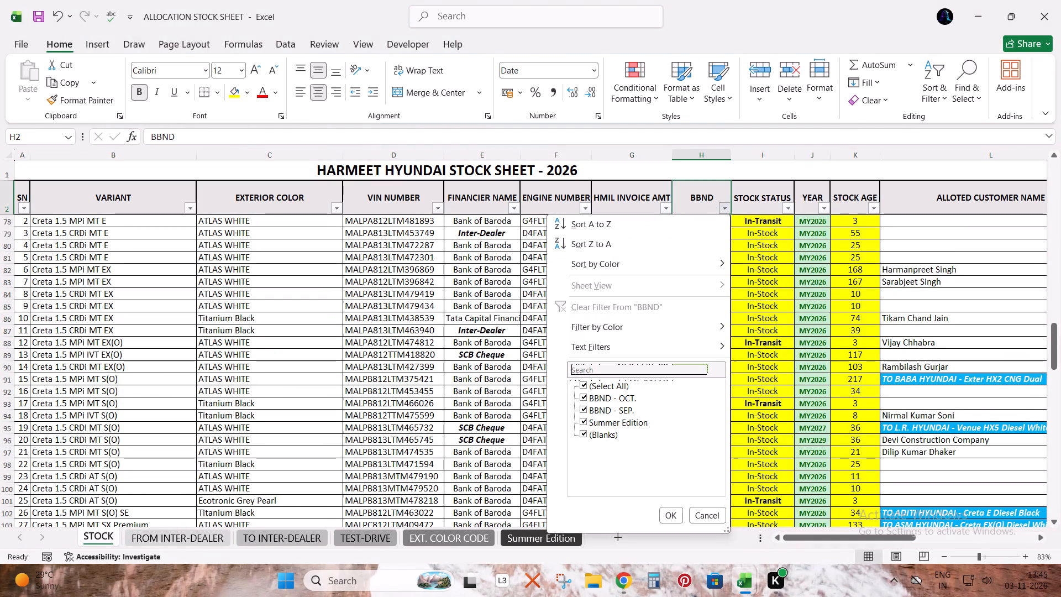
type("BB")
key("Return")
scroll(682, 389, "up", 2)
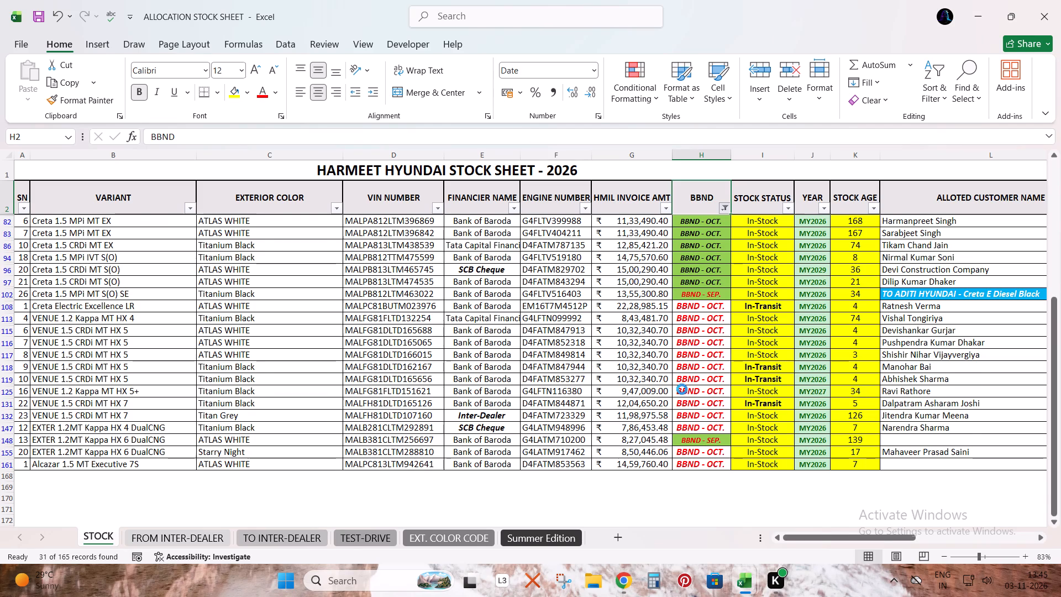
Apply the red font color to the eight black BBND - OCT. entries on the green-filled AURA and Creta cells.
scroll(682, 389, "up", 13)
scroll(718, 362, "up", 3)
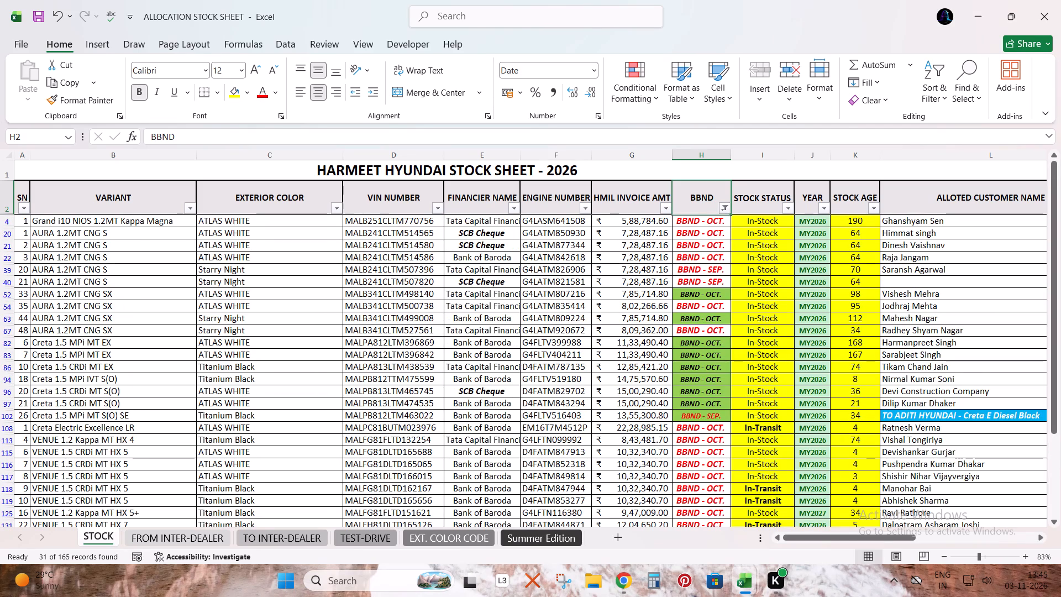
left_click(707, 289)
left_click(716, 316, "ctrl")
left_click(717, 345, "ctrl")
left_click(716, 358, "ctrl")
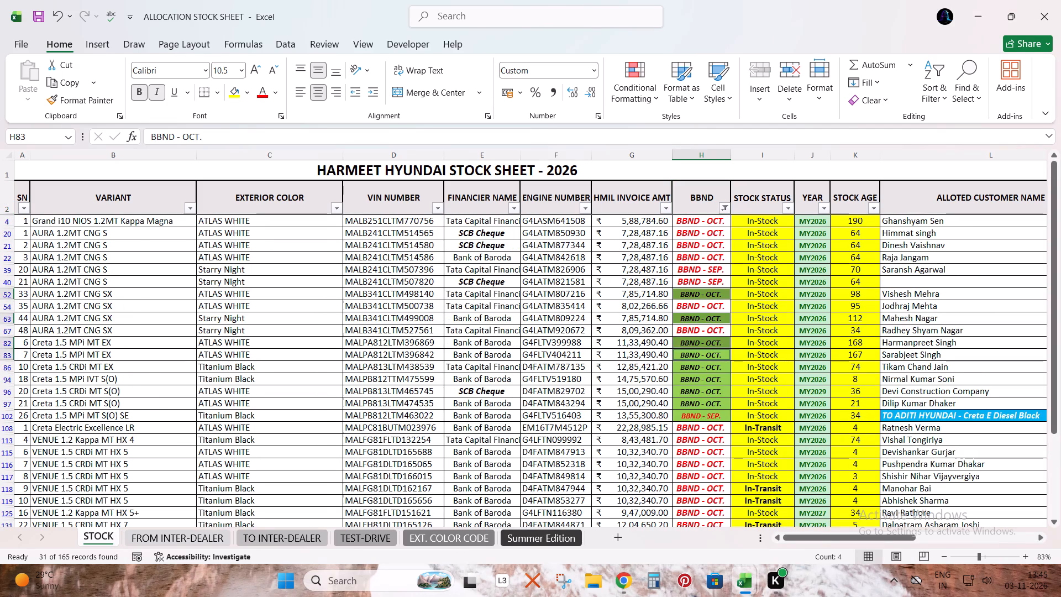
left_click(716, 369, "ctrl")
left_click(717, 384, "ctrl")
left_click(714, 394, "ctrl")
left_click(719, 401, "ctrl")
left_click(720, 407, "ctrl")
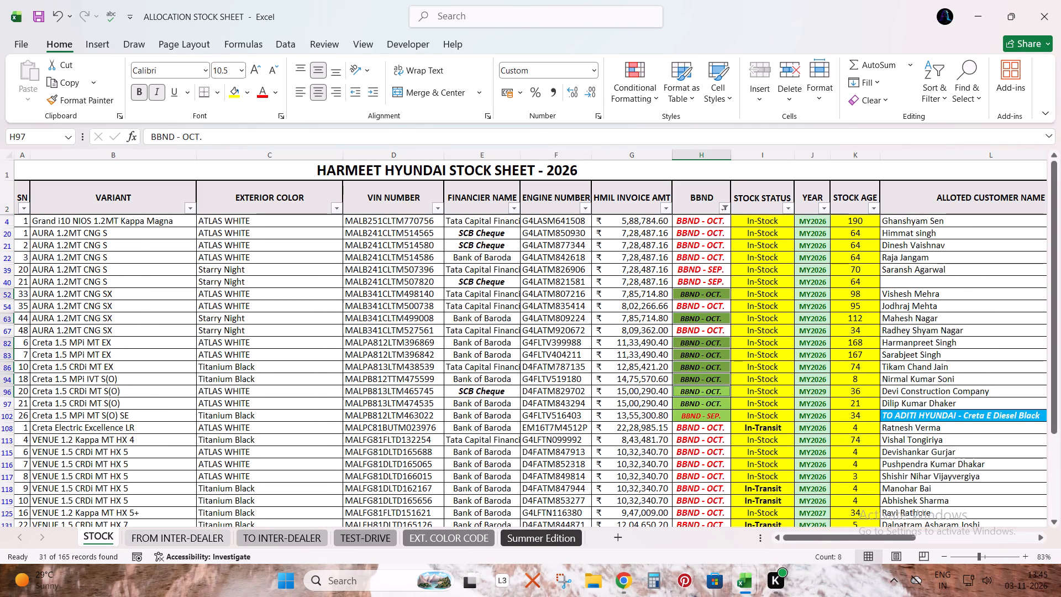
left_click(717, 404, "ctrl")
scroll(739, 382, "down", 4)
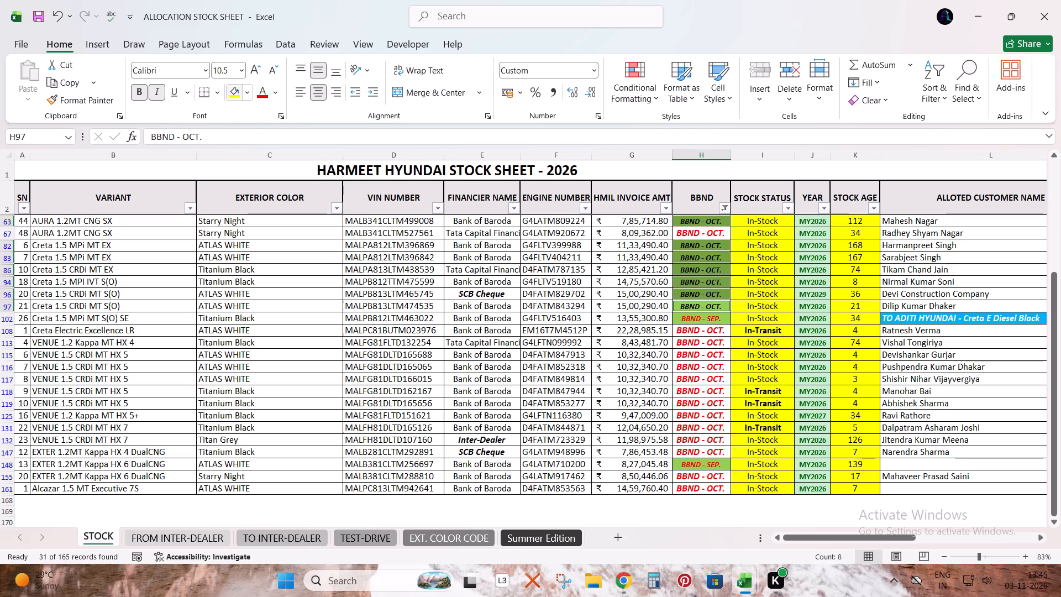
left_click(265, 93)
Save the ALLOCATION STOCK SHEET workbook and remove the filter from the STOCK sheet.
scroll(846, 339, "up", 5)
scroll(779, 332, "up", 2)
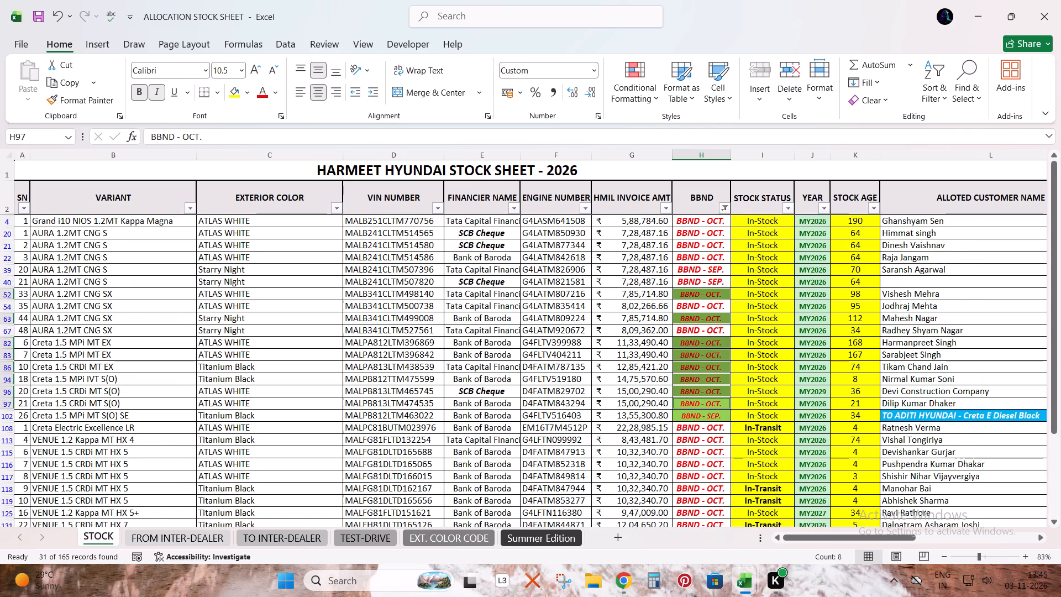
left_click(721, 250)
key("ctrl+s")
left_click(703, 208)
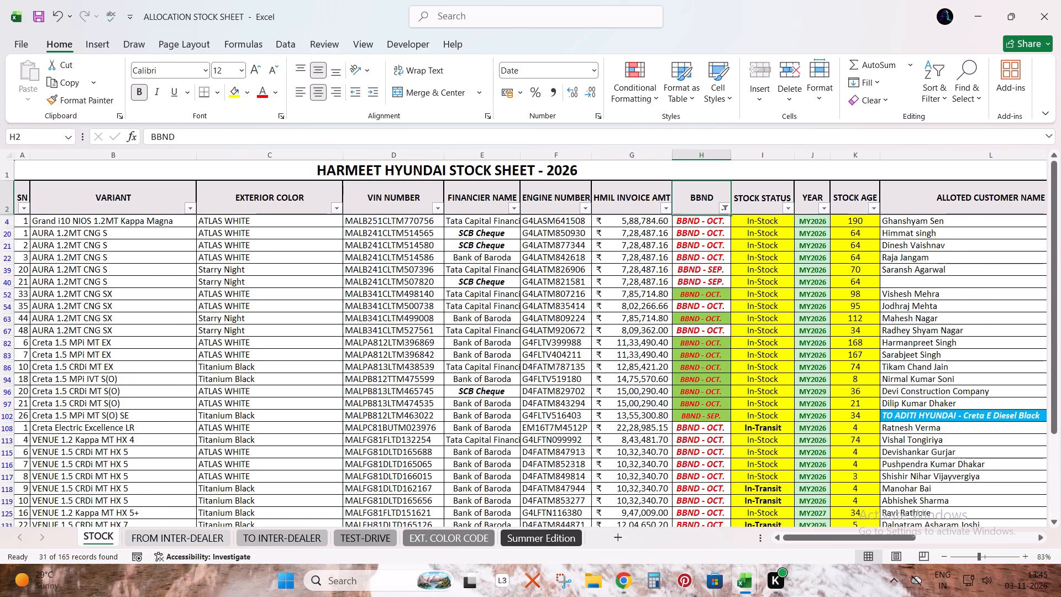
key("ctrl+shift+l")
key("Down")
key("Up")
Check the Titanium Black Creta 1.5 CRDi MT EX stock rows against the Creta EX requirements in Book - Copy - Copy.
key("alt+Tab")
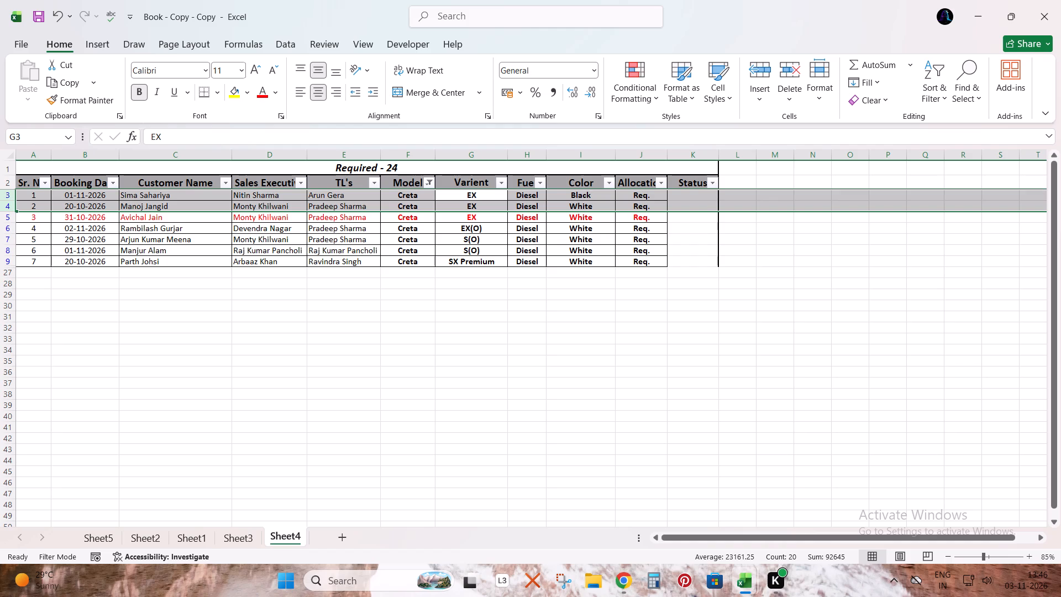
key("alt+Tab")
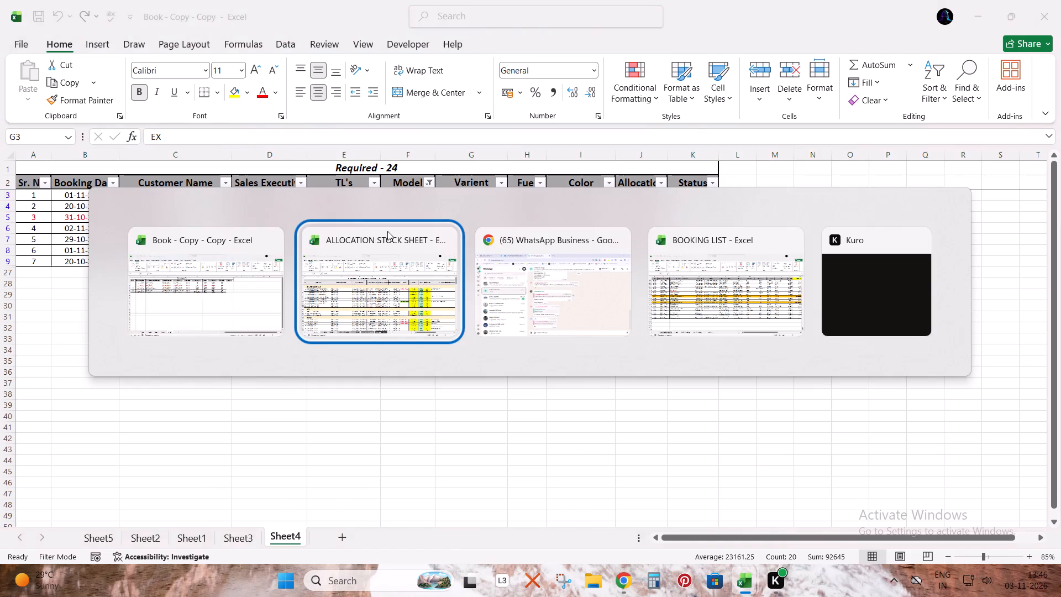
key("alt+Tab")
key("alt+Tab")
scroll(228, 341, "down", 5)
scroll(230, 337, "up", 1)
scroll(230, 337, "down", 1)
scroll(230, 337, "up", 1)
scroll(230, 337, "down", 8)
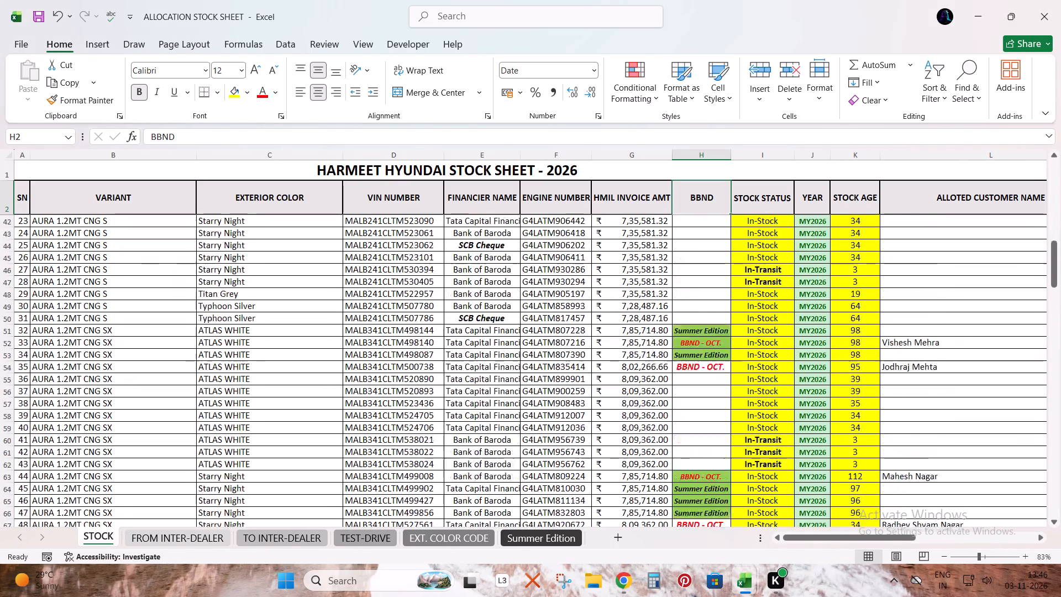
scroll(286, 434, "down", 4)
scroll(286, 432, "up", 1)
scroll(286, 432, "down", 8)
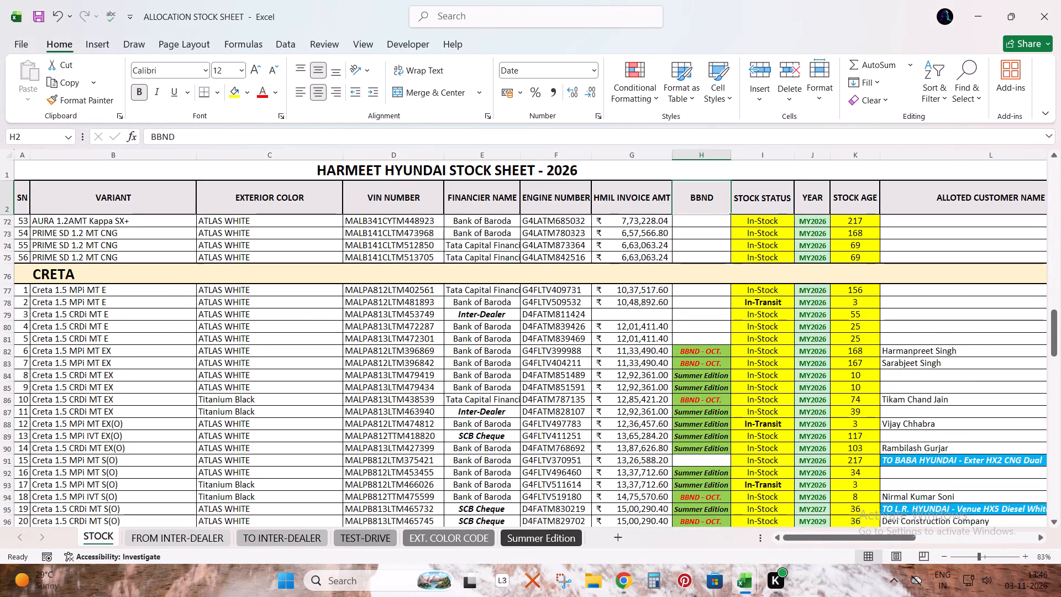
left_click_drag(204, 402, 207, 409)
key("shift+space")
key("alt+Tab")
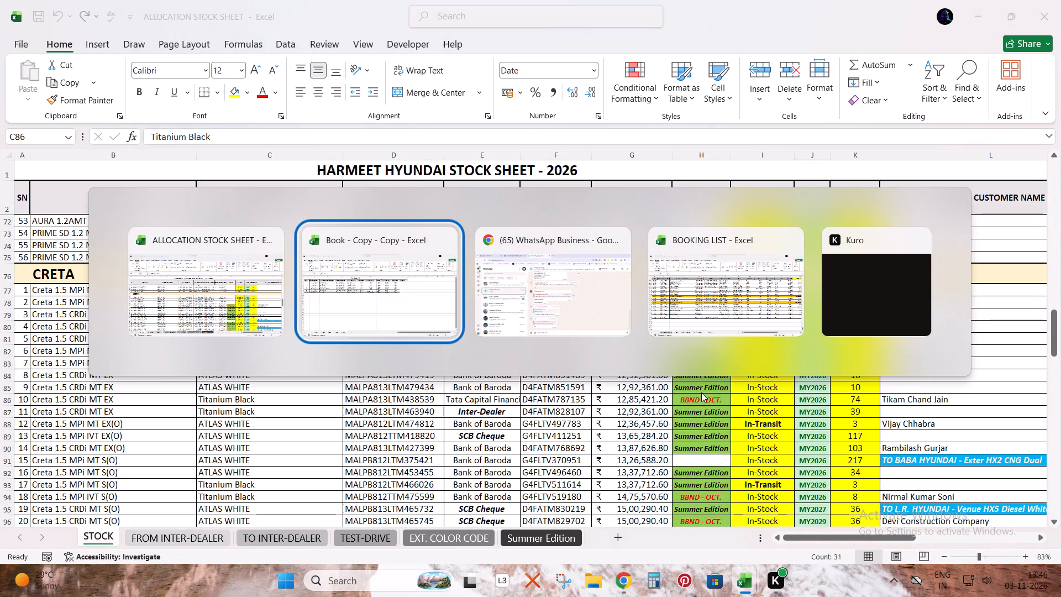
left_click(336, 280)
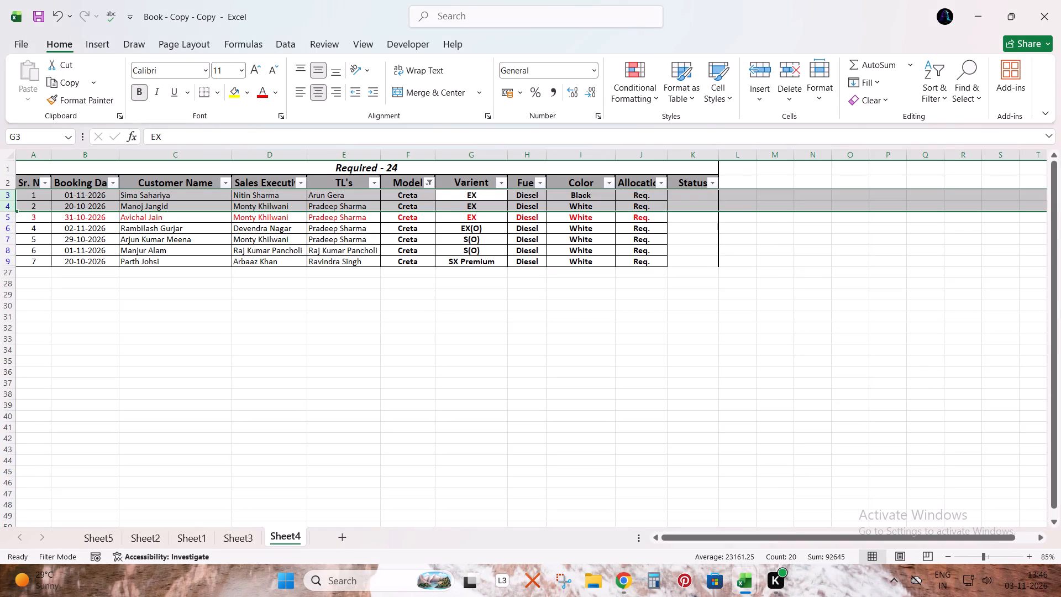
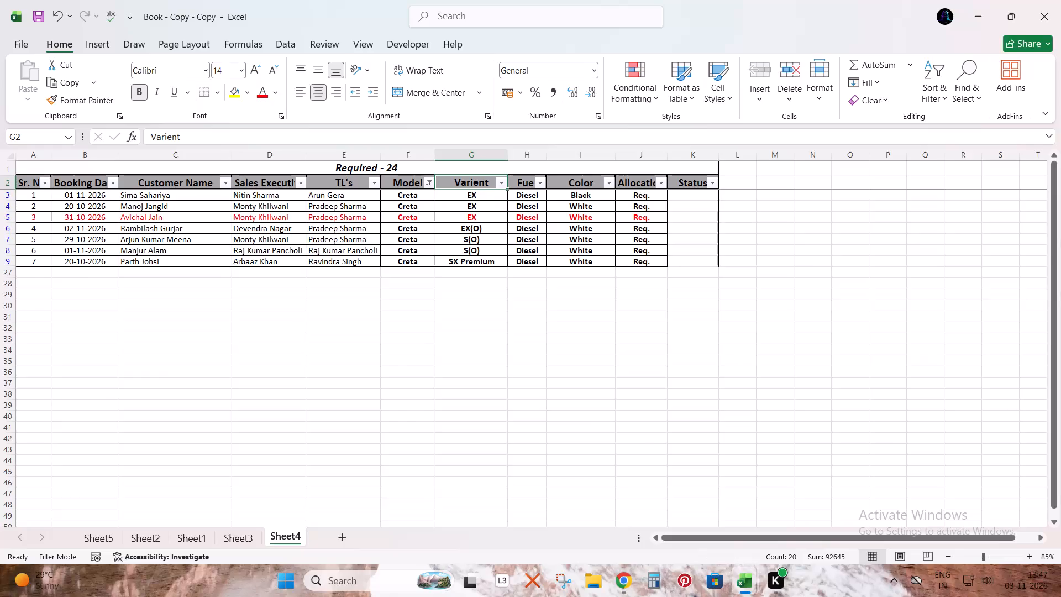
Remove the filter from Sheet4 and check the Venue HX7 diesel requirement against the VENUE 1.5 CRDi MT HX 7 rows in ALLOCATION STOCK SHEET.
key("ctrl+shift+l")
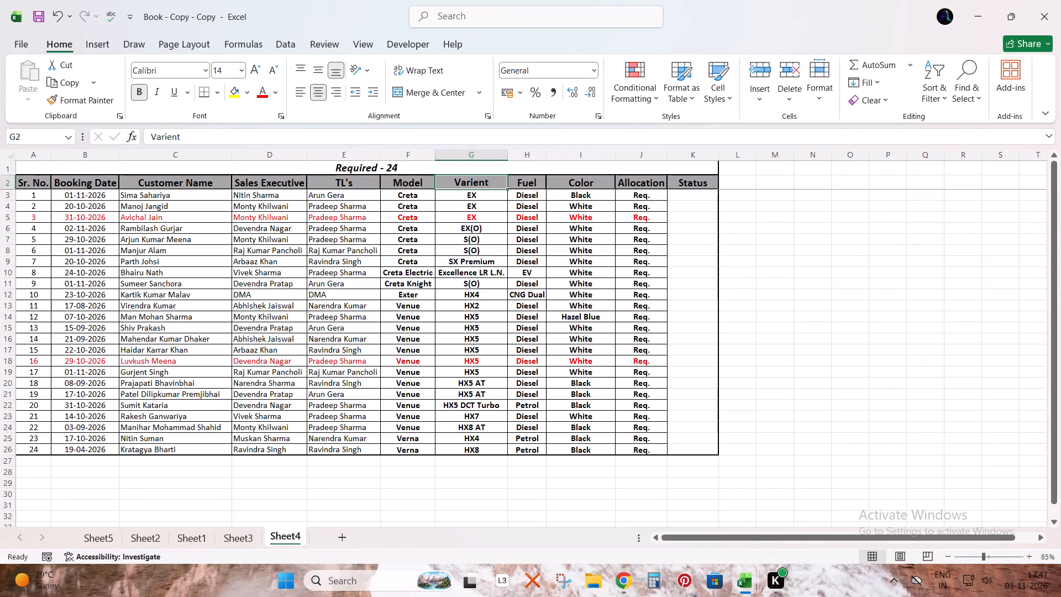
left_click(493, 414)
key("shift+space")
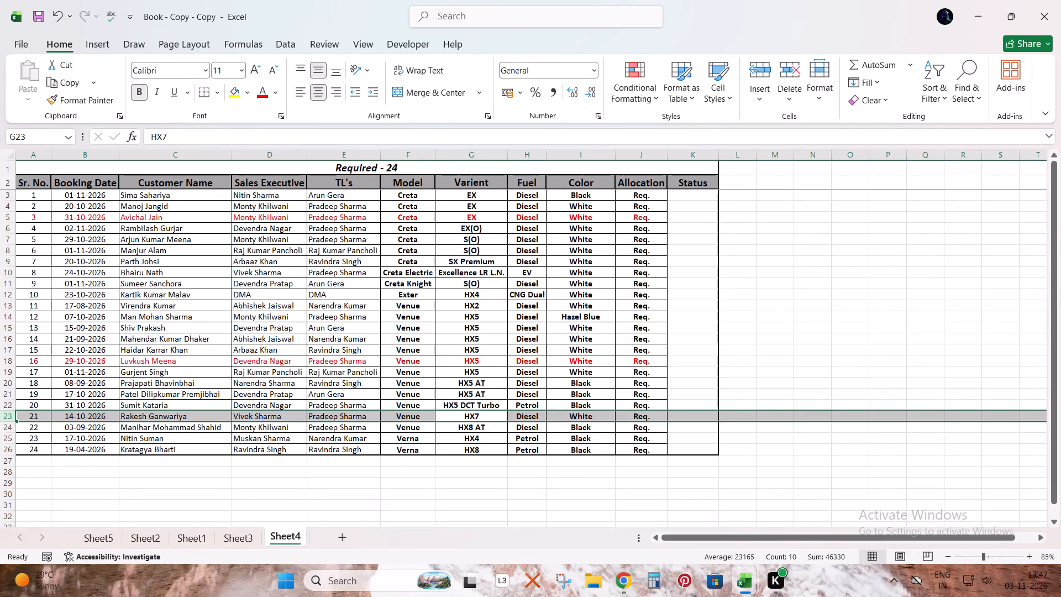
key("alt+Tab")
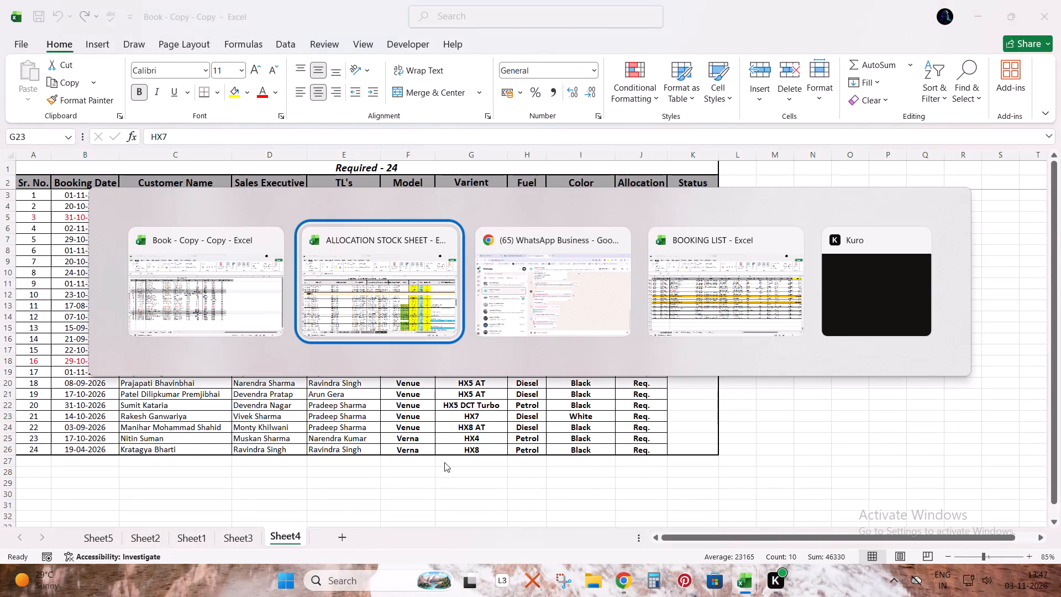
scroll(202, 404, "down", 9)
scroll(202, 404, "up", 1)
scroll(202, 404, "down", 2)
scroll(202, 404, "up", 1)
scroll(202, 404, "down", 2)
scroll(202, 404, "up", 1)
scroll(202, 404, "down", 4)
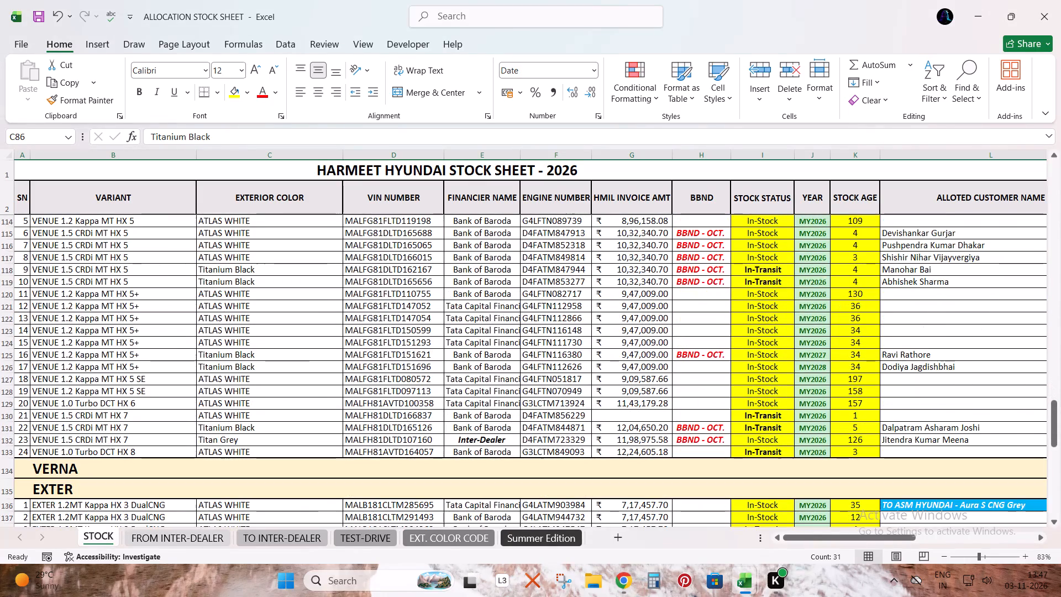
left_click(252, 425)
key("shift+space")
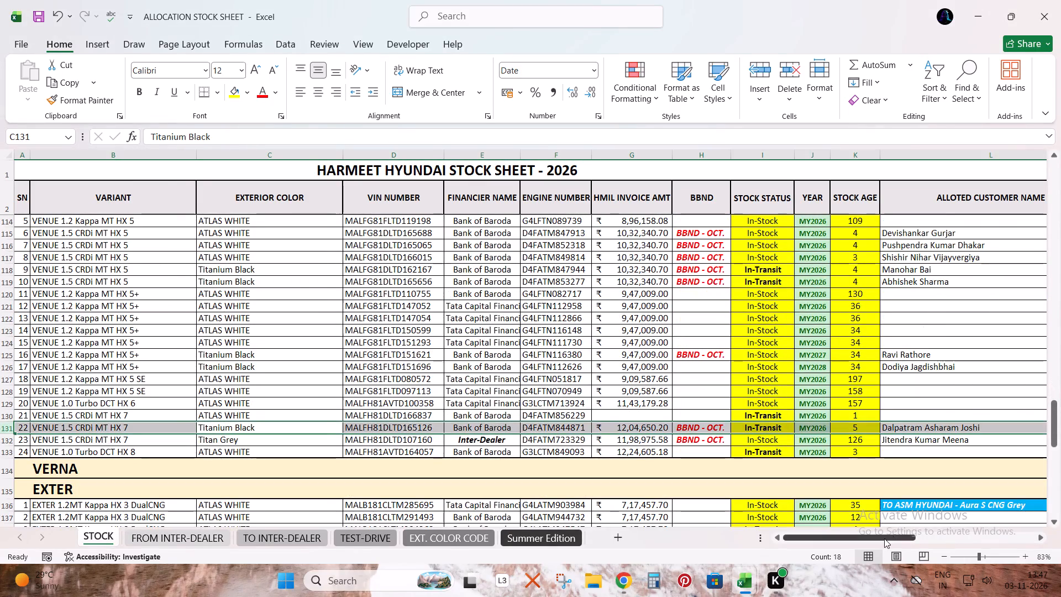
left_click_drag(884, 538, 860, 533)
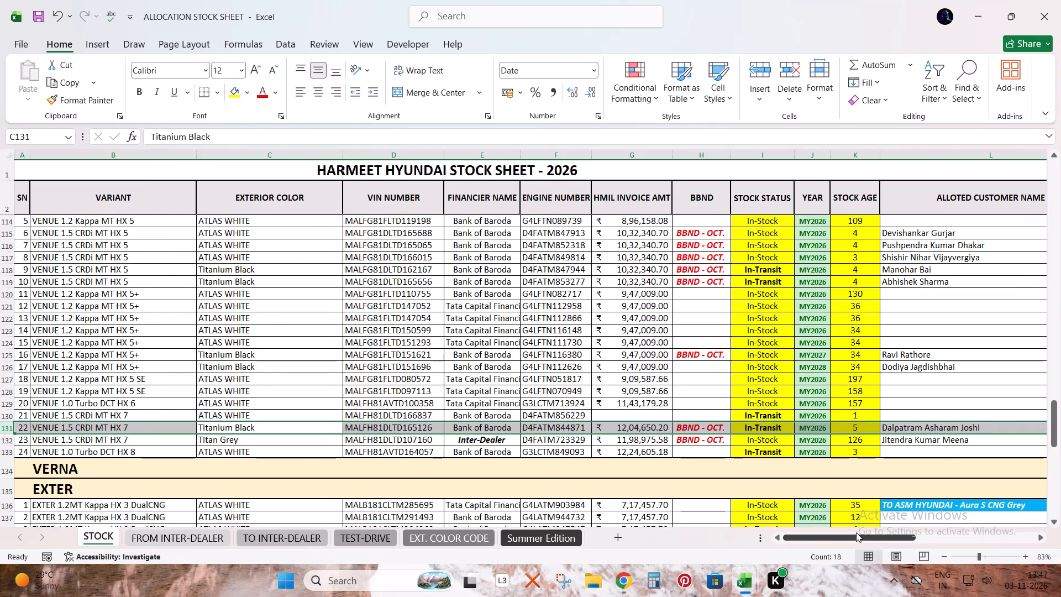
Switch back to Book - Copy - Copy, turn on filtering for Sheet4's required list and filter the Model column to Creta only.
key("alt+Tab")
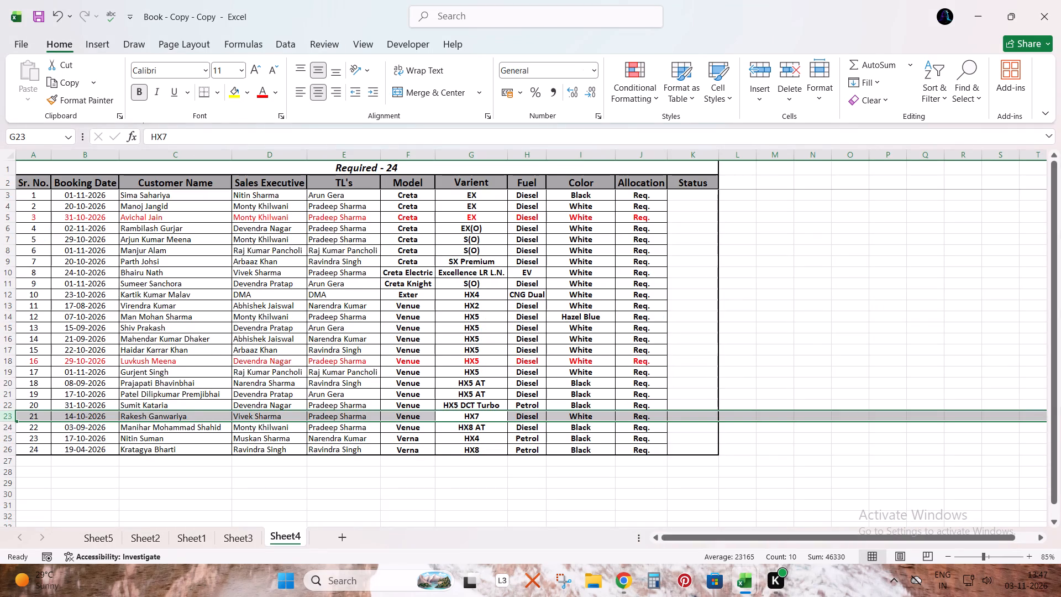
left_click(416, 184)
key("ctrl+shift+l")
key("Right")
key("Left")
key("Down")
key("Down")
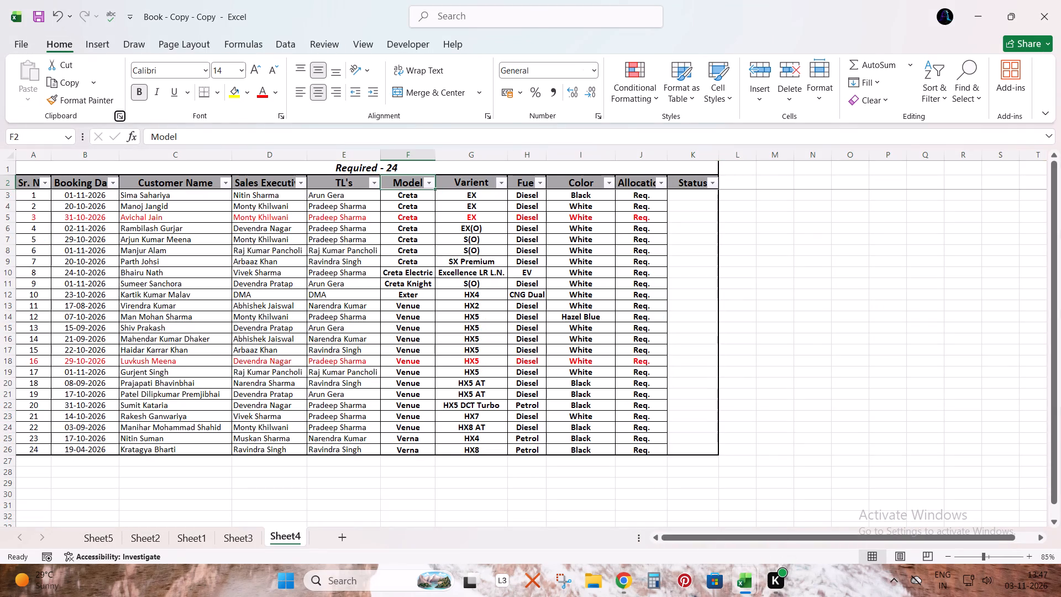
key("Escape")
key("alt+Down")
key("Down")
key("Down")
key("Down")
key("Down")
key("Down")
key("Down")
key("Down")
key("Down")
key("Down")
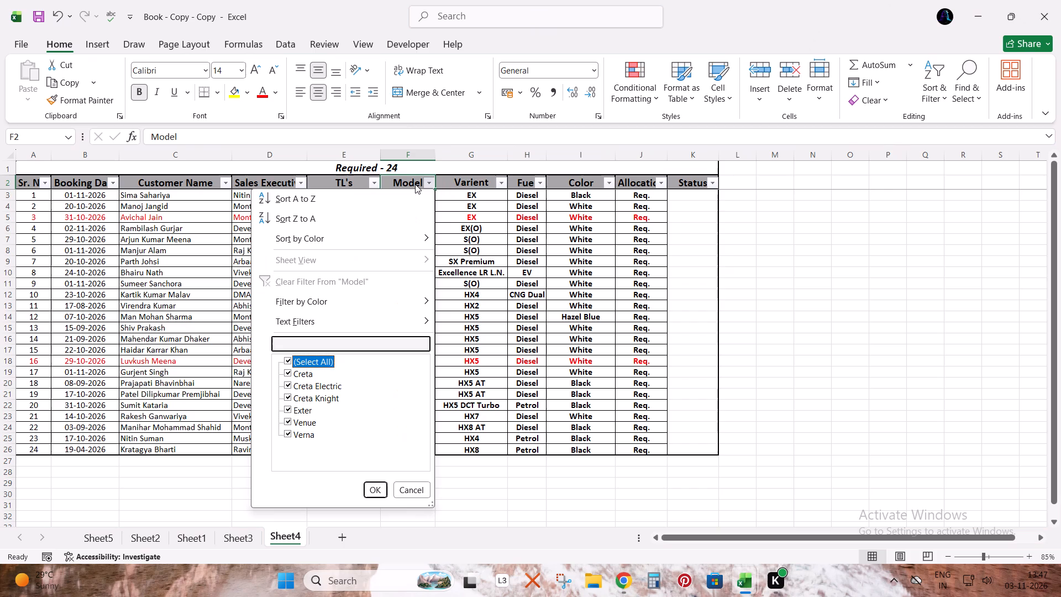
key("Down")
key("space")
key("Up")
key("space")
key("space")
key("Down")
key("space")
key("Return")
key("Down")
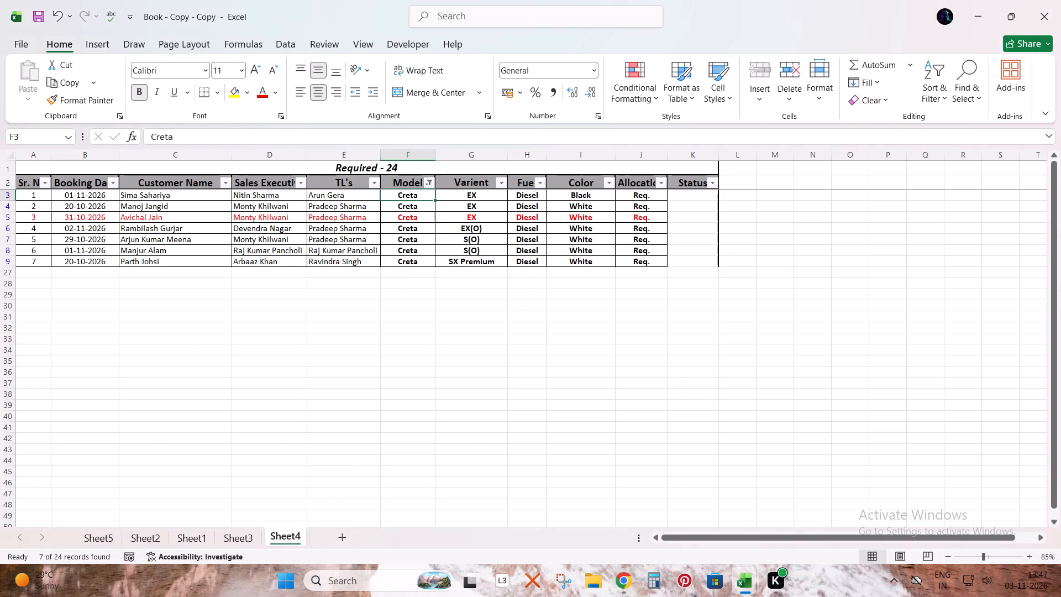
key("Down")
key("Left")
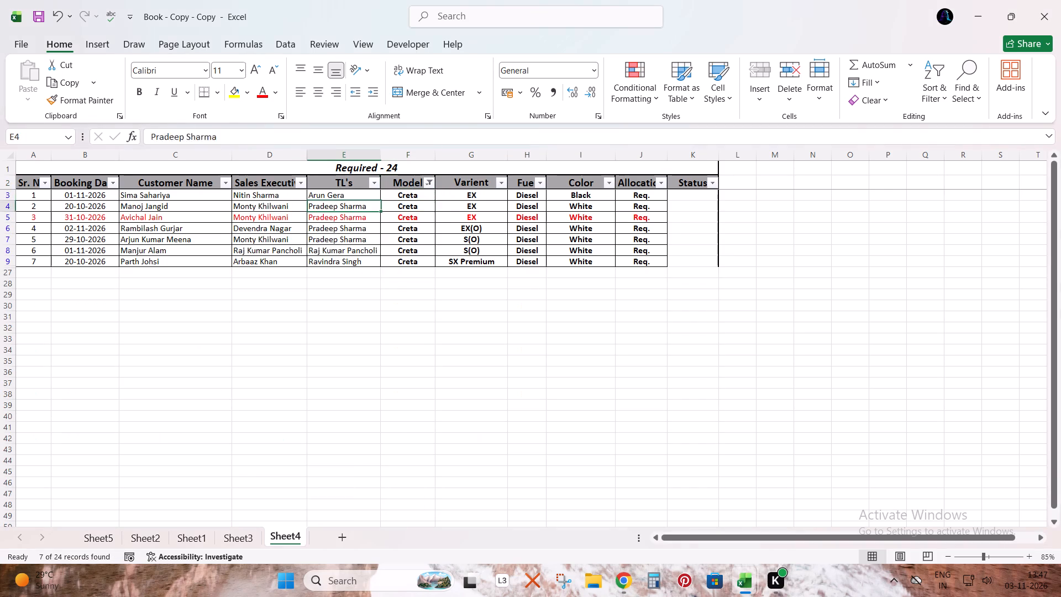
key("Up")
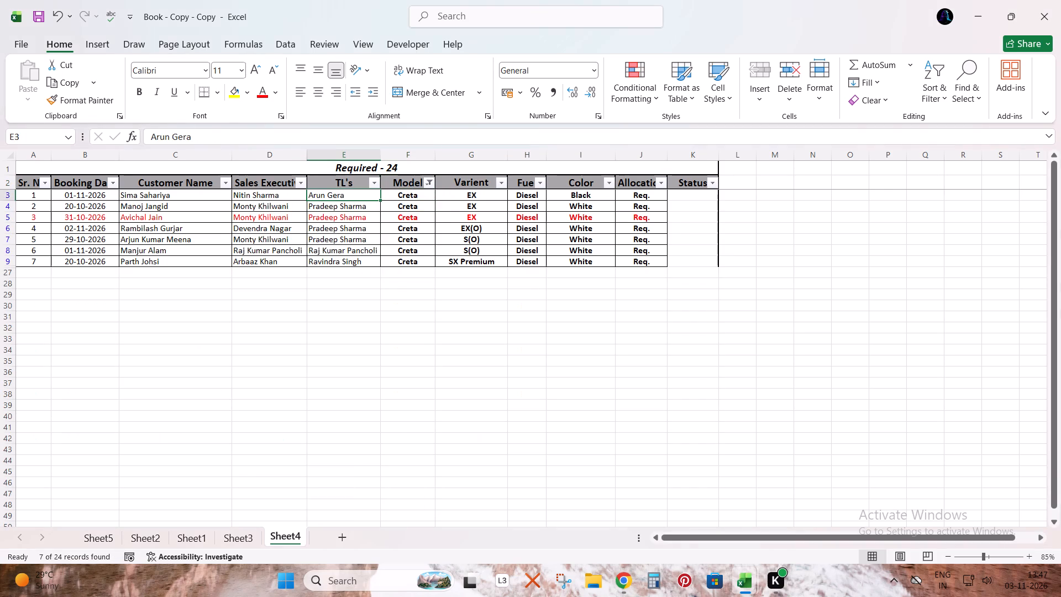
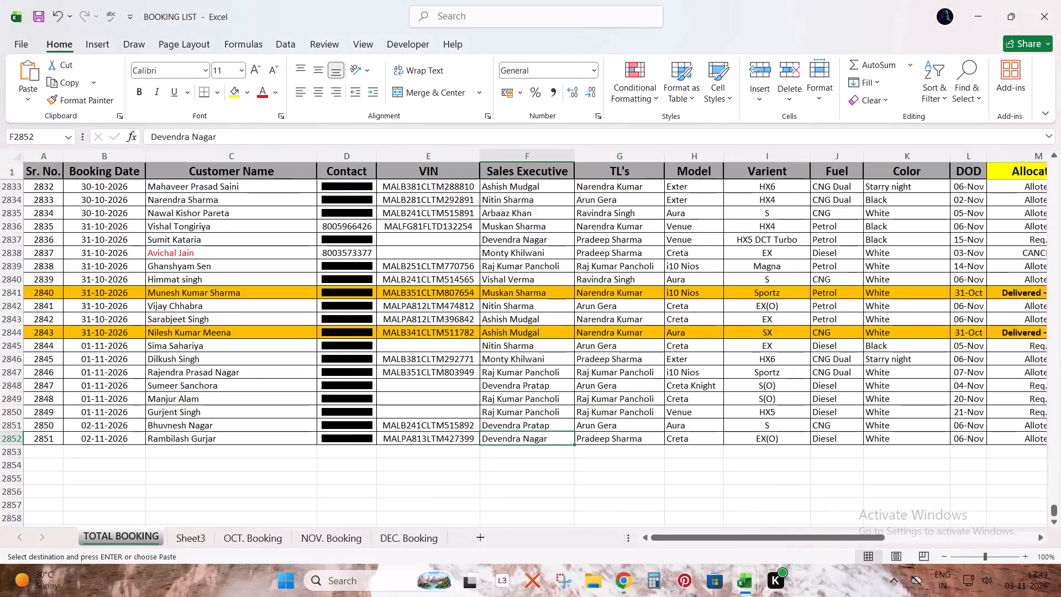
Find the copied customer name in TOTAL BOOKING and set that Creta EX diesel booking's Allocation to CANCEL.
key("ctrl+f")
key("ctrl+v")
key("Return")
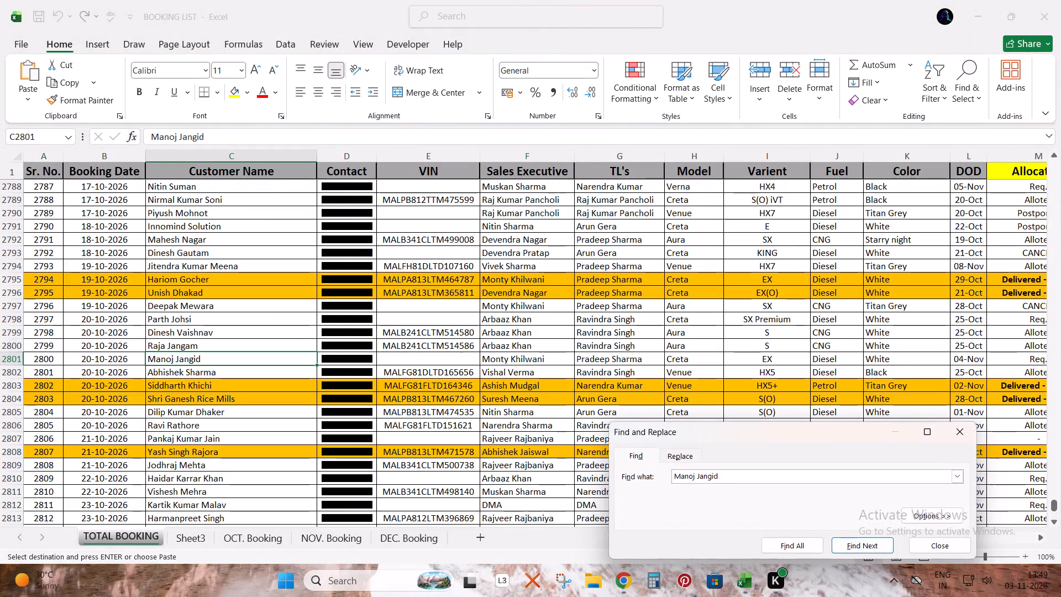
key("Escape")
key("Right")
key("Right")
key("Right")
key("ctrl+Right")
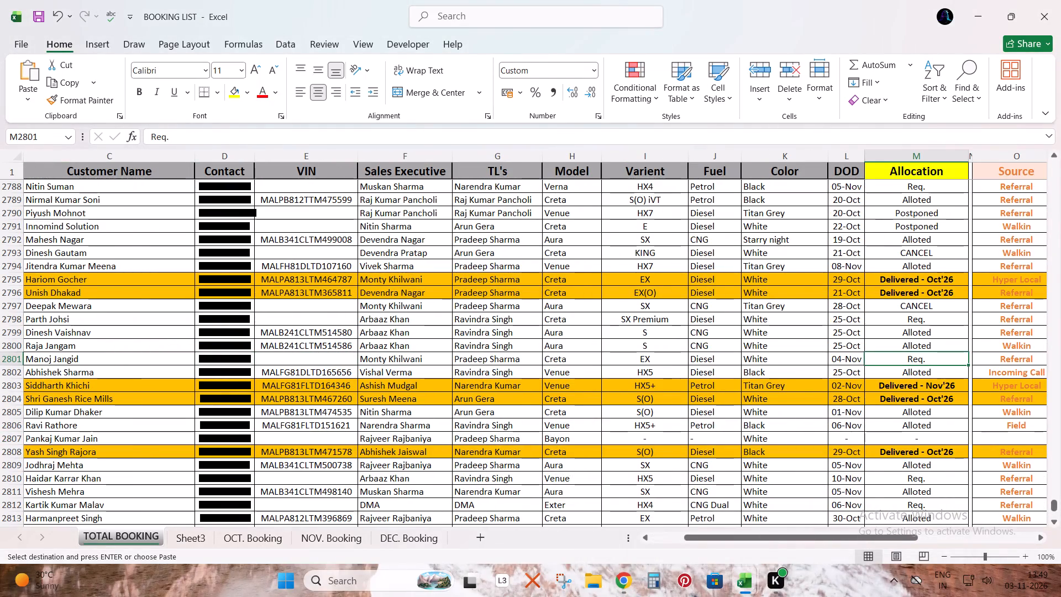
key("c")
key("Left")
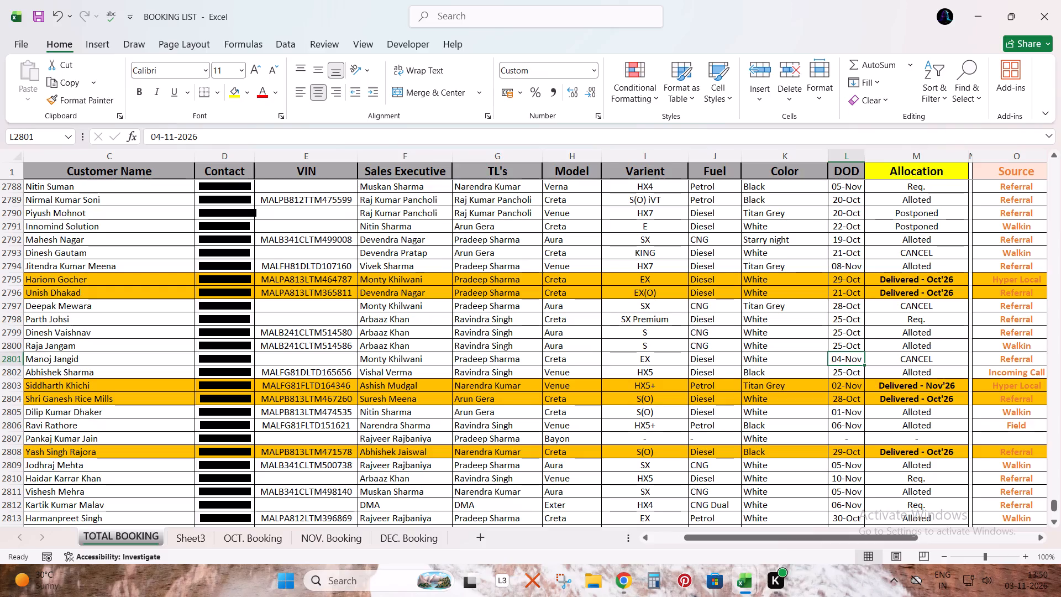
Set the cancelled Creta EX booking's DOD to 3-11 and save the BOOKING LIST workbook.
key("3")
key("minus")
type("11")
key("Return")
key("Up")
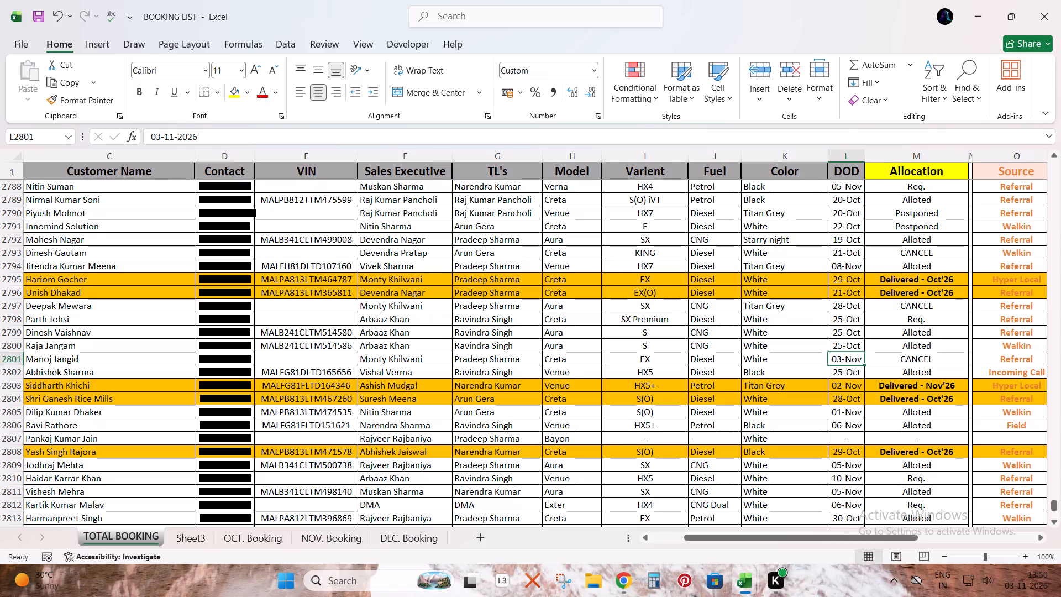
key("Right")
key("Left")
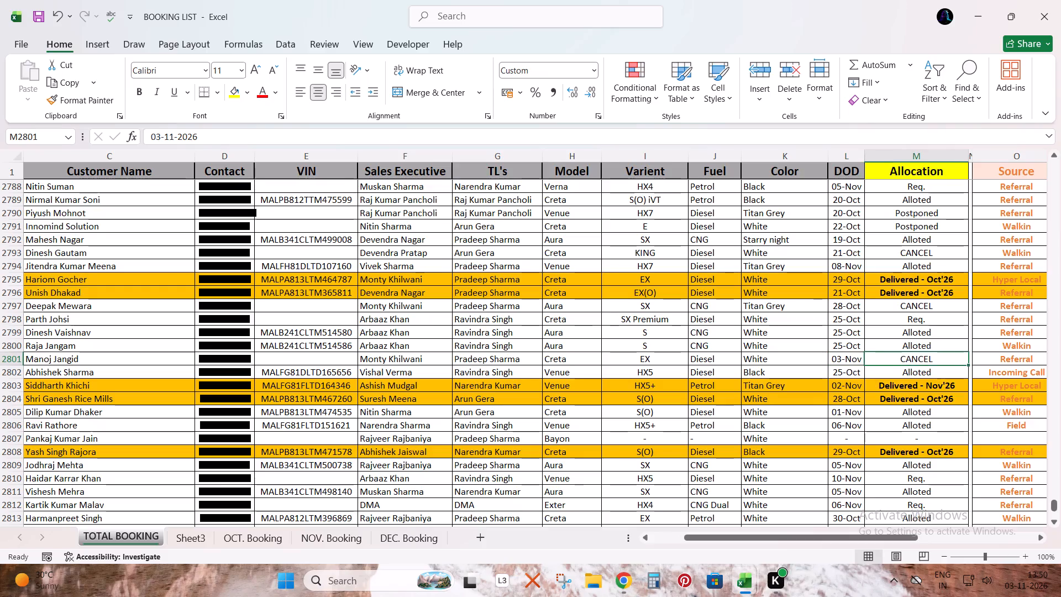
left_click(41, 11)
key("Left")
key("Right")
key("Right")
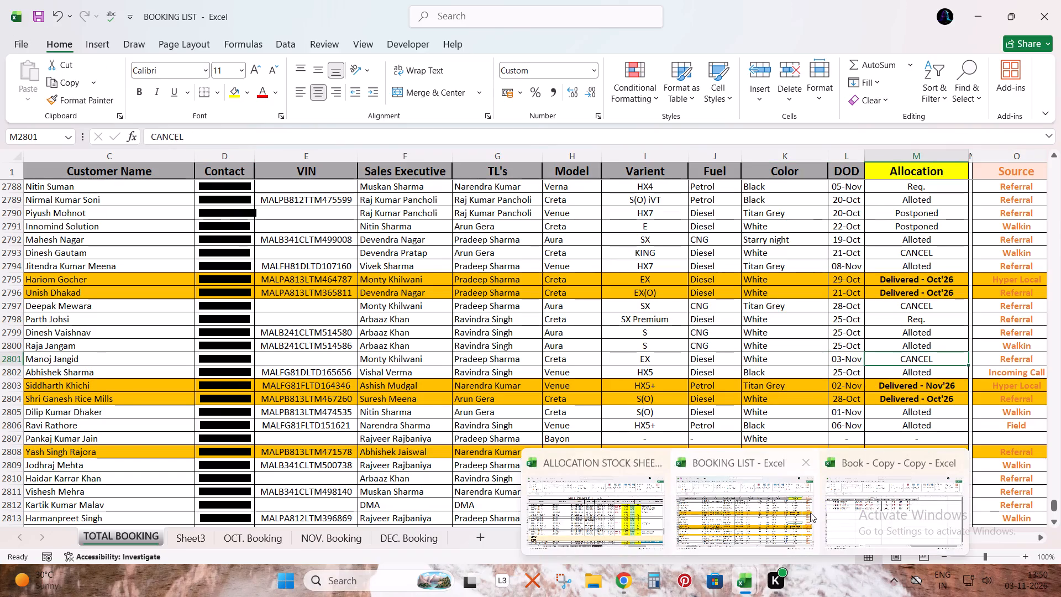
Switch to ALLOCATION STOCK SHEET to examine the CRETA stock rows, and return to BOOKING LIST.
left_click(606, 505)
scroll(197, 454, "up", 6)
scroll(251, 413, "up", 5)
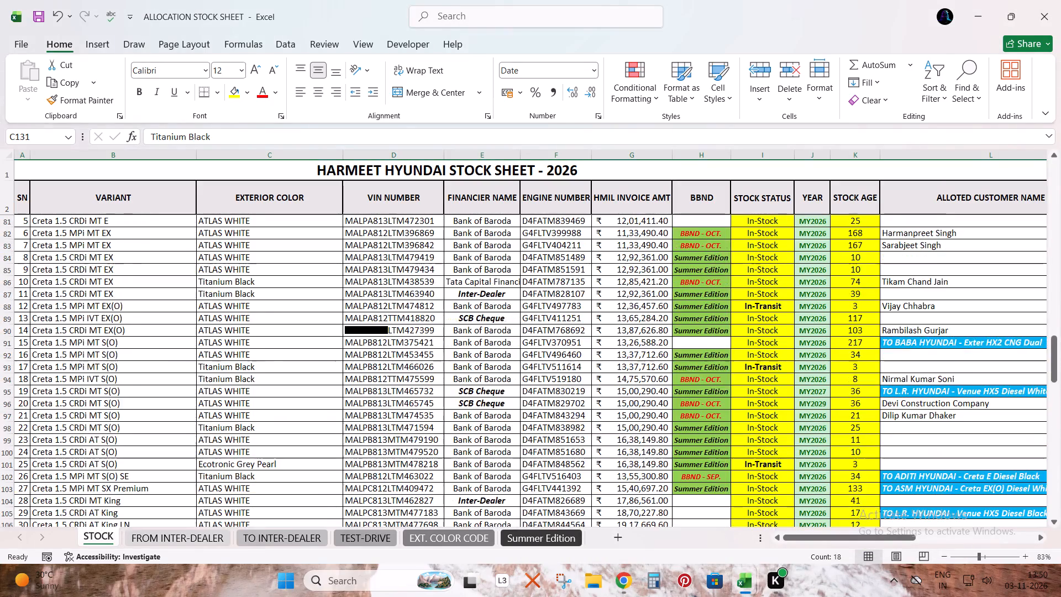
scroll(261, 408, "up", 4)
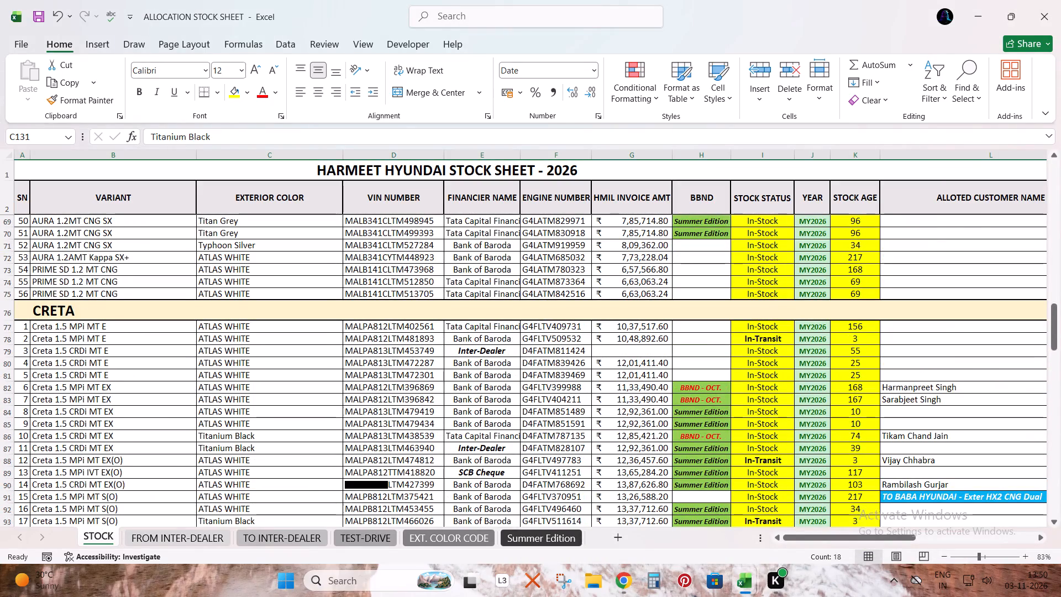
left_click(973, 7)
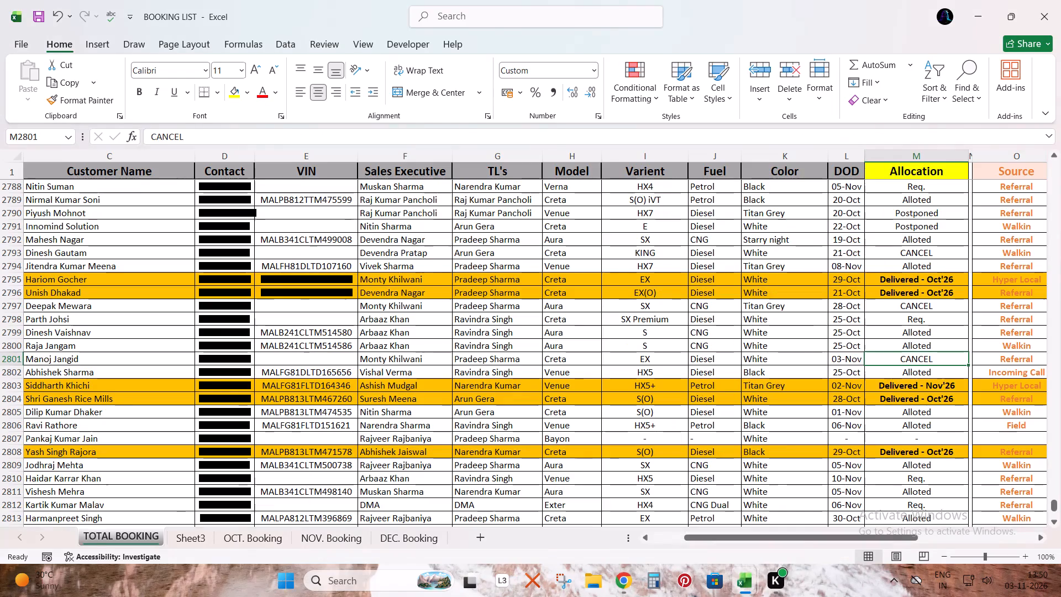
Save the BOOKING LIST workbook again with the cancelled Creta EX booking selected.
key("Left")
key("Right")
key("Left")
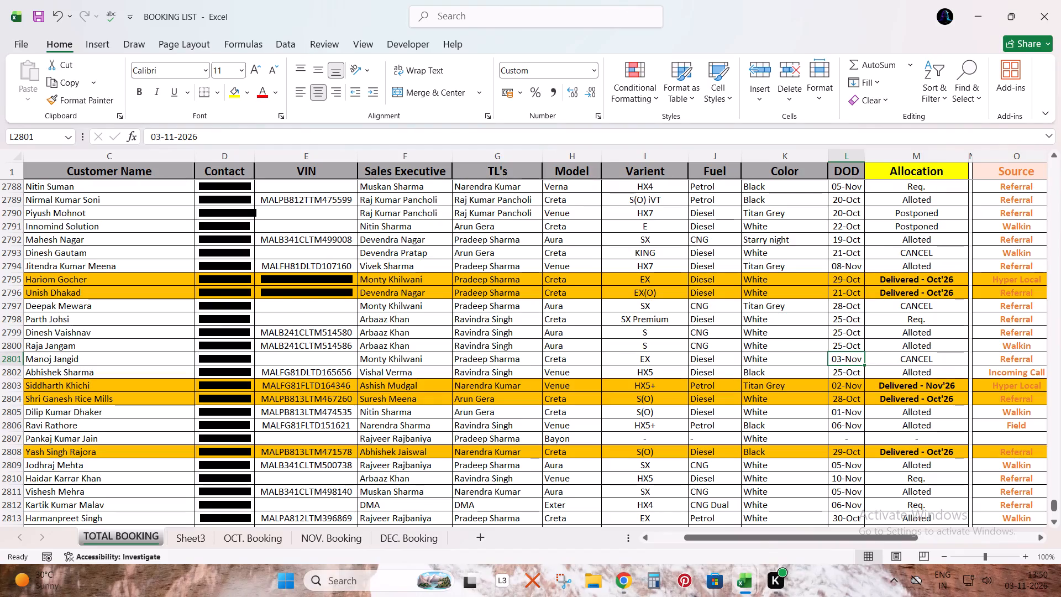
key("Right")
key("Left")
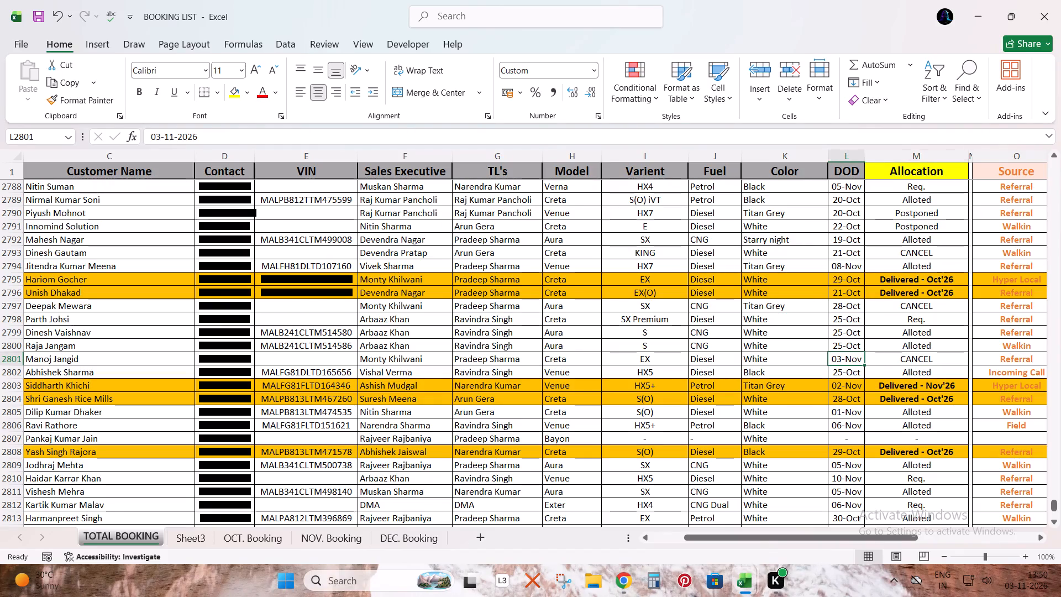
key("Right")
key("ctrl+s")
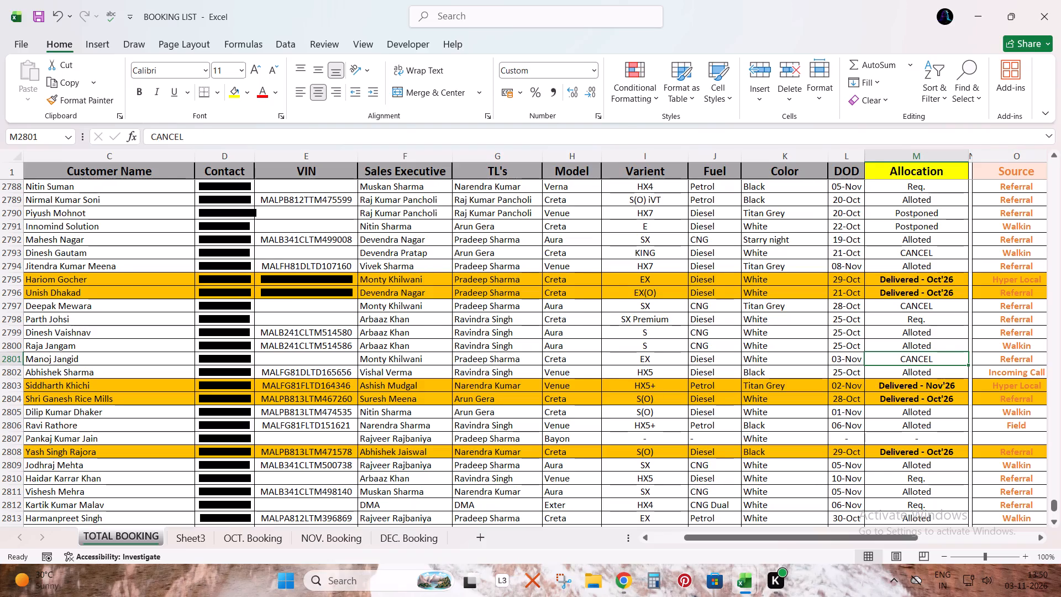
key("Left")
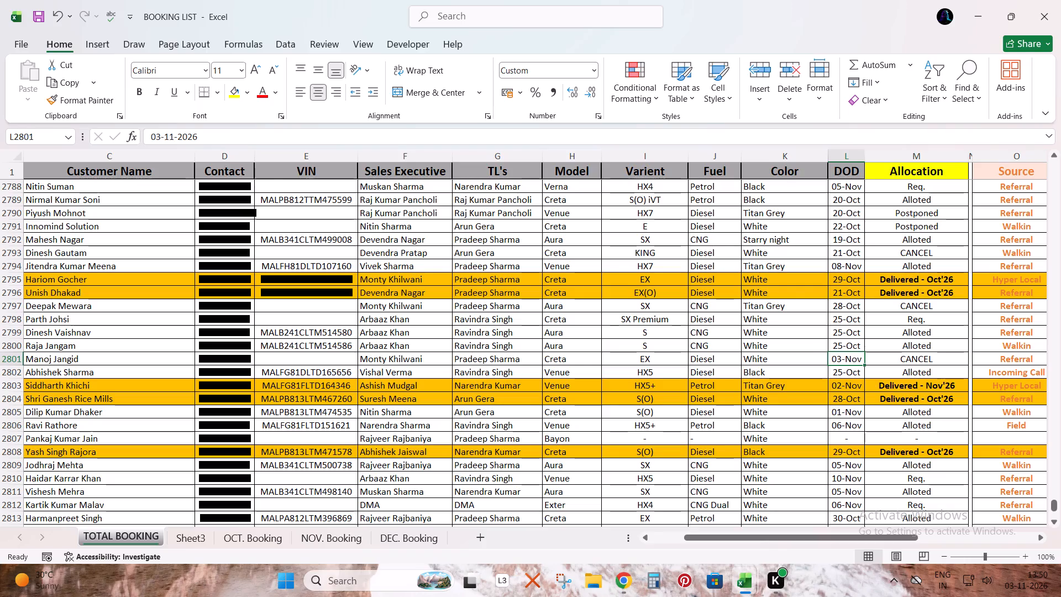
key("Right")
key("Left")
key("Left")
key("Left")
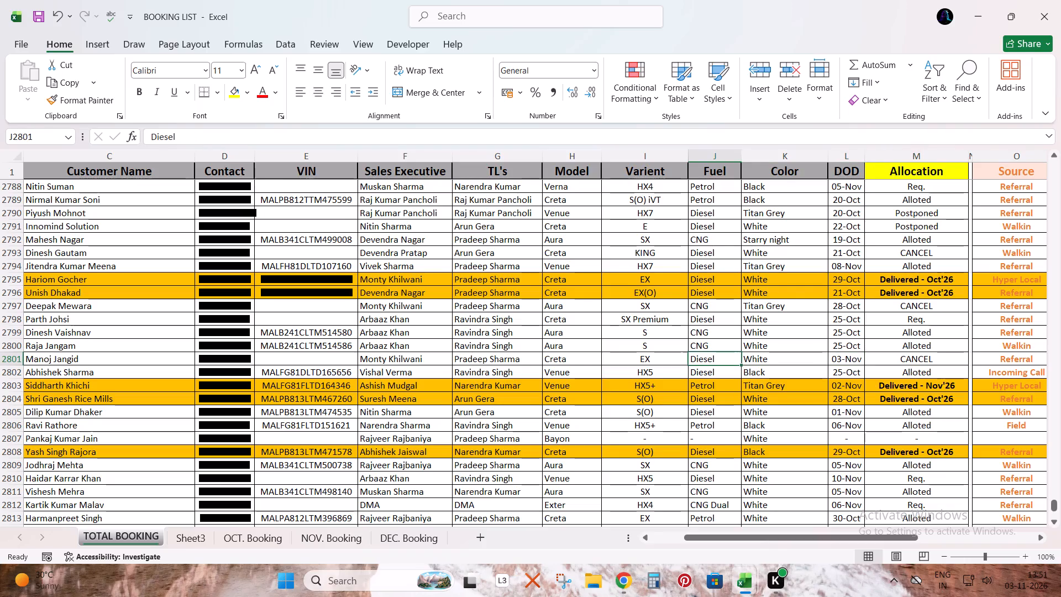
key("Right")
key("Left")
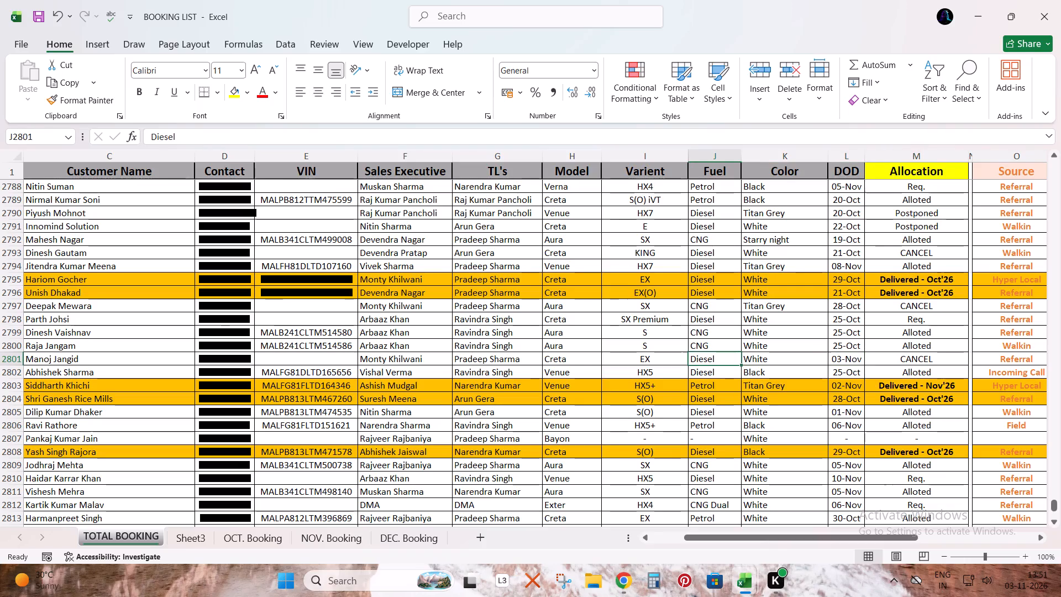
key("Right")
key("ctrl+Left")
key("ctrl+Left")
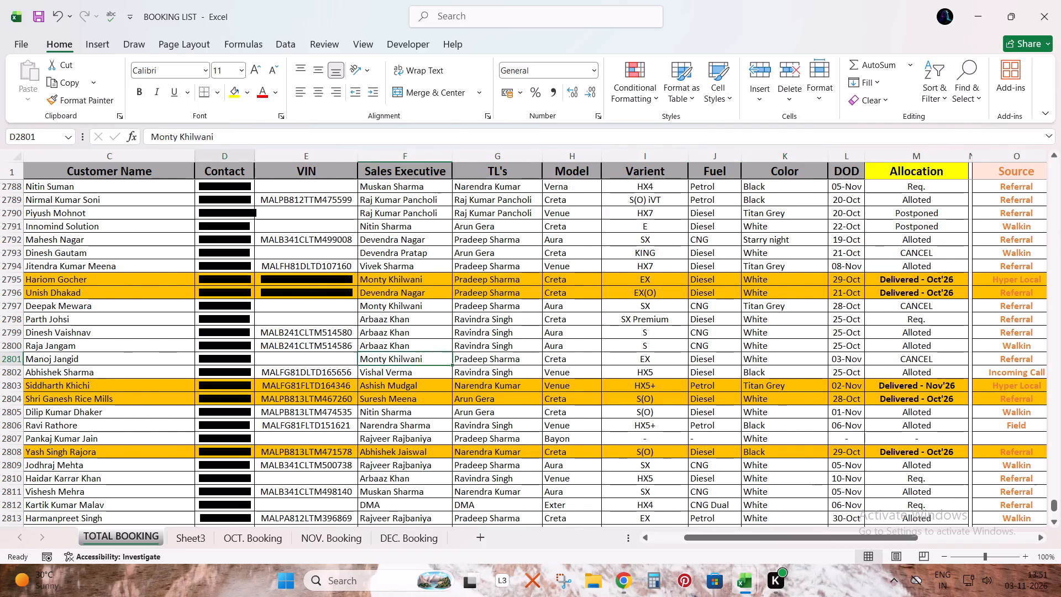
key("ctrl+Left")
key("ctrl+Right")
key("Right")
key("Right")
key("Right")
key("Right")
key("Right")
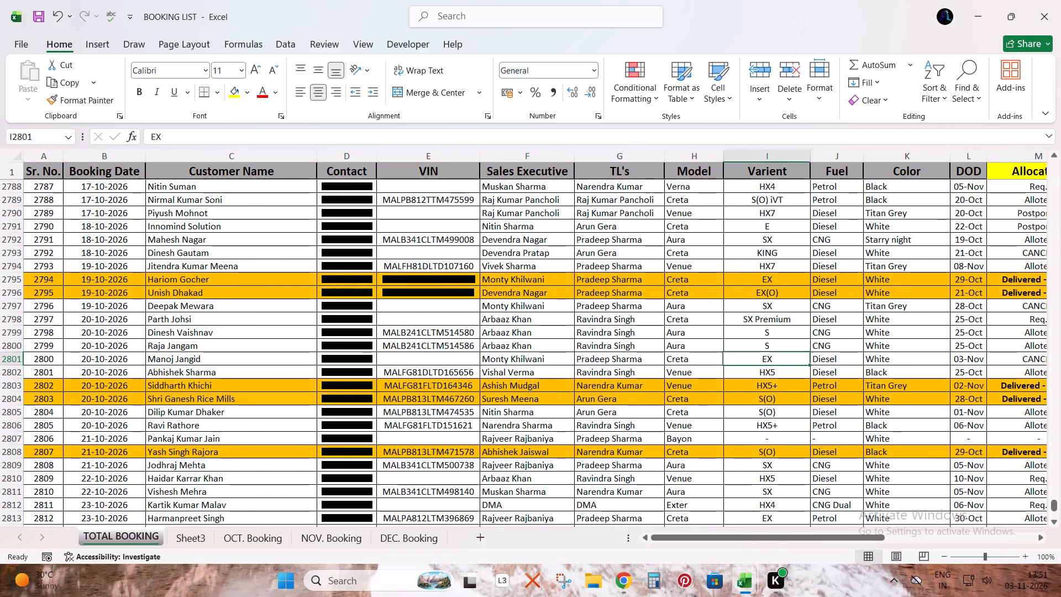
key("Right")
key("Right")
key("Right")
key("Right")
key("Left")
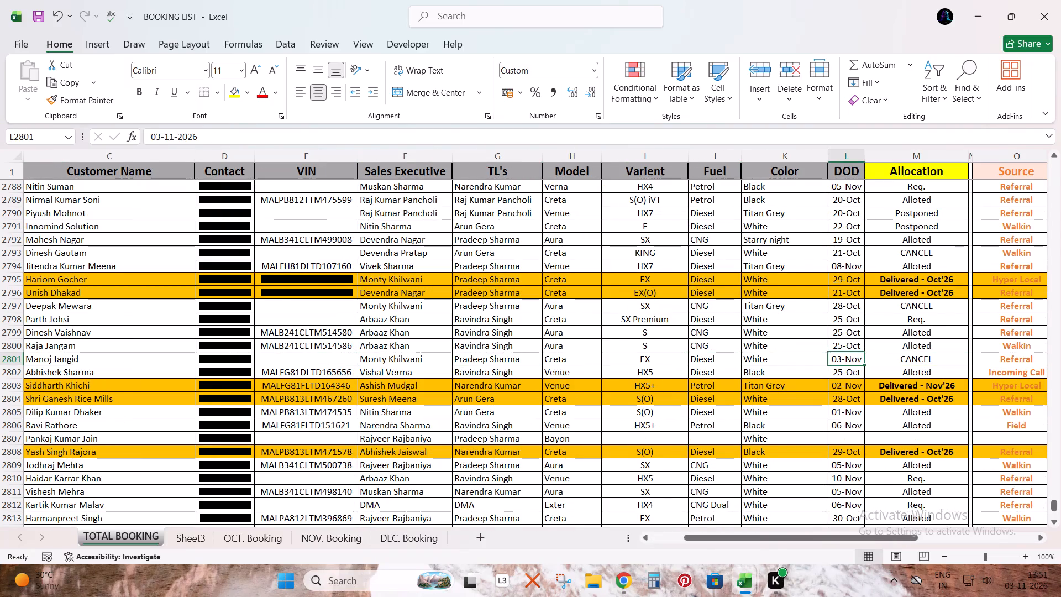
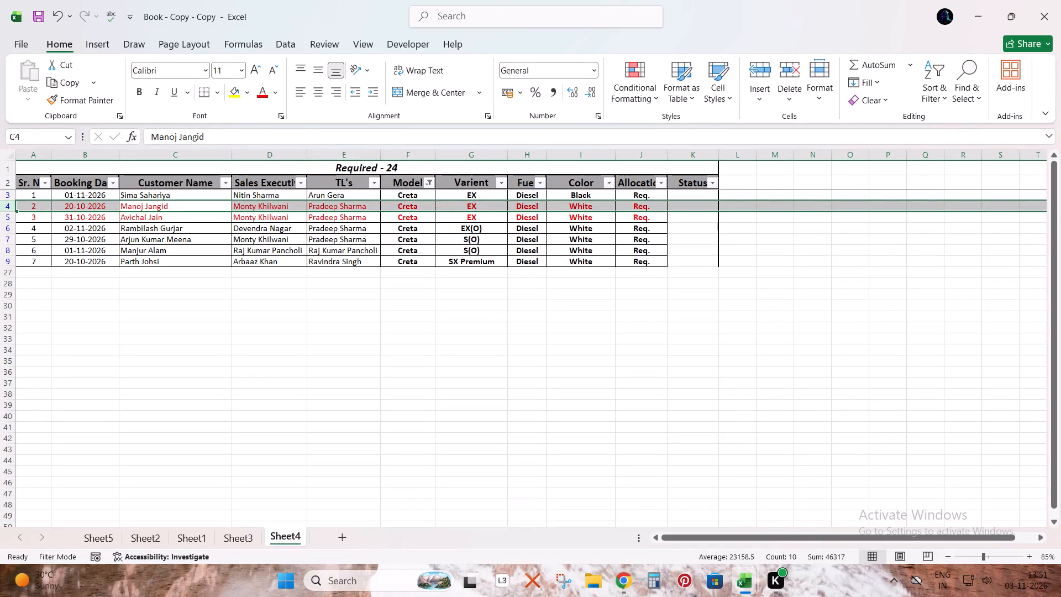
Change the Model filter in the Required list from Creta to show only Venue bookings.
left_click(410, 179)
key("alt+Down")
key("Down")
key("Down")
key("Down")
key("Down")
key("Down")
key("Down")
key("Down")
key("Down")
key("Down")
key("Down")
key("Down")
key("Up")
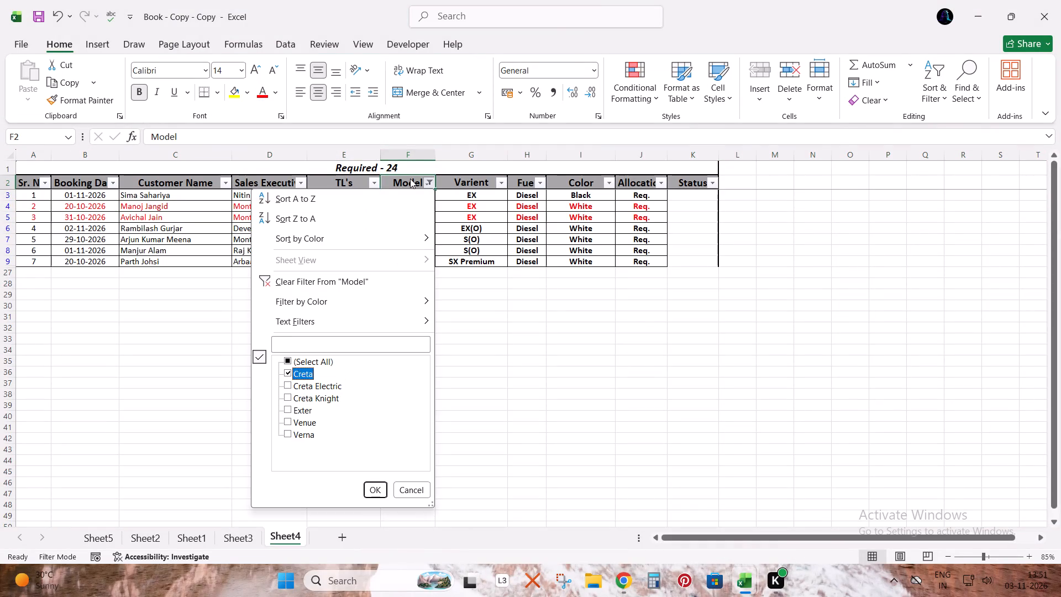
key("Up")
key("Up")
type("VEN")
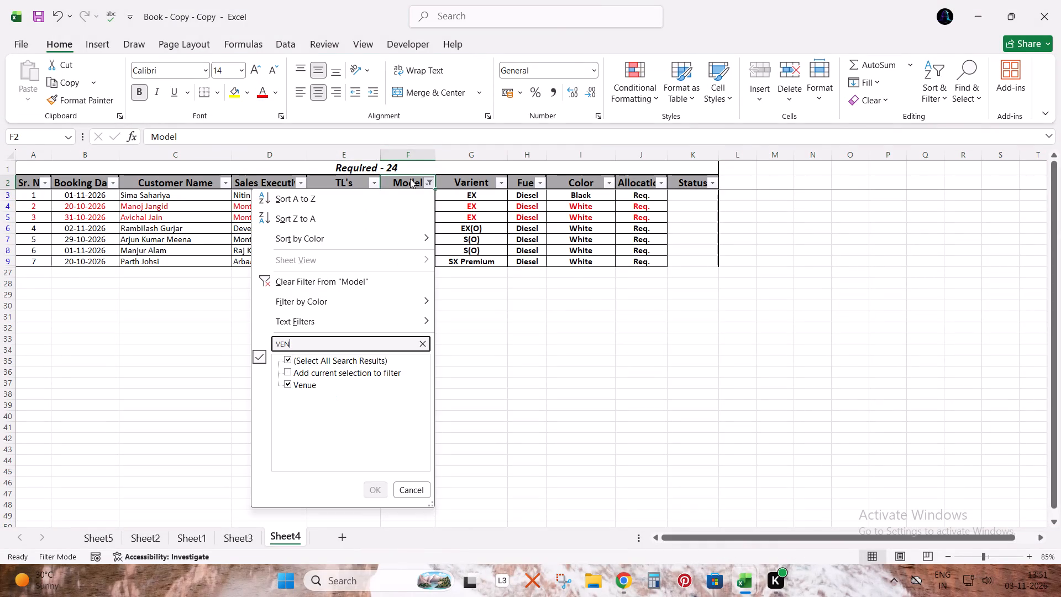
key("Return")
Select the entire row of the black petrol Venue HX5 DCT Turbo booking in the filtered Required list.
key("Right")
key("Down")
key("Down")
key("ctrl+Down")
key("Up")
key("Up")
key("shift+space")
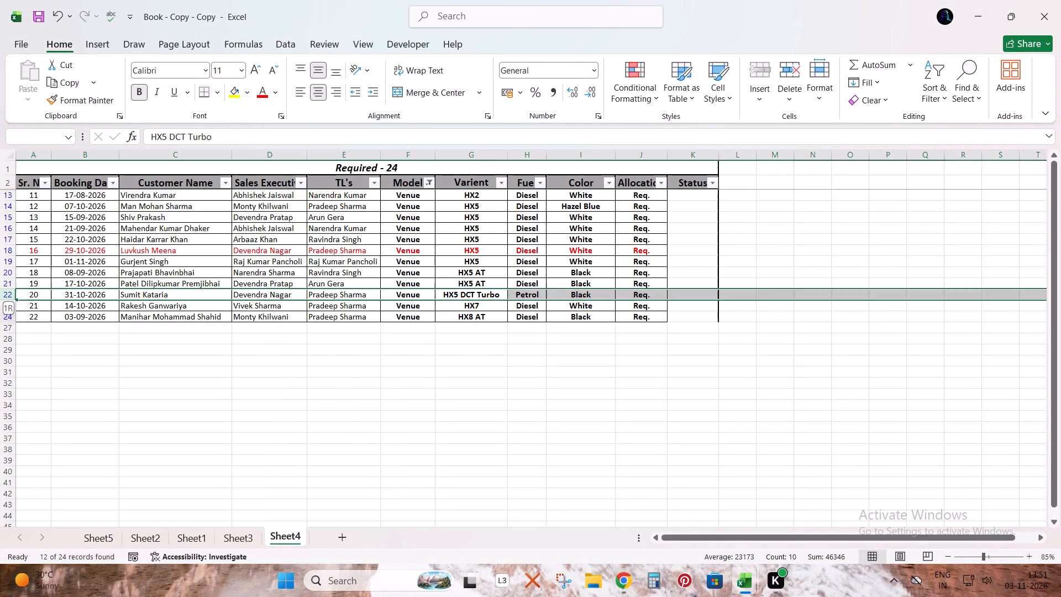
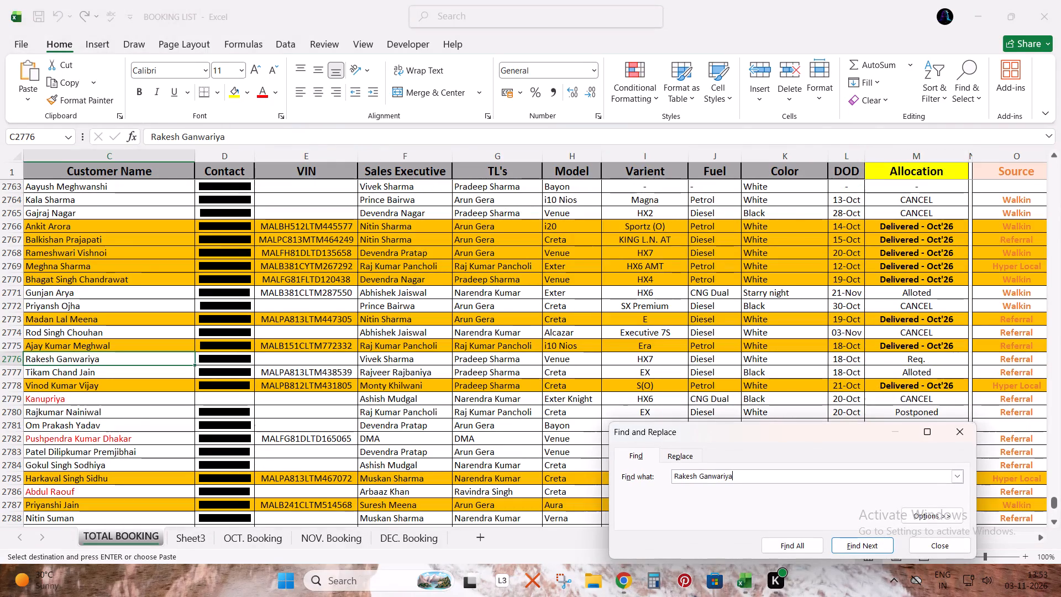
Find the searched customer's black diesel Venue HX7 booking in the TOTAL BOOKING sheet and select its Allocation cell.
key("Return")
key("Return")
key("Return")
key("Escape")
key("ctrl+Right")
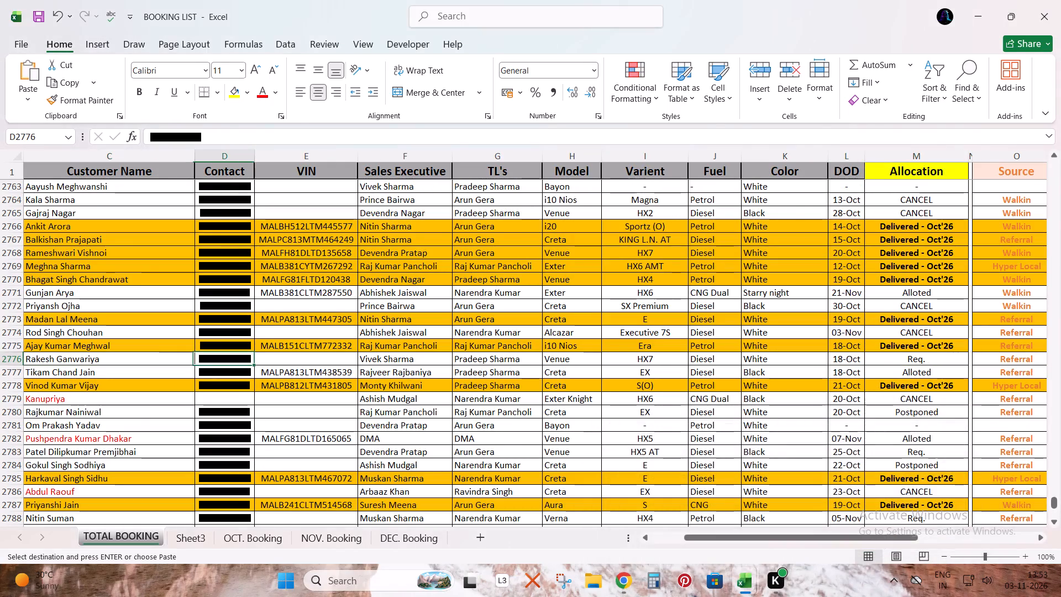
key("ctrl+Right")
key("ctrl+Right")
key("shift+space")
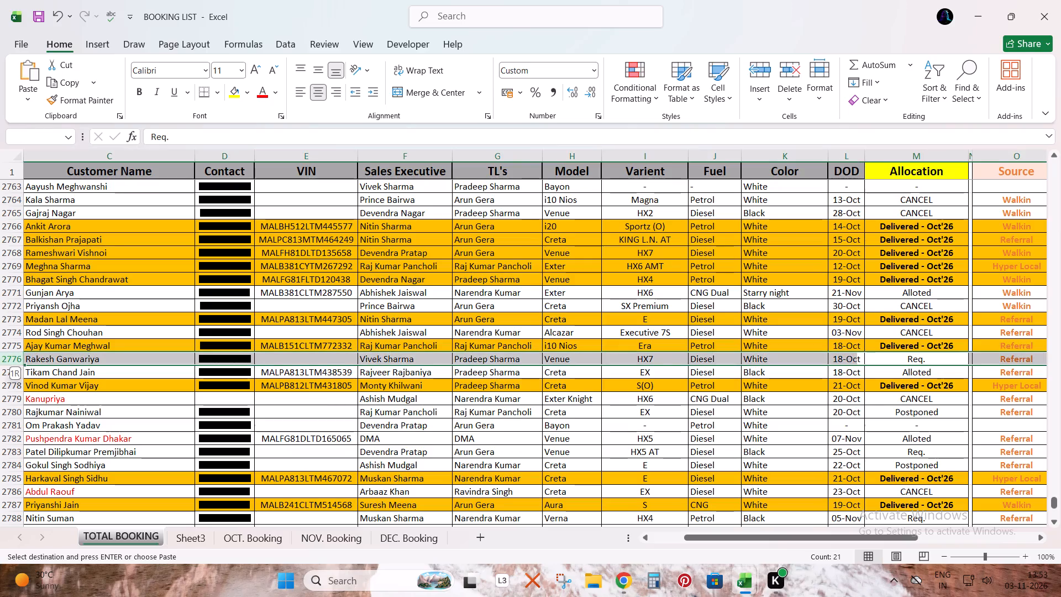
key("Right")
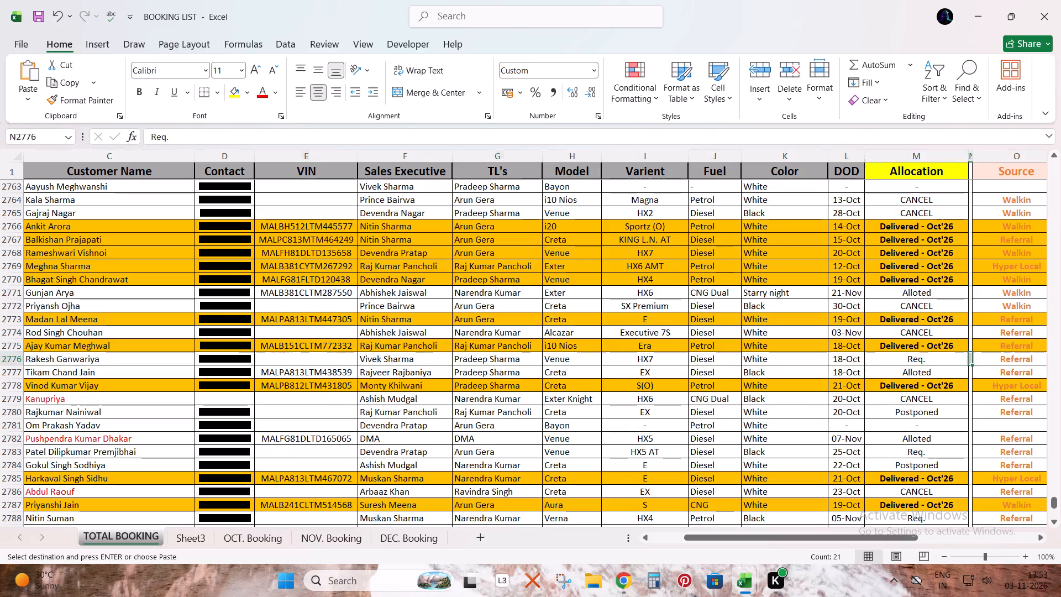
key("Left")
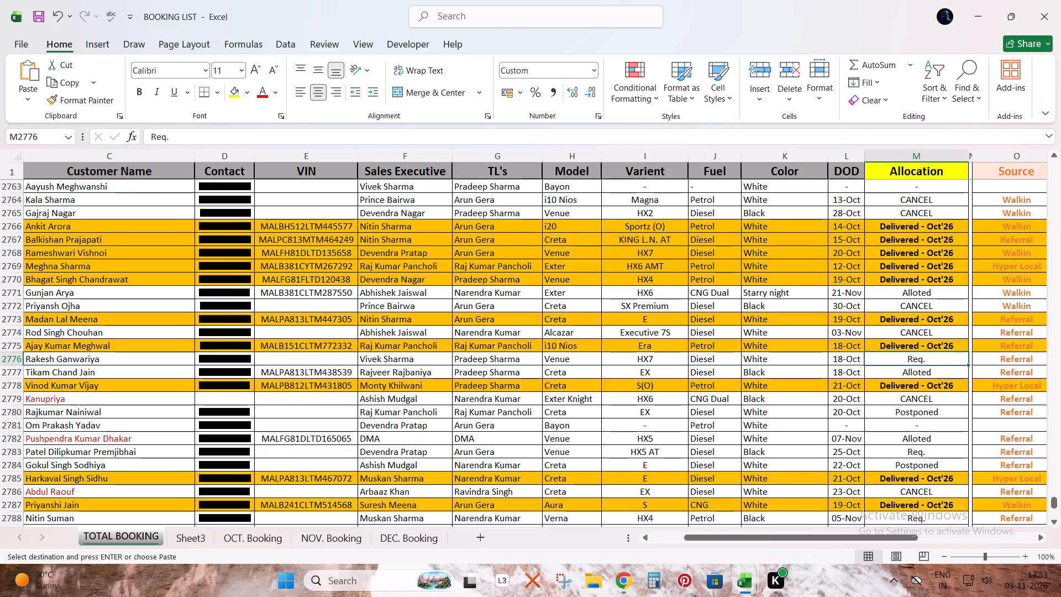
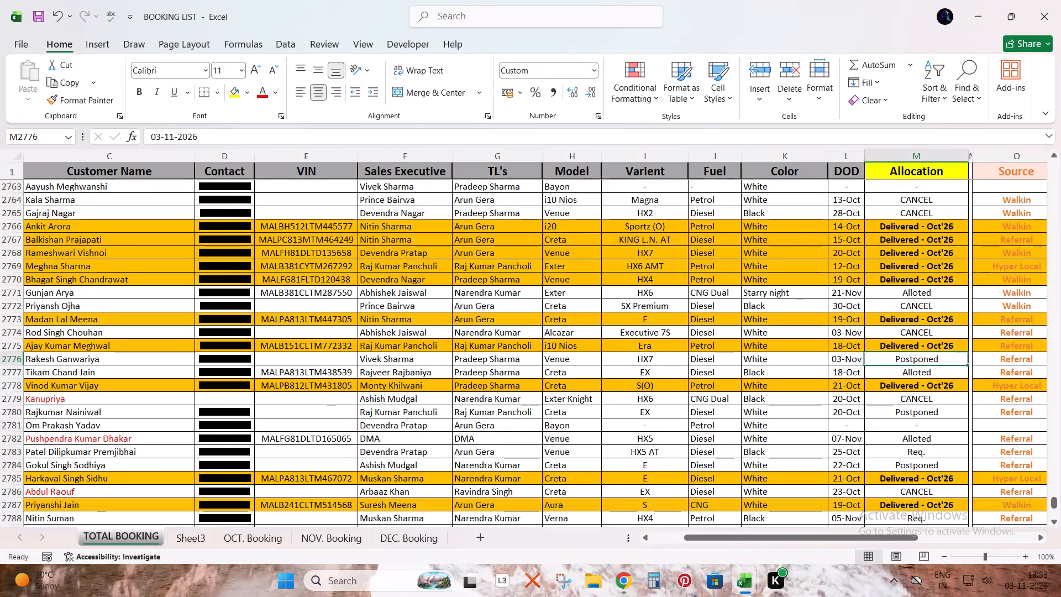
Go back to the Sr. No. cell of the same booking row in TOTAL BOOKING and save the BOOKING LIST workbook.
key("Left")
key("ctrl+Left")
key("ctrl+Left")
key("ctrl+Left")
key("ctrl+Left")
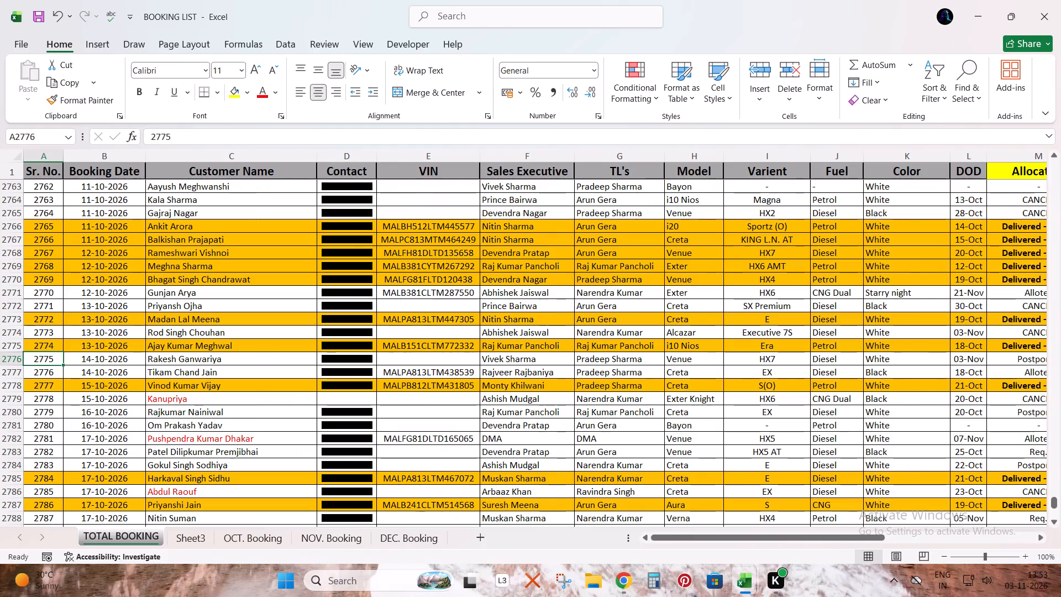
key("ctrl+s")
Switch to the Book - Copy - Copy workbook and colour the text of the white diesel Venue HX7 booking row red.
key("alt+Tab")
key("alt+Tab")
key("shift+space")
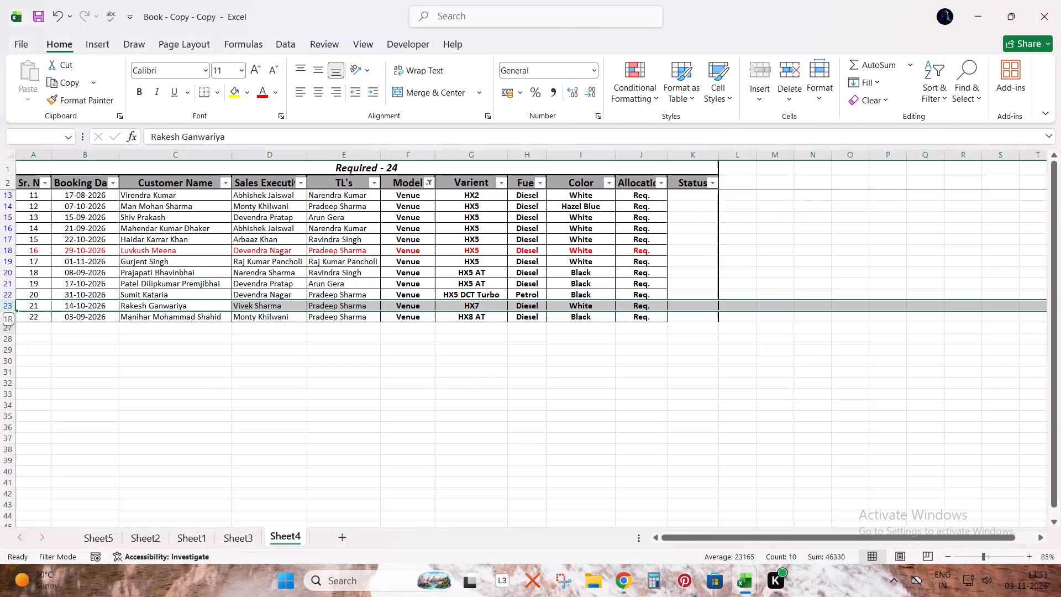
left_click(267, 93)
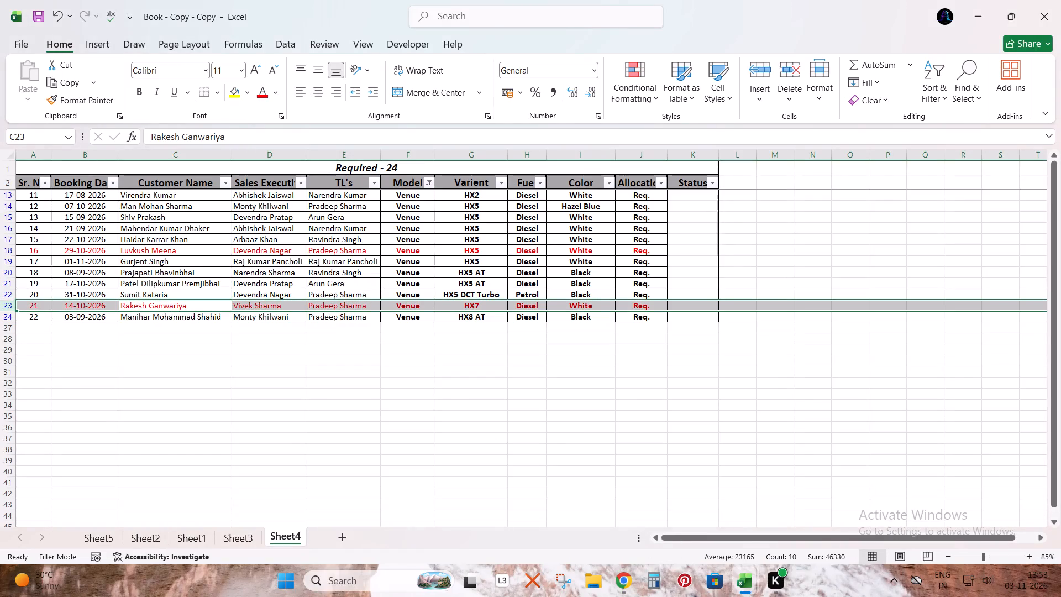
Save and close the Book - Copy - Copy workbook, and save the BOOKING LIST workbook again.
key("ctrl+s")
left_click(1060, 0)
key("ctrl+s")
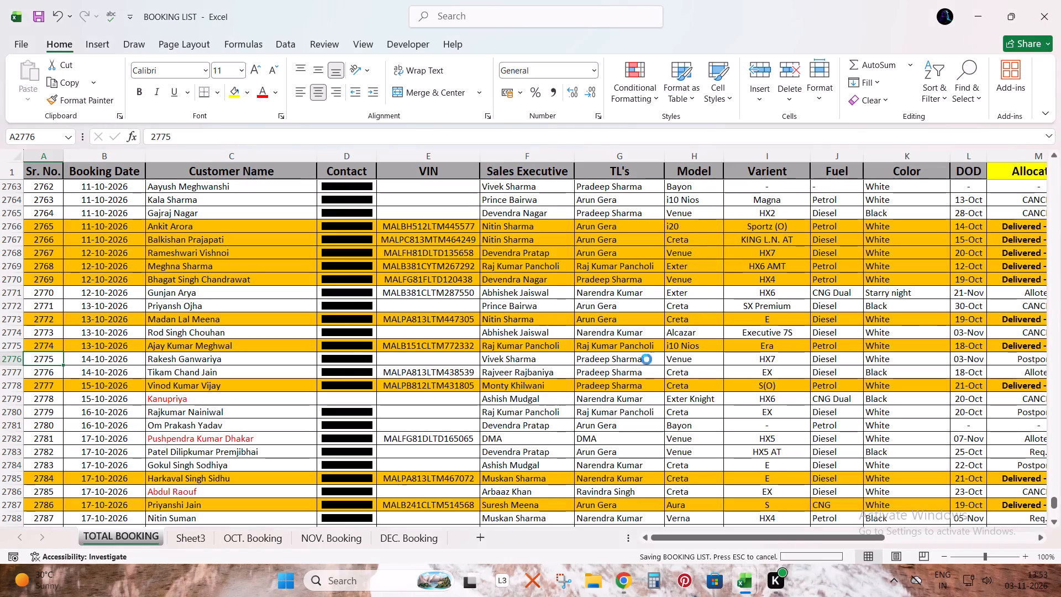
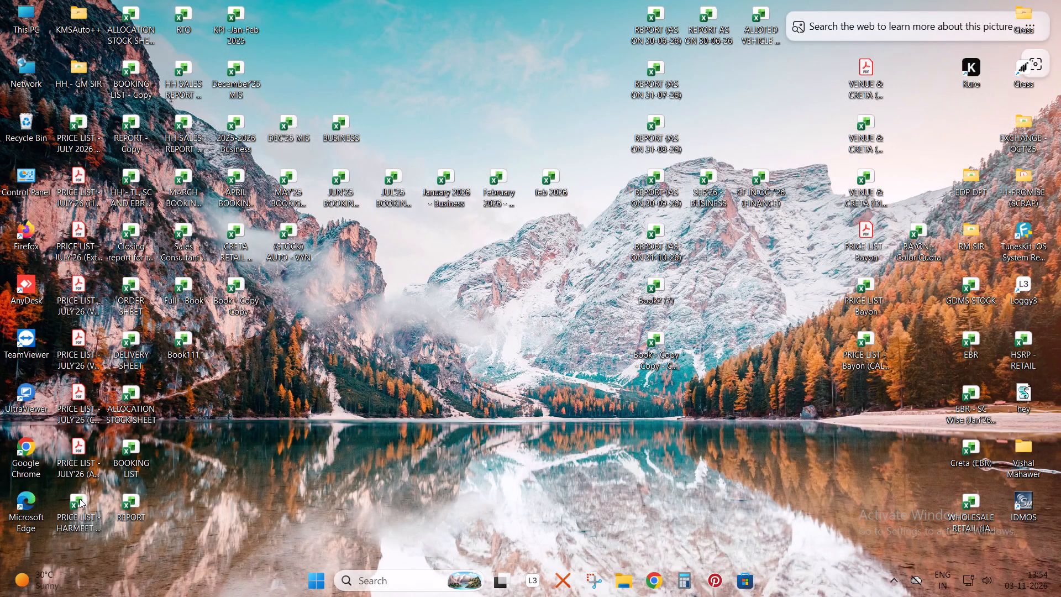
Duplicate the BOOKING LIST workbook on the desktop and open the new copy.
left_click(130, 458)
key("ctrl+c")
key("ctrl+v")
left_click(355, 431)
double_click(187, 405)
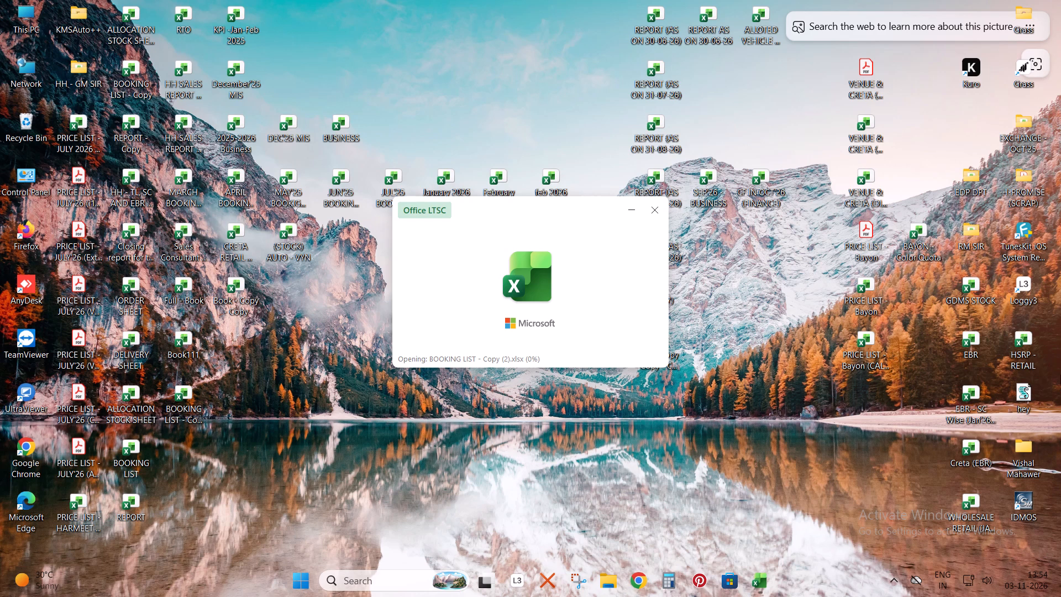
Open Task Manager to check system performance while the workbook loads, moving the Excel loading window clear of it.
right_click(841, 591)
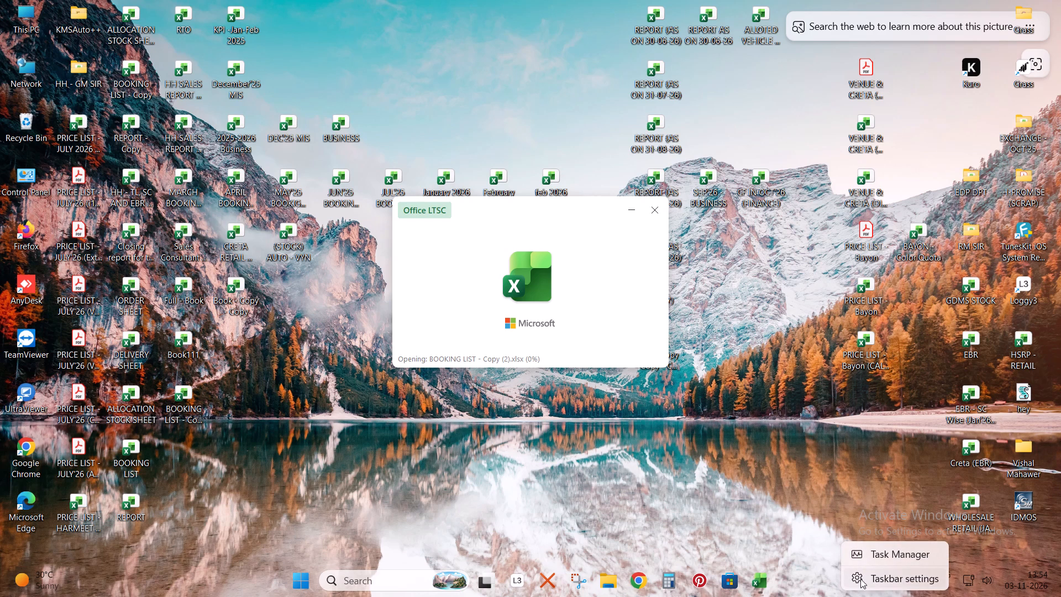
left_click(905, 553)
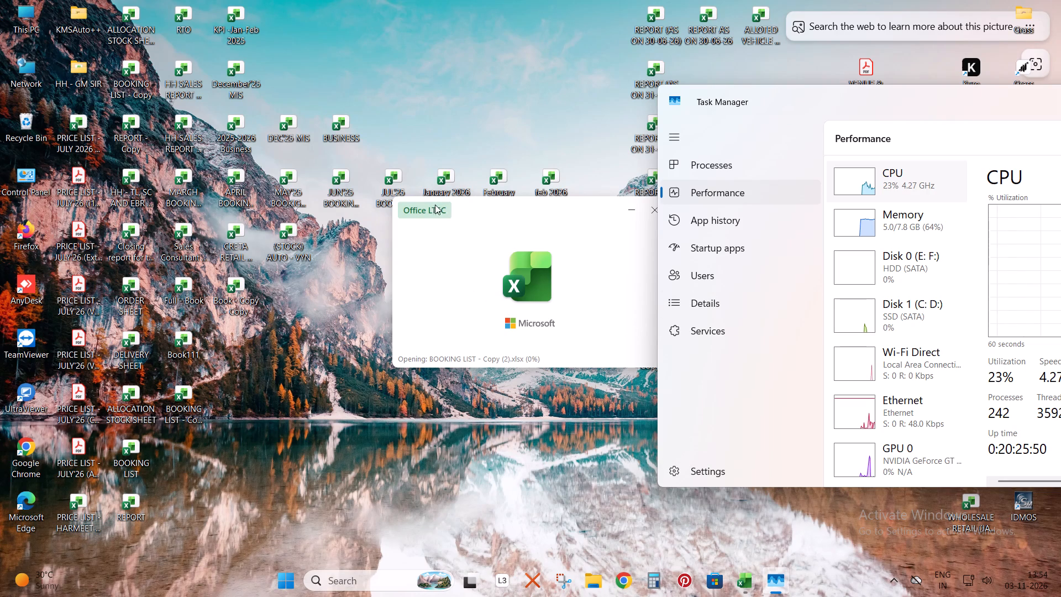
left_click_drag(489, 212, 408, 187)
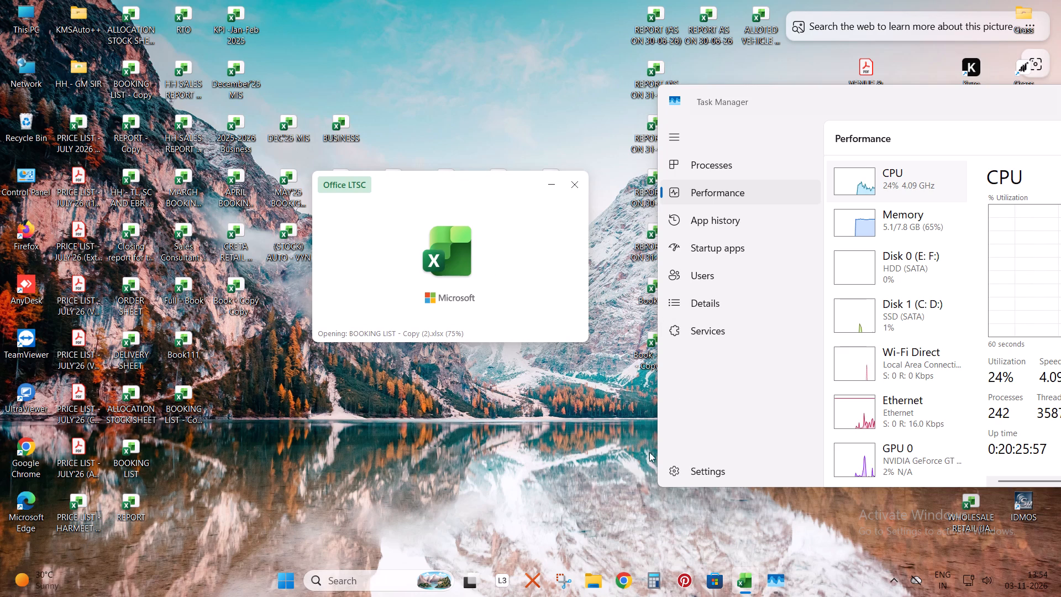
Open Control Panel's list of installed programs, look through it, and minimize the window.
key("super+r")
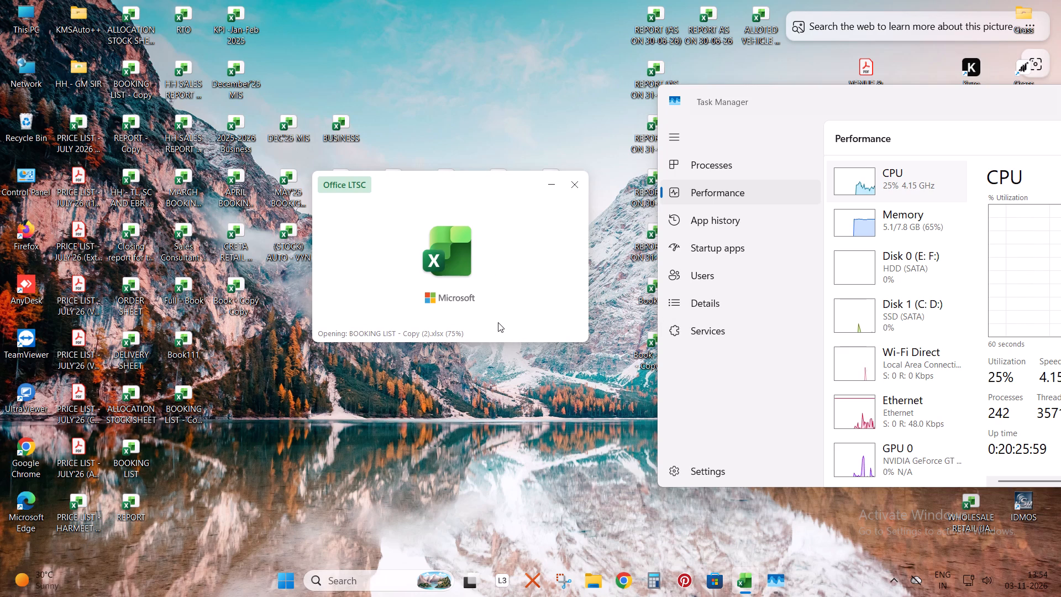
type("CON")
key("t")
type("ROL")
key("Return")
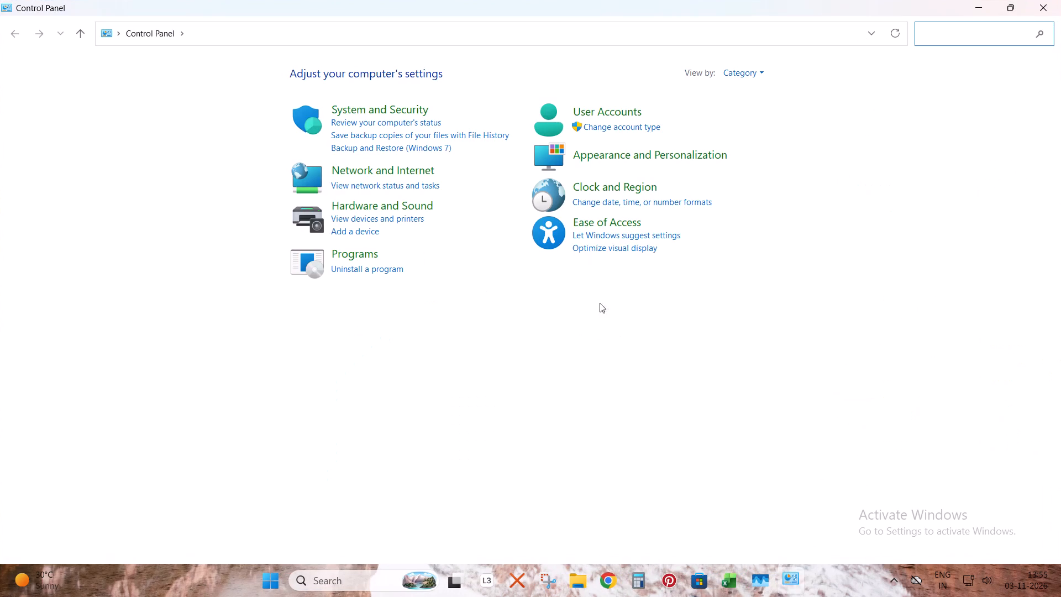
left_click(356, 267)
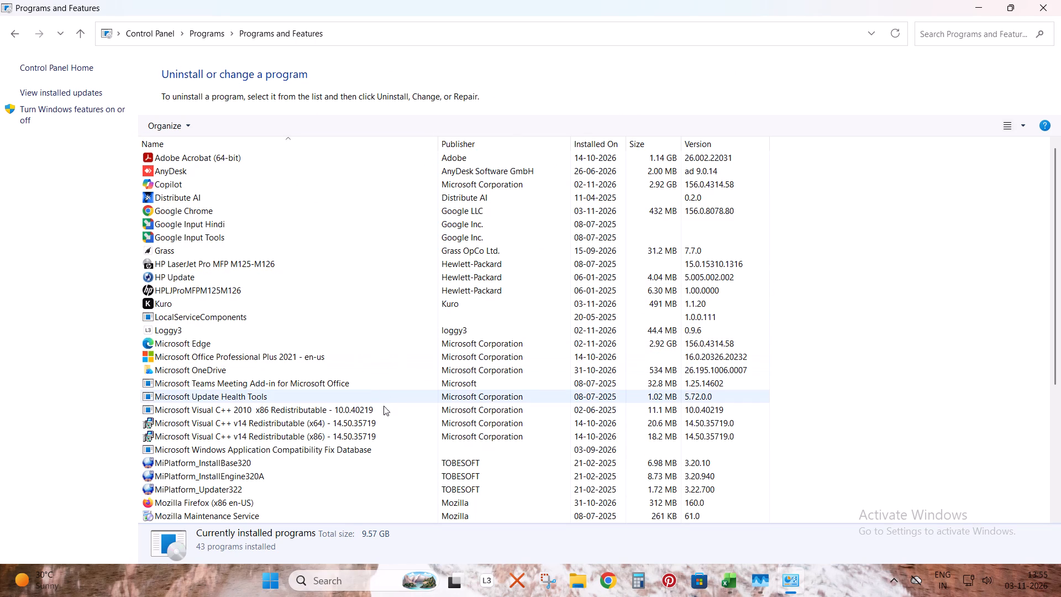
scroll(245, 448, "down", 15)
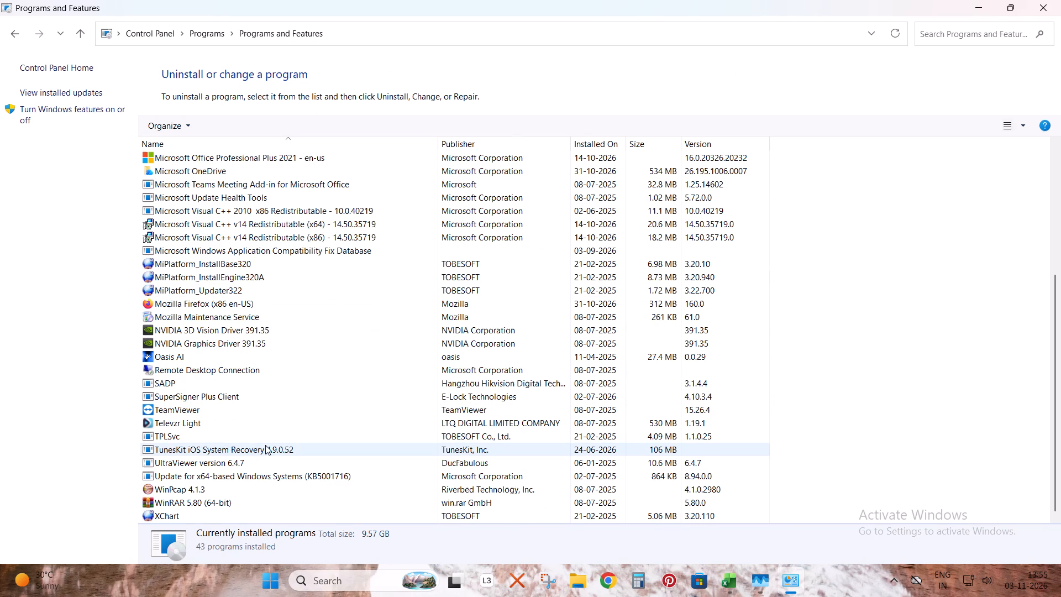
scroll(292, 442, "up", 3)
scroll(292, 442, "down", 1)
scroll(292, 442, "up", 5)
scroll(318, 435, "down", 1)
scroll(318, 435, "up", 4)
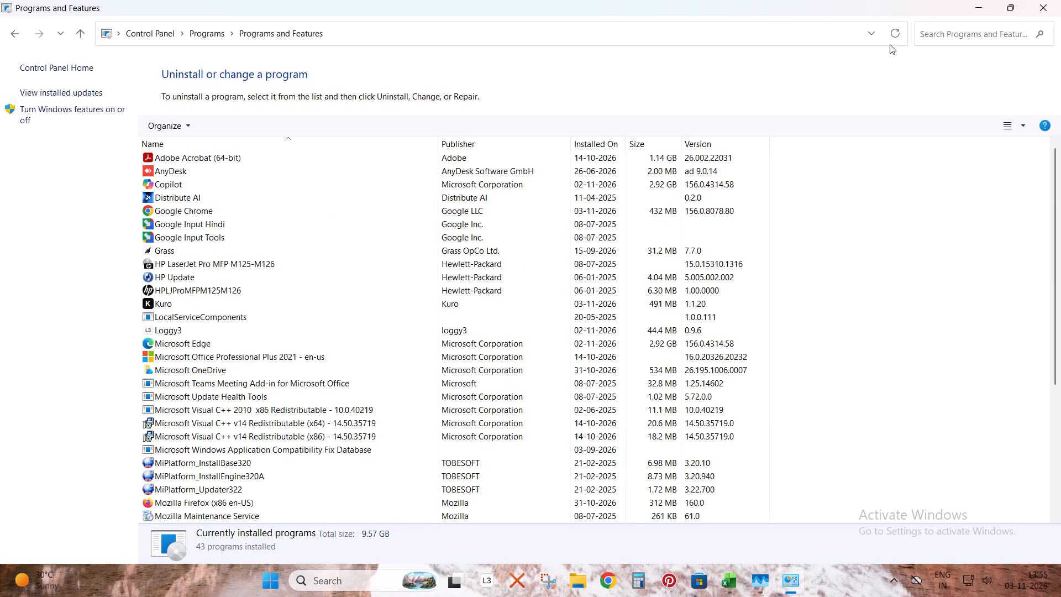
left_click(982, 7)
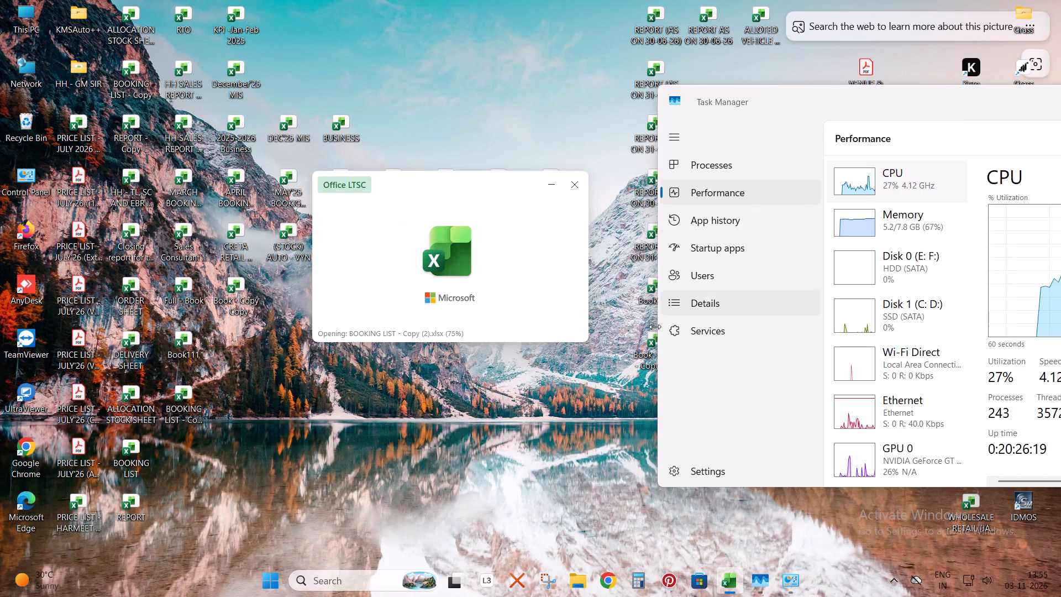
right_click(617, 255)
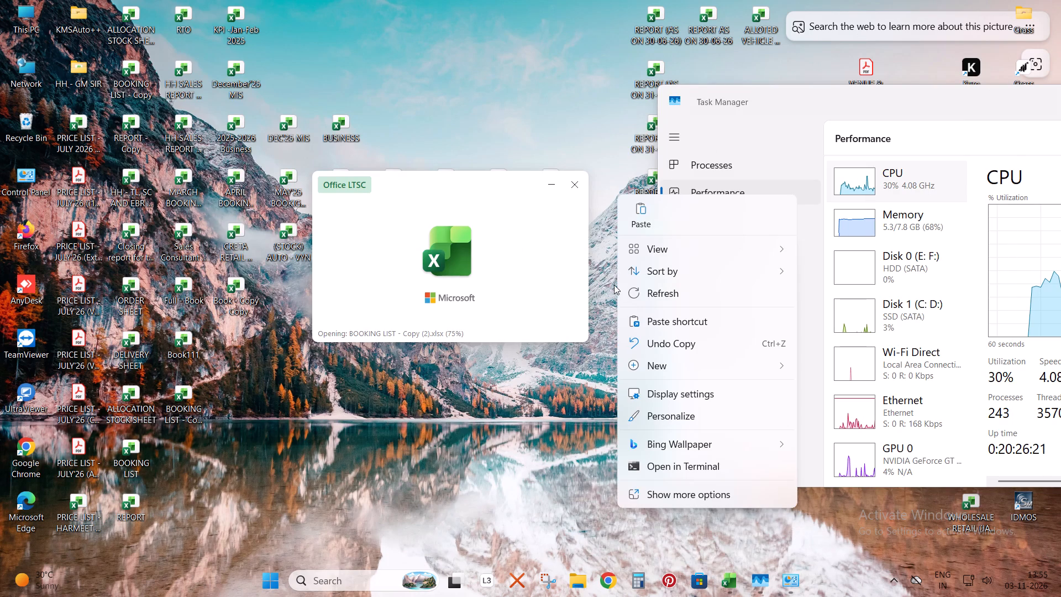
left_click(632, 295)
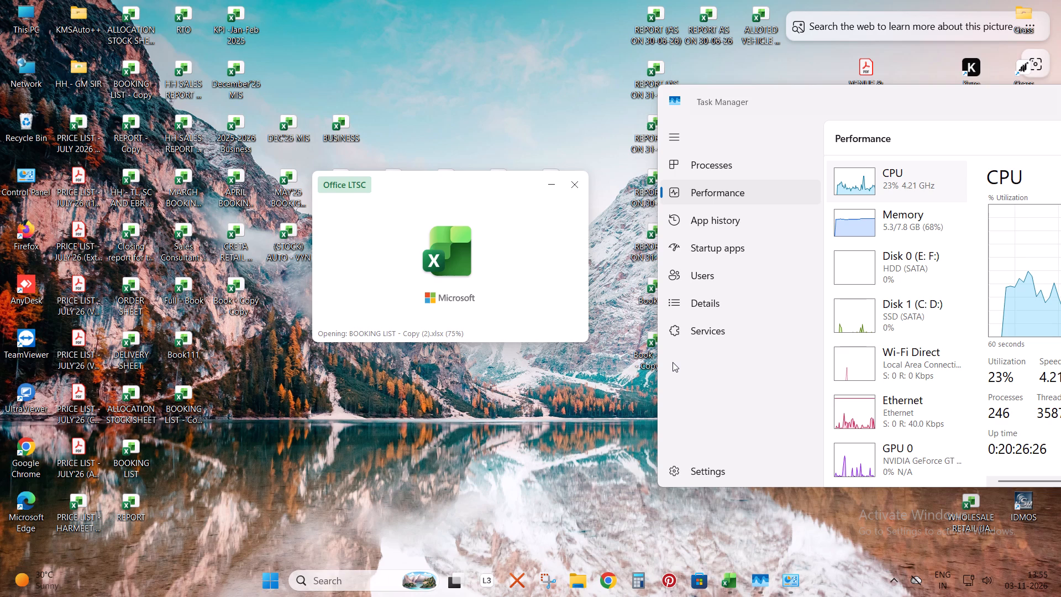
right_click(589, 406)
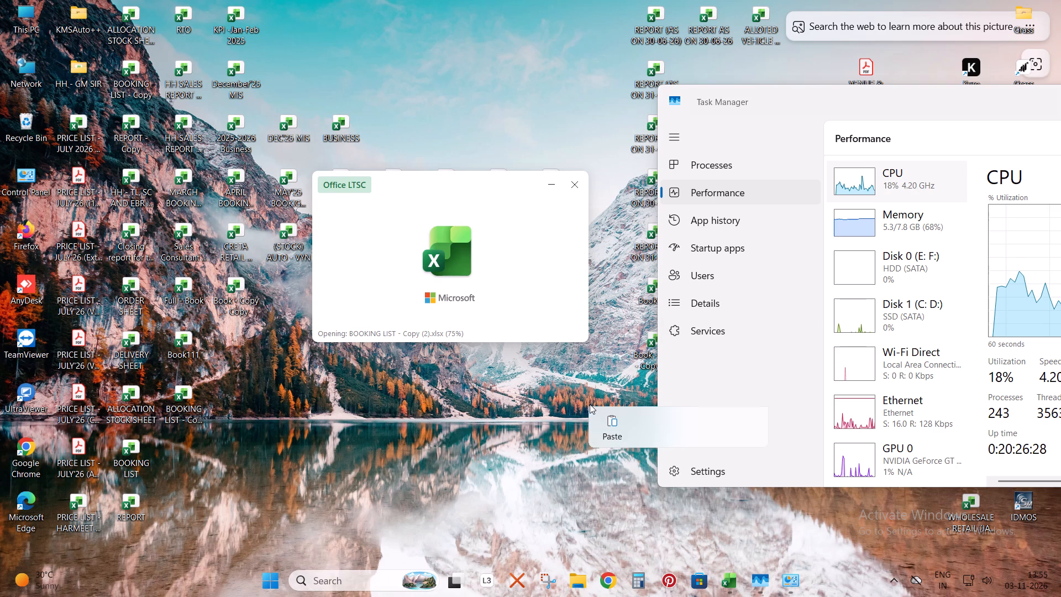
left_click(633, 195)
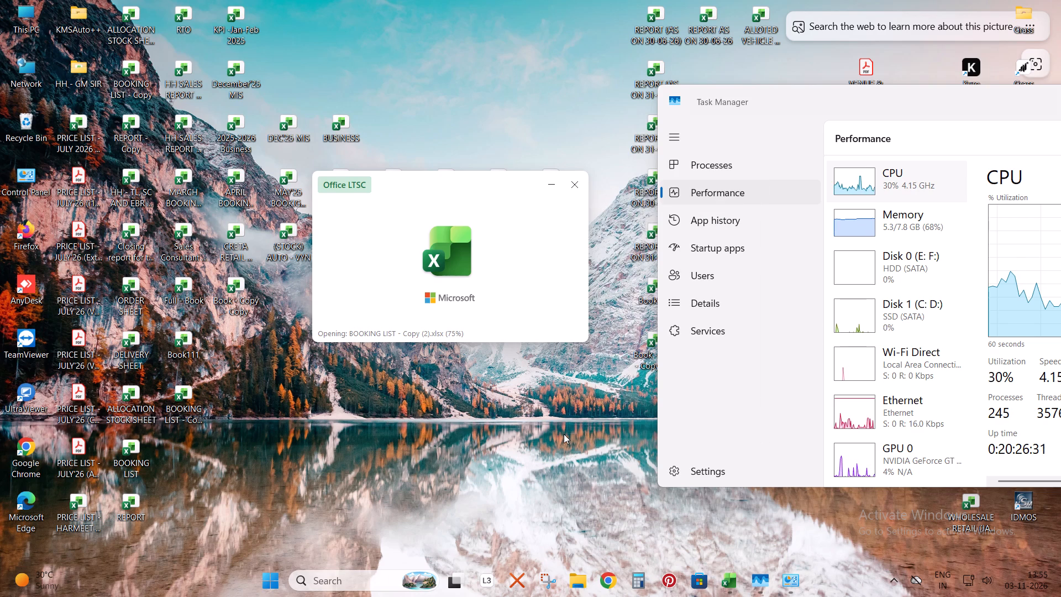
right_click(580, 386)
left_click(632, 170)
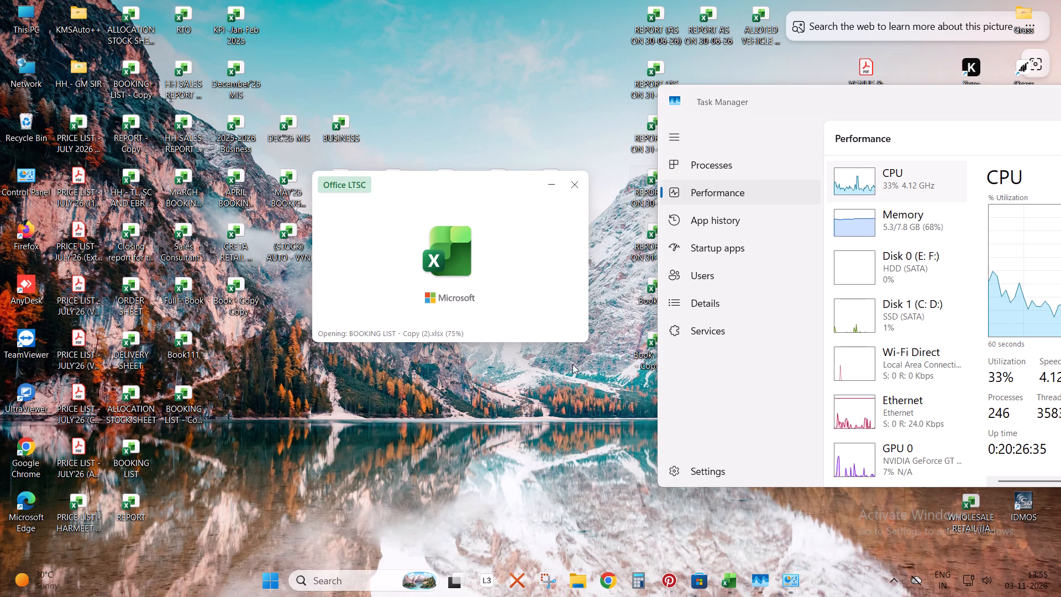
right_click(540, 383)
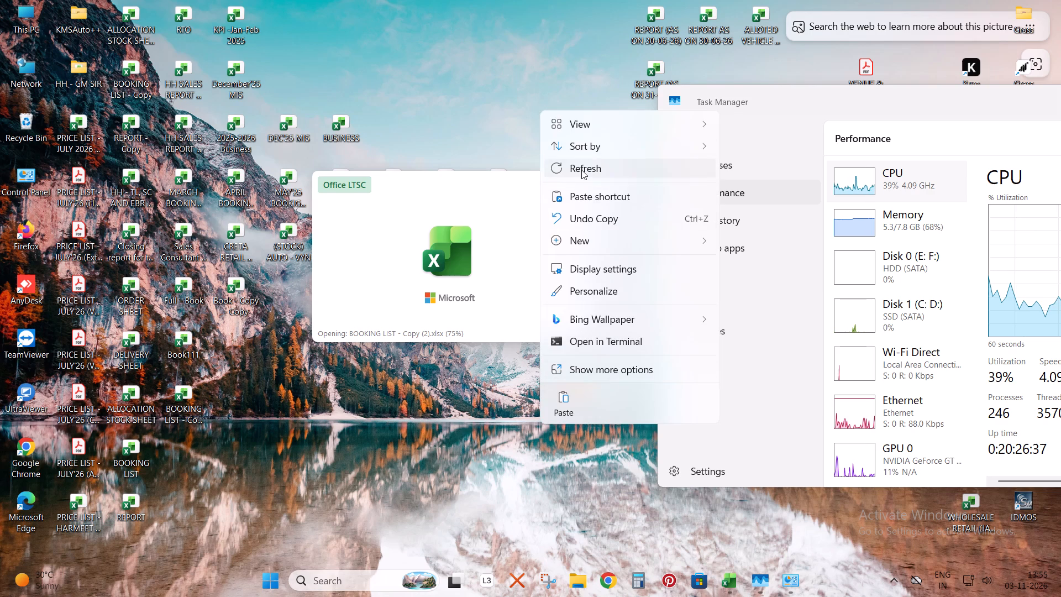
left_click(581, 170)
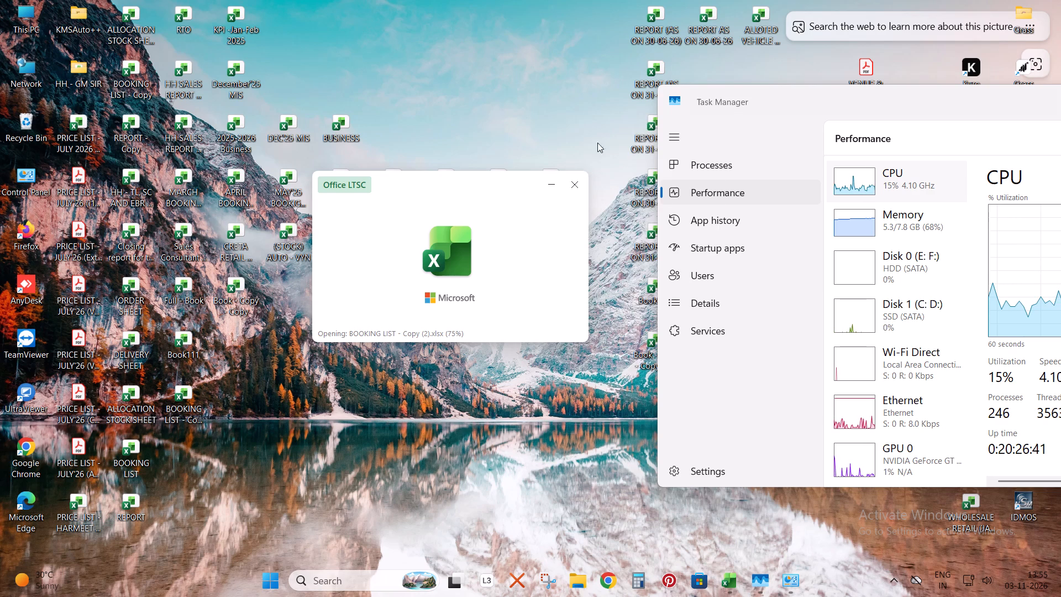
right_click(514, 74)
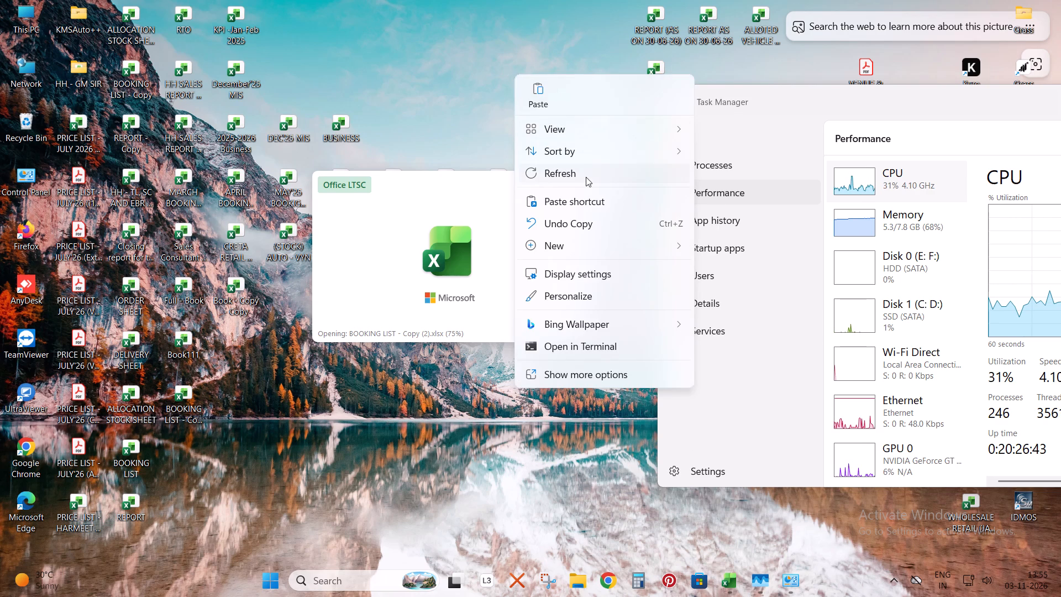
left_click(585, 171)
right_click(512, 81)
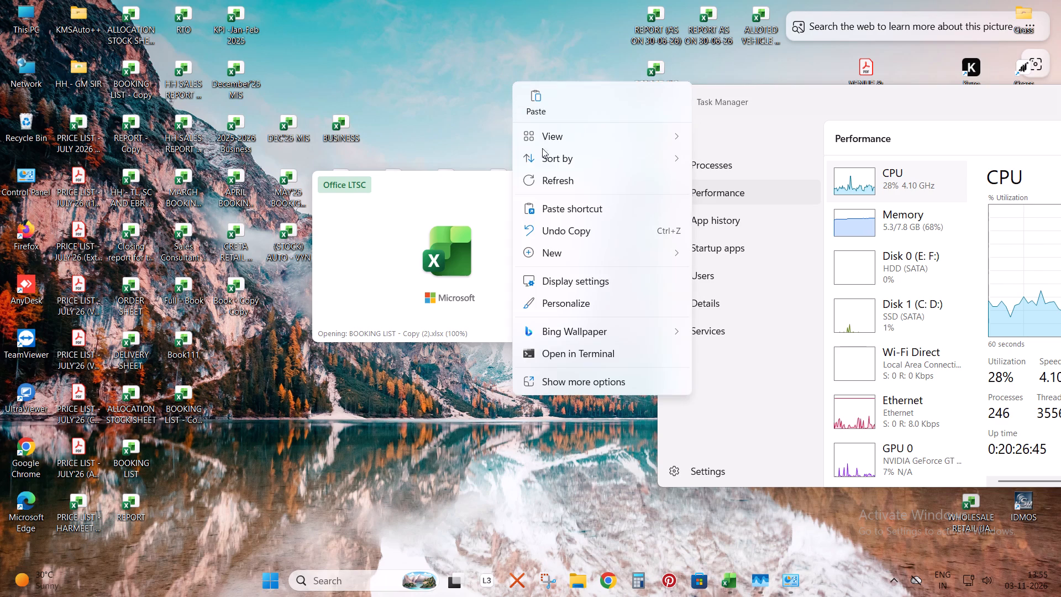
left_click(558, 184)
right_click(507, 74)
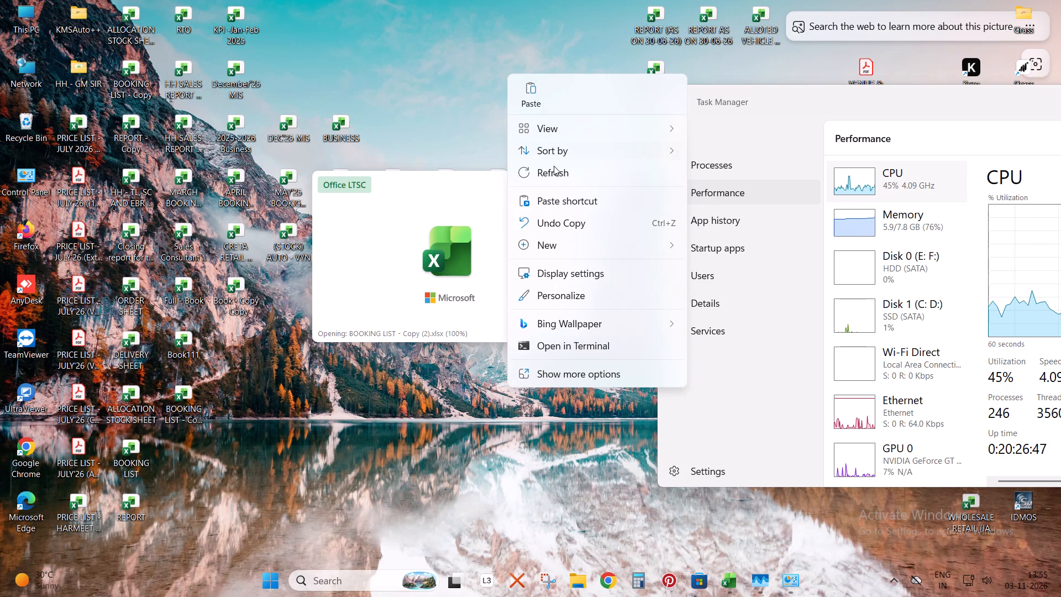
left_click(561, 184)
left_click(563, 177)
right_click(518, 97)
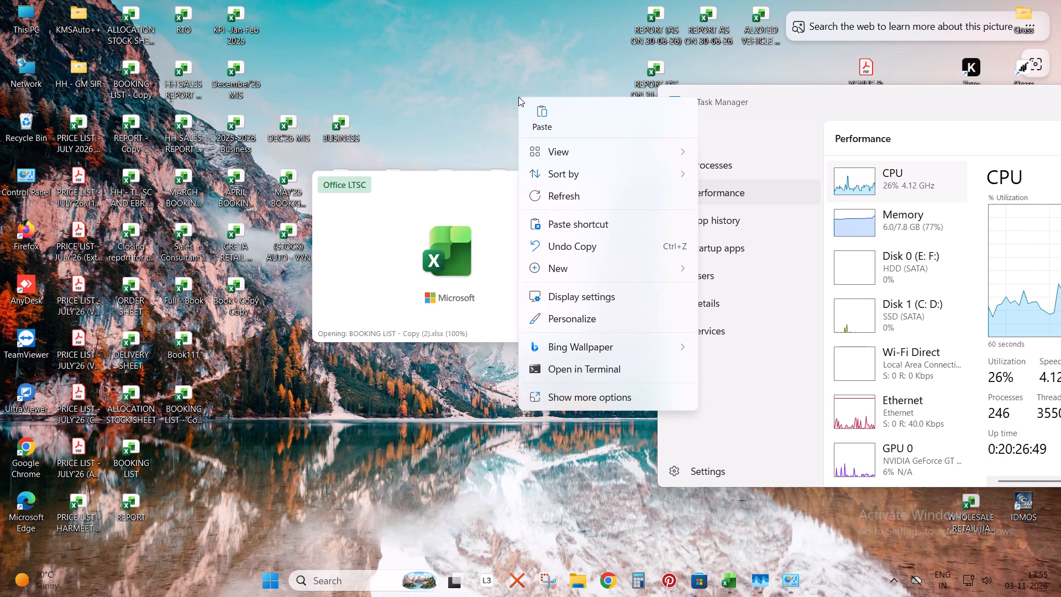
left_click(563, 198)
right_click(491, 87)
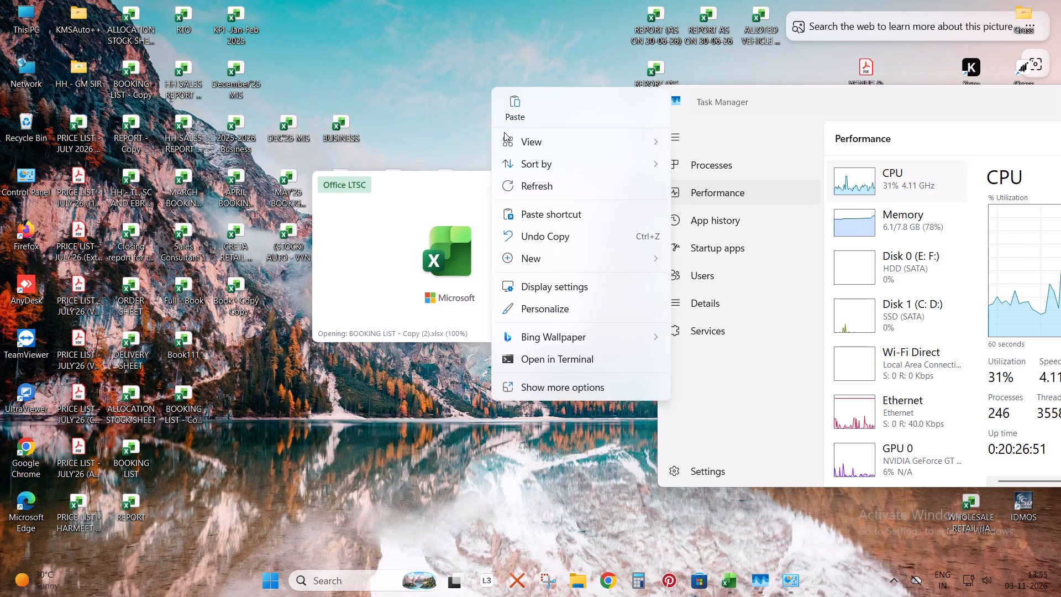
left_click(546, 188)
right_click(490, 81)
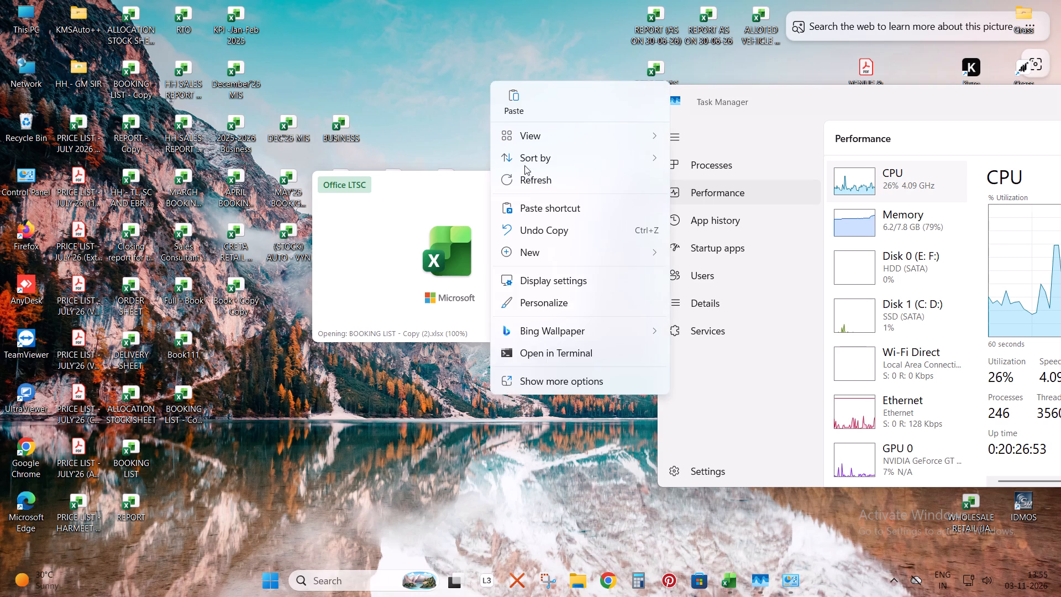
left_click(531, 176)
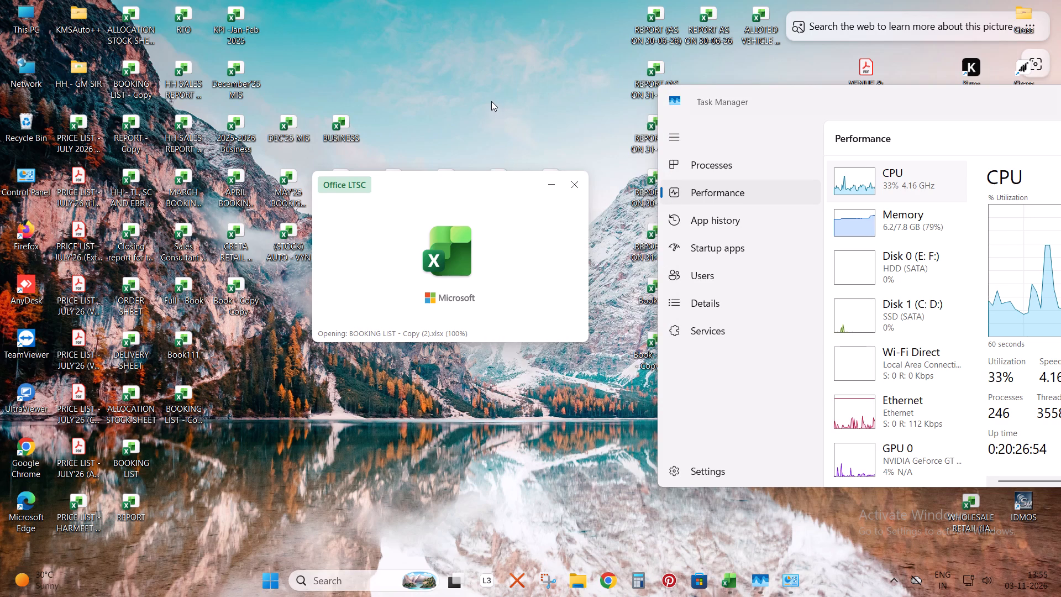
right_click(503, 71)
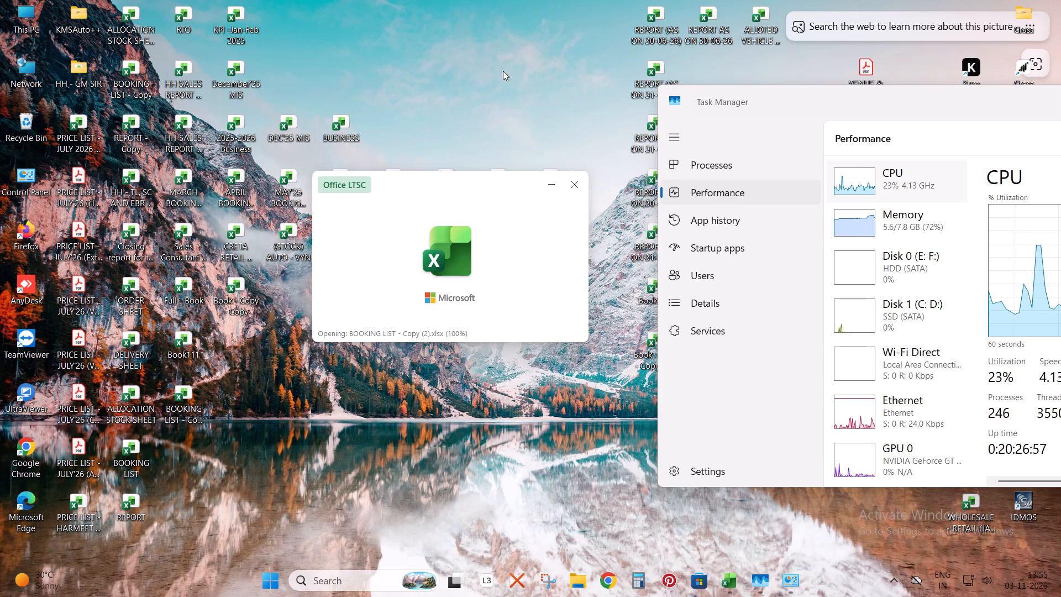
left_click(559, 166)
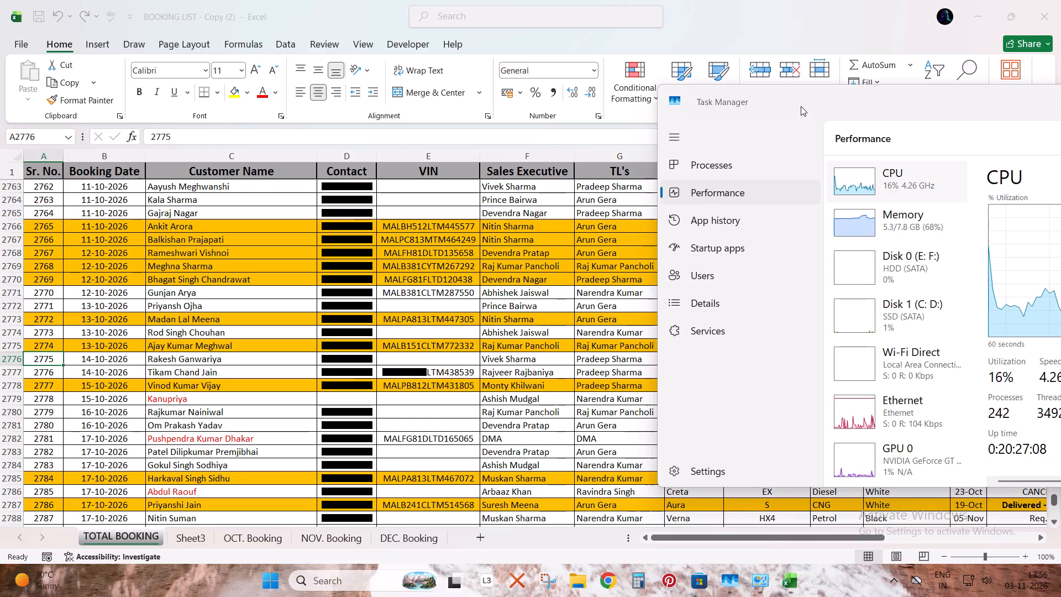
Bring the BOOKING LIST - Copy (2) workbook to the front, look through its TOTAL BOOKING rows, and close it.
left_click(792, 0)
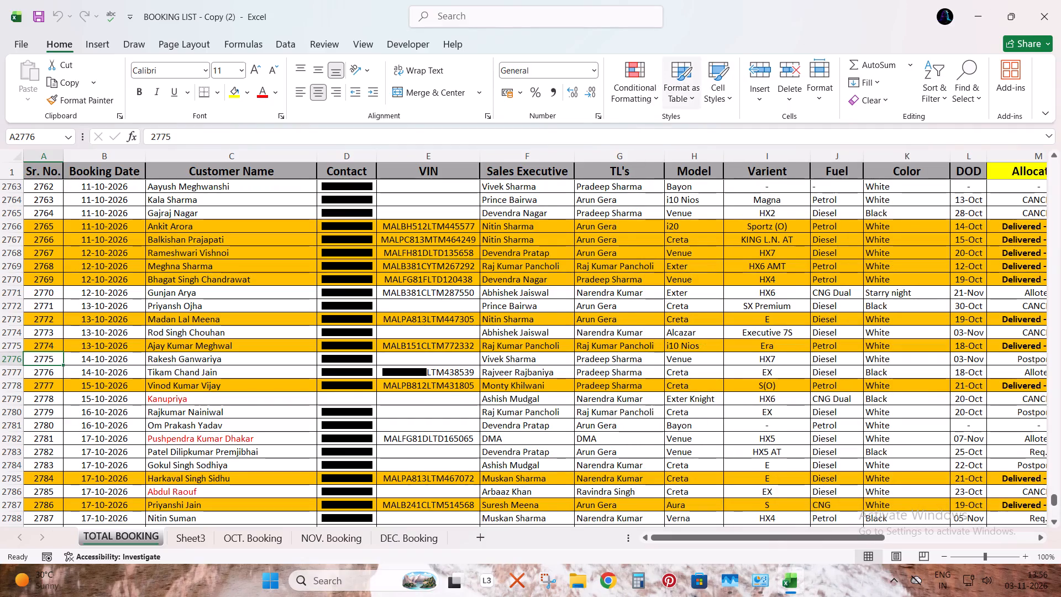
scroll(595, 317, "down", 12)
scroll(645, 342, "up", 15)
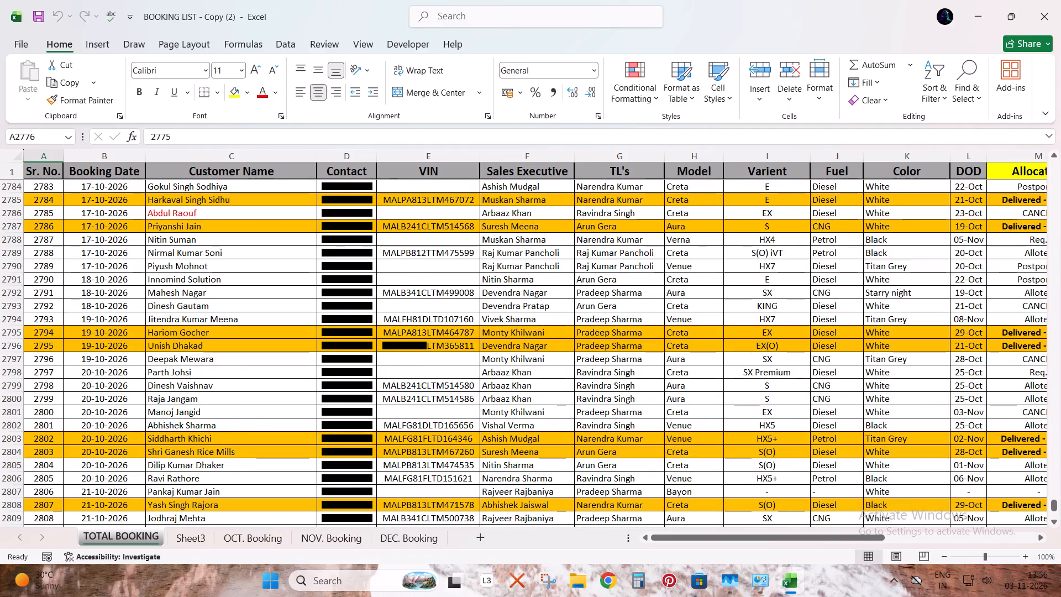
scroll(671, 274, "up", 9)
scroll(676, 274, "up", 12)
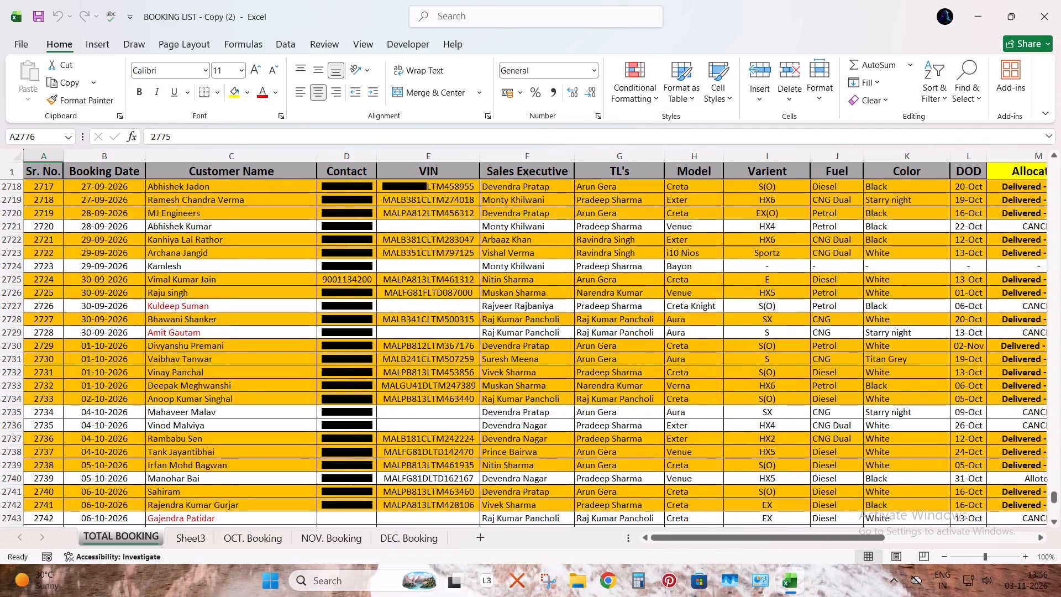
scroll(676, 274, "up", 7)
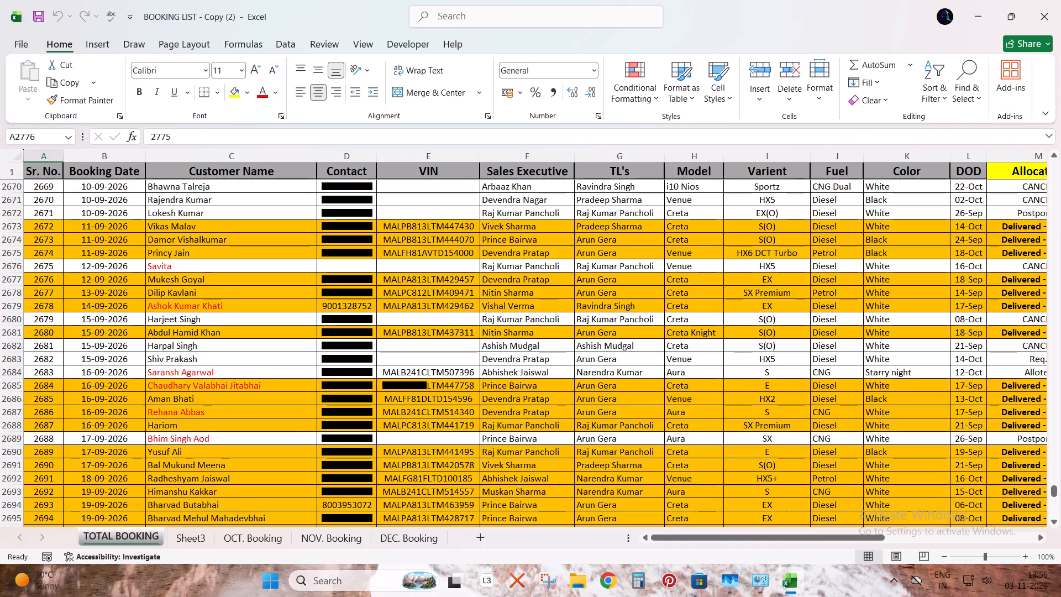
left_click(1046, 24)
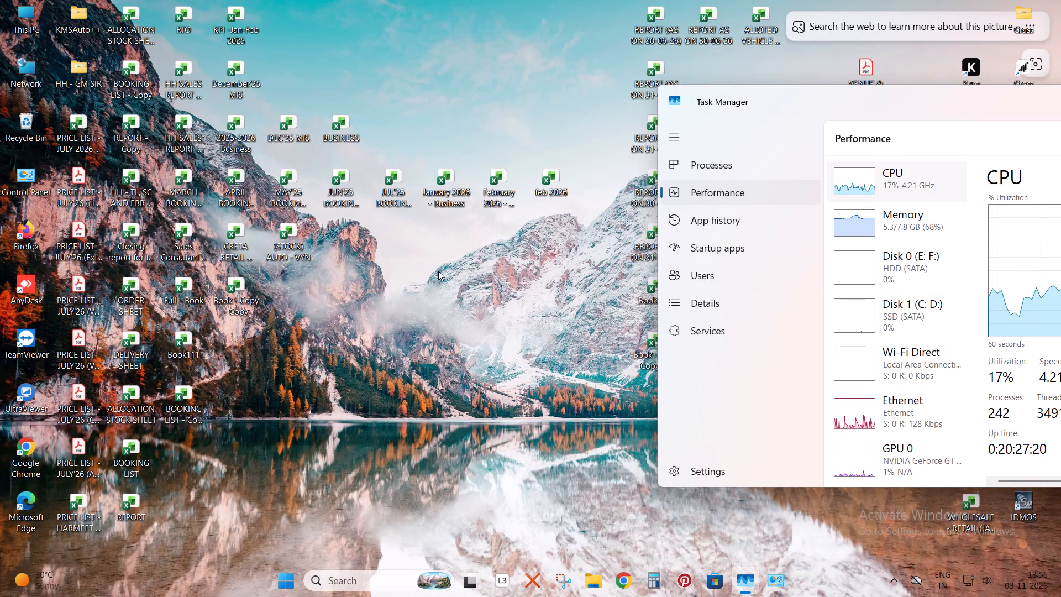
Check the file properties of the BOOKING LIST - Copy (2) workbook on the desktop, including its size, and close them unchanged.
right_click(182, 405)
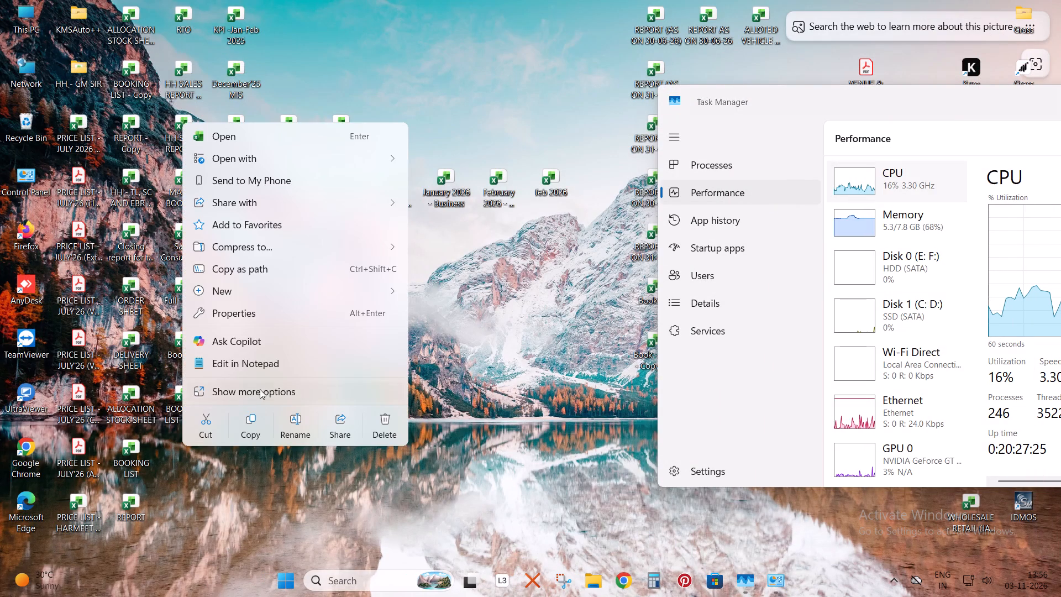
left_click(263, 388)
left_click(232, 547)
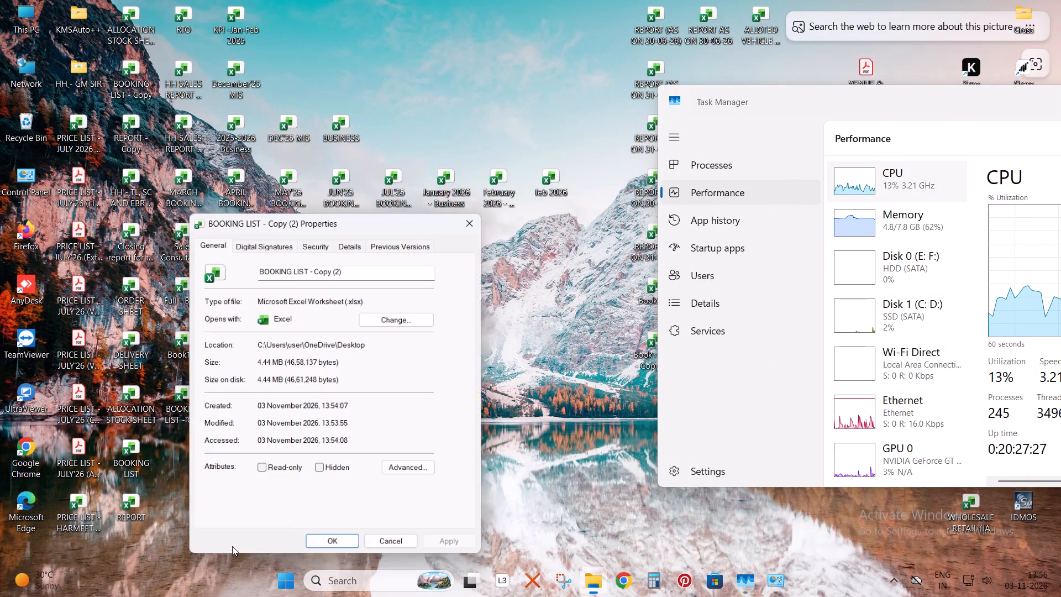
left_click(399, 546)
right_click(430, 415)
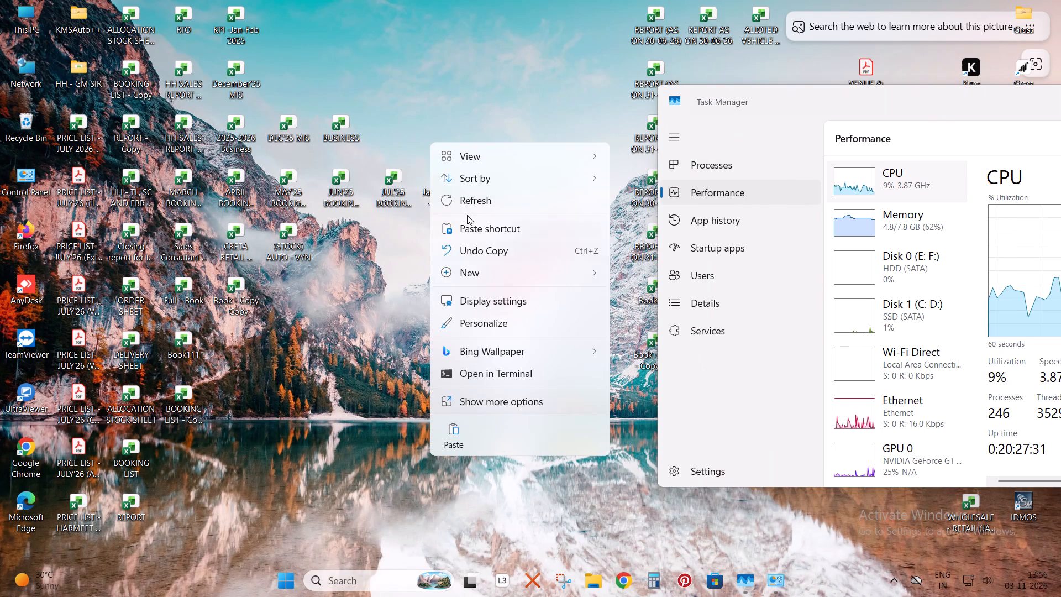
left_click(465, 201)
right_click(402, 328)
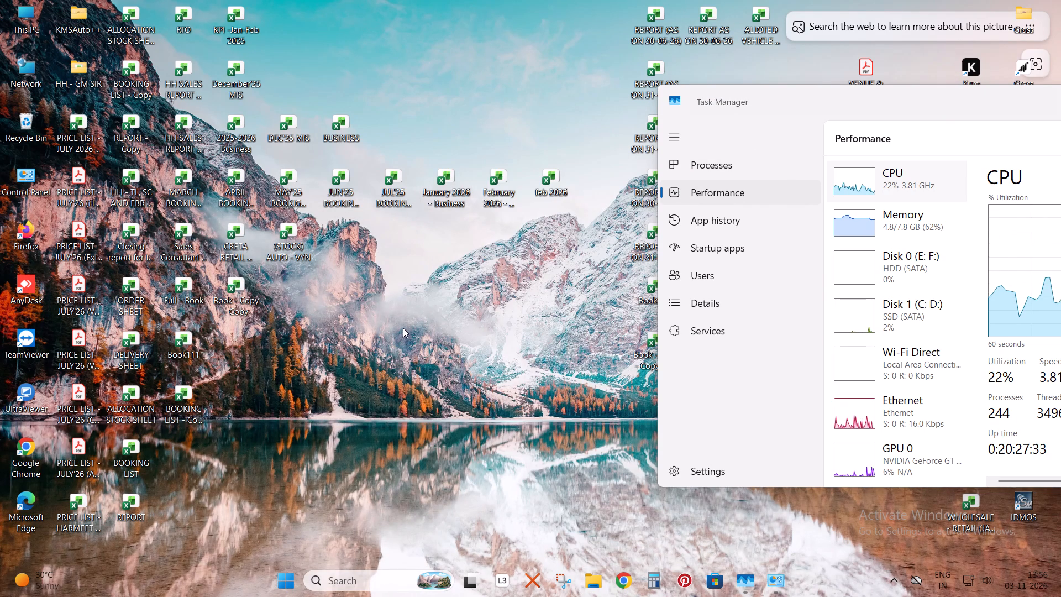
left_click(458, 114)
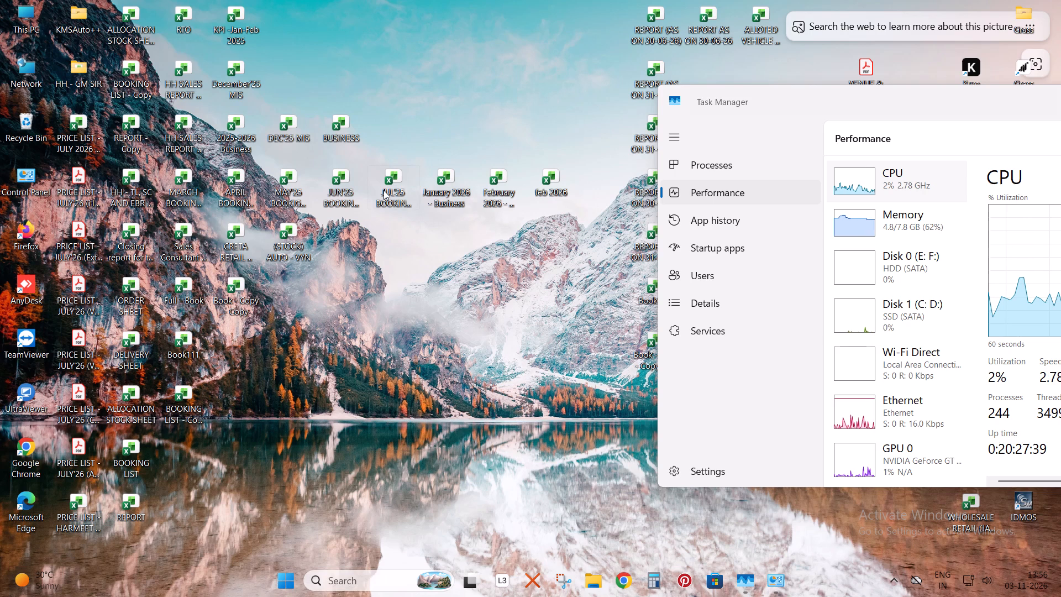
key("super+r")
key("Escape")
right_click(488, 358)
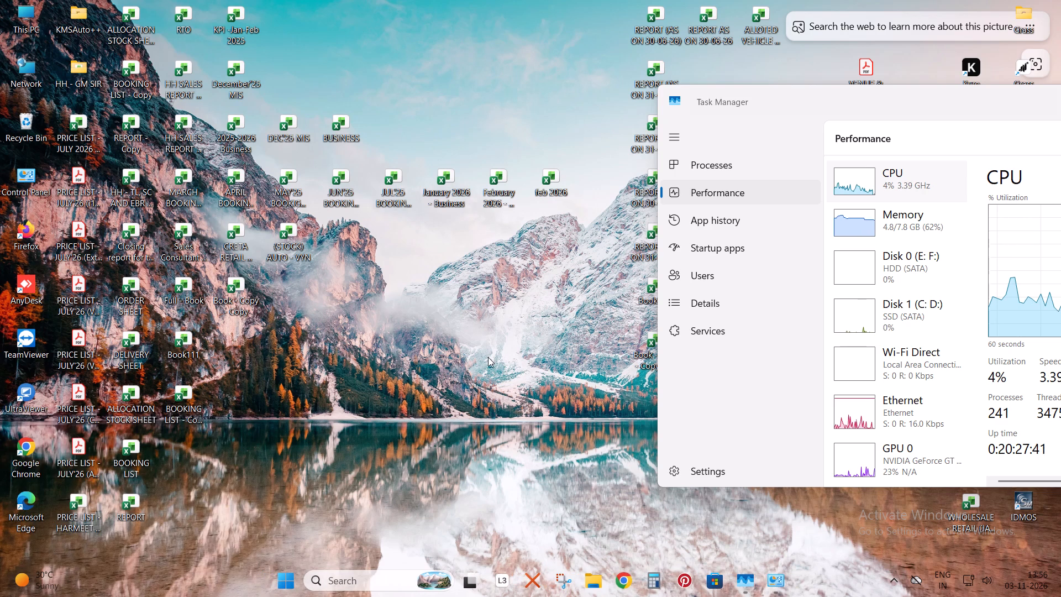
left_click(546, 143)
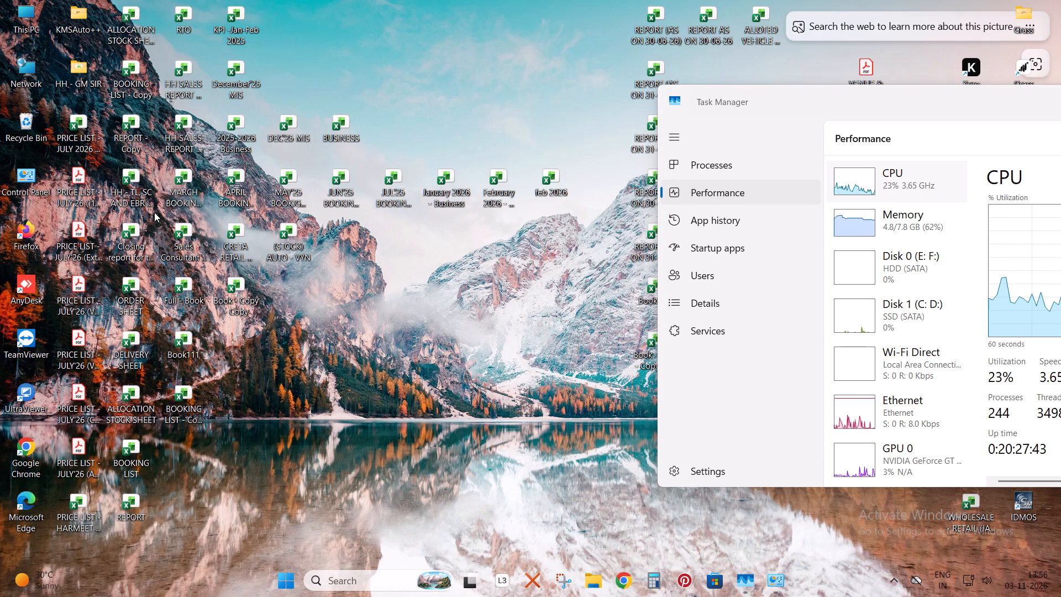
Open This PC's properties, review the device and Windows specifications on the About page, and minimize the Settings window.
right_click(22, 31)
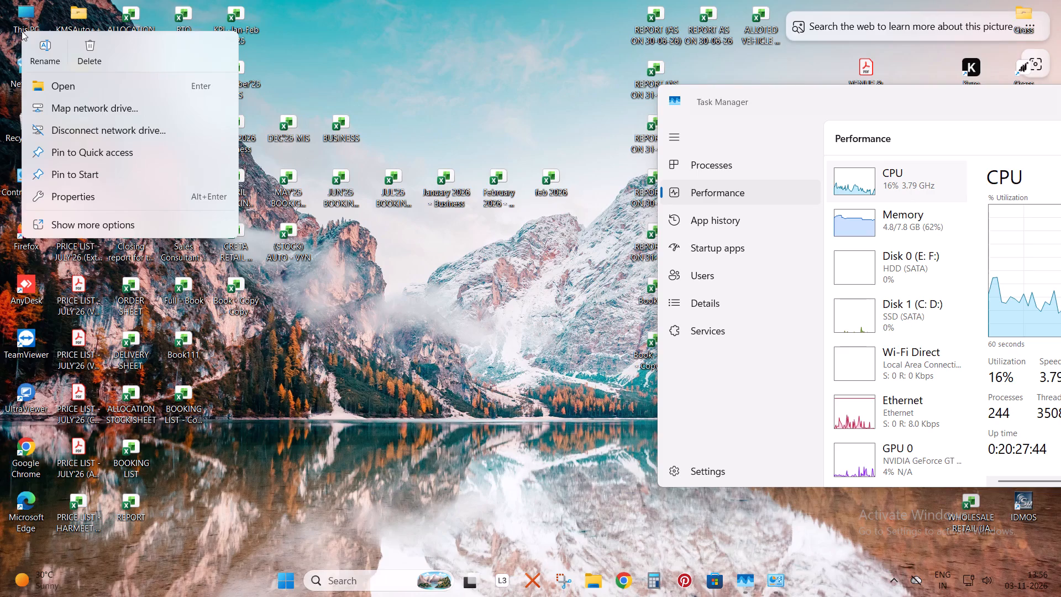
left_click(132, 234)
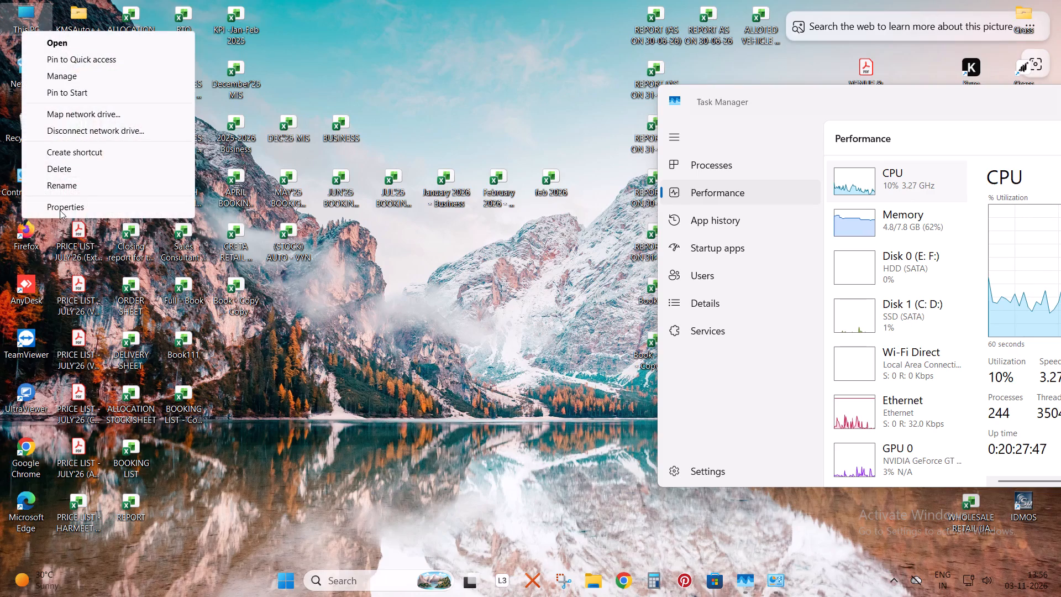
left_click(60, 210)
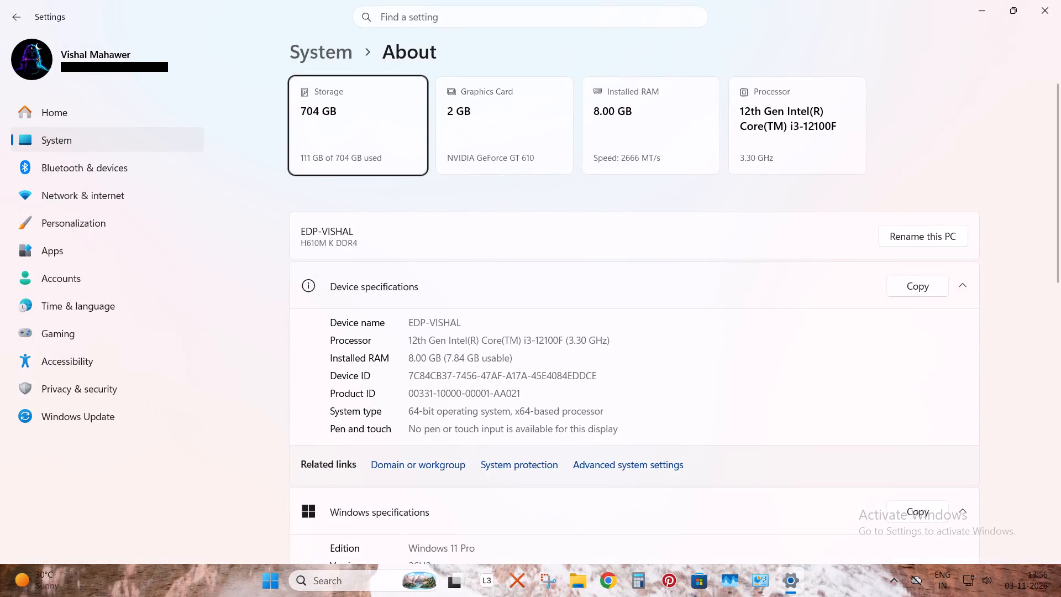
scroll(523, 467, "down", 4)
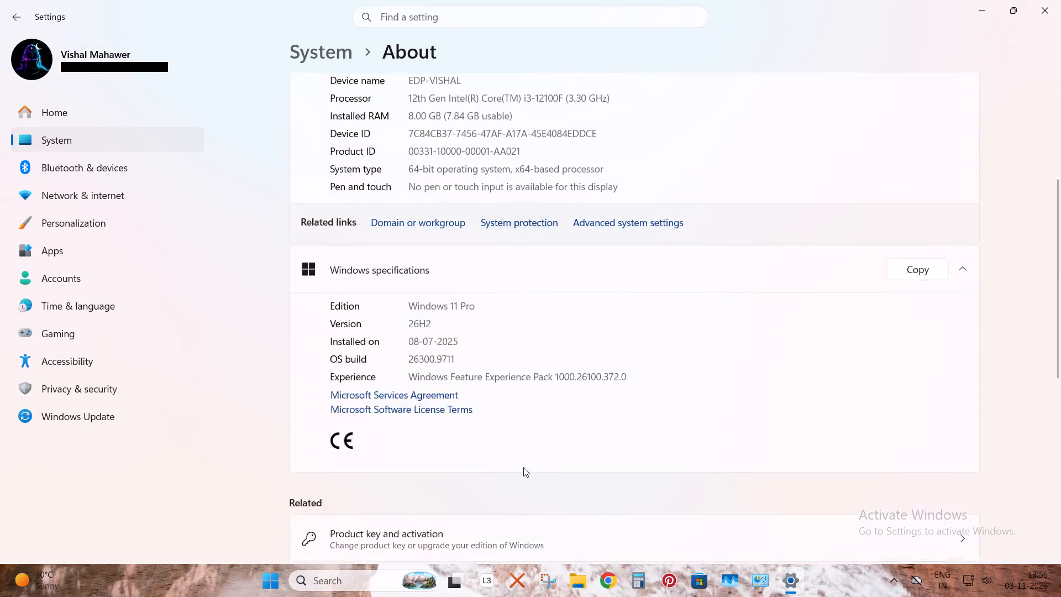
scroll(528, 467, "down", 1)
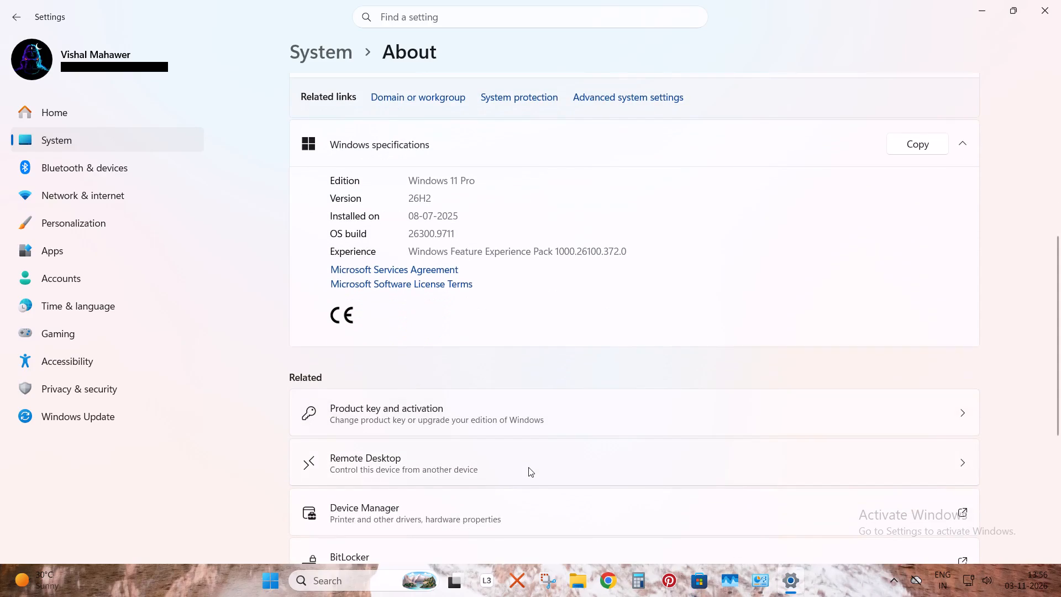
scroll(528, 467, "down", 4)
scroll(633, 448, "down", 5)
scroll(664, 458, "up", 2)
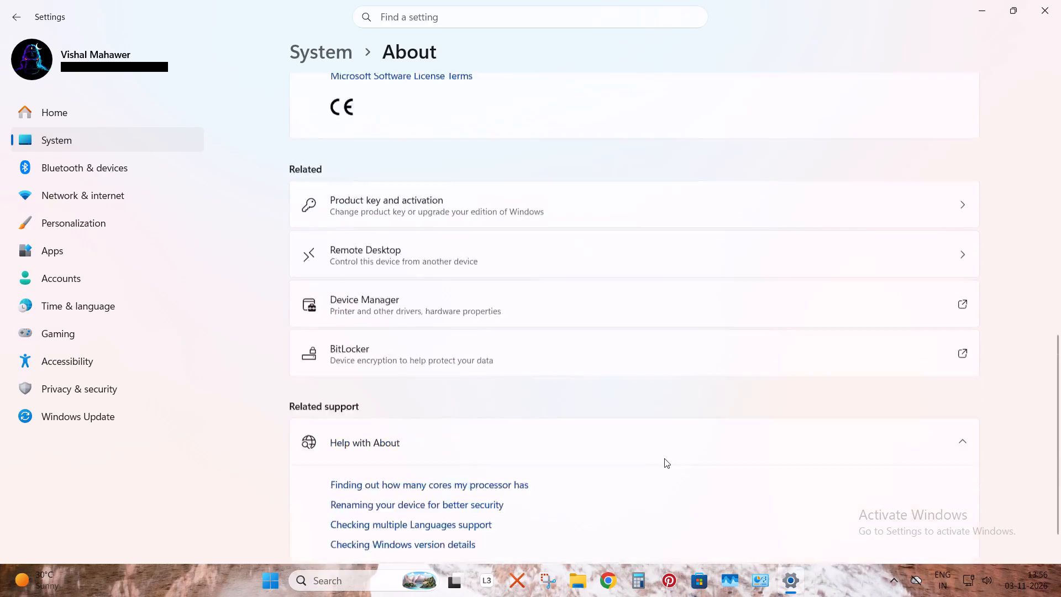
scroll(664, 458, "up", 12)
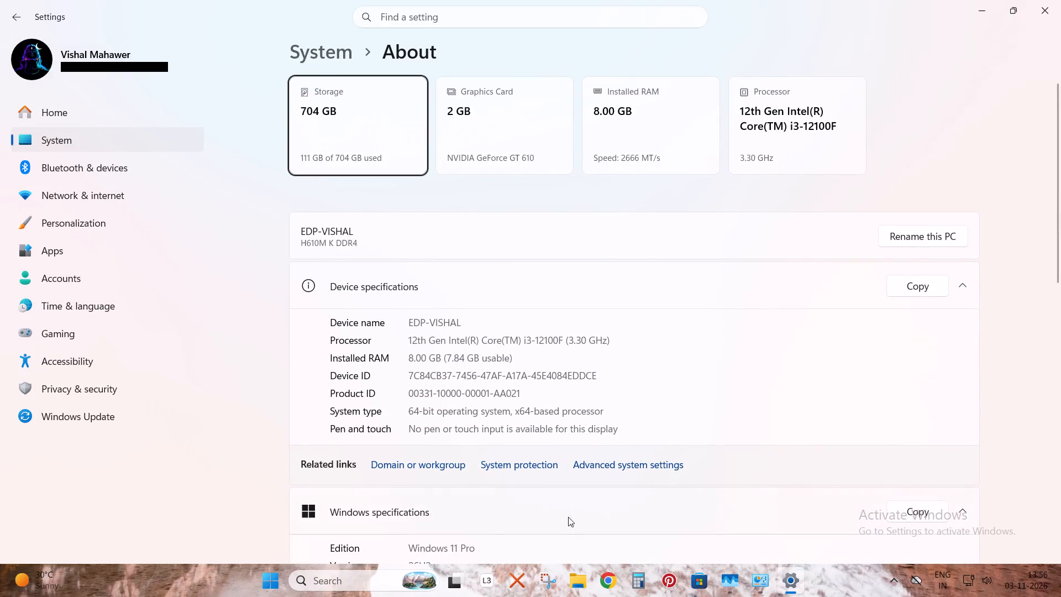
scroll(449, 377, "down", 16)
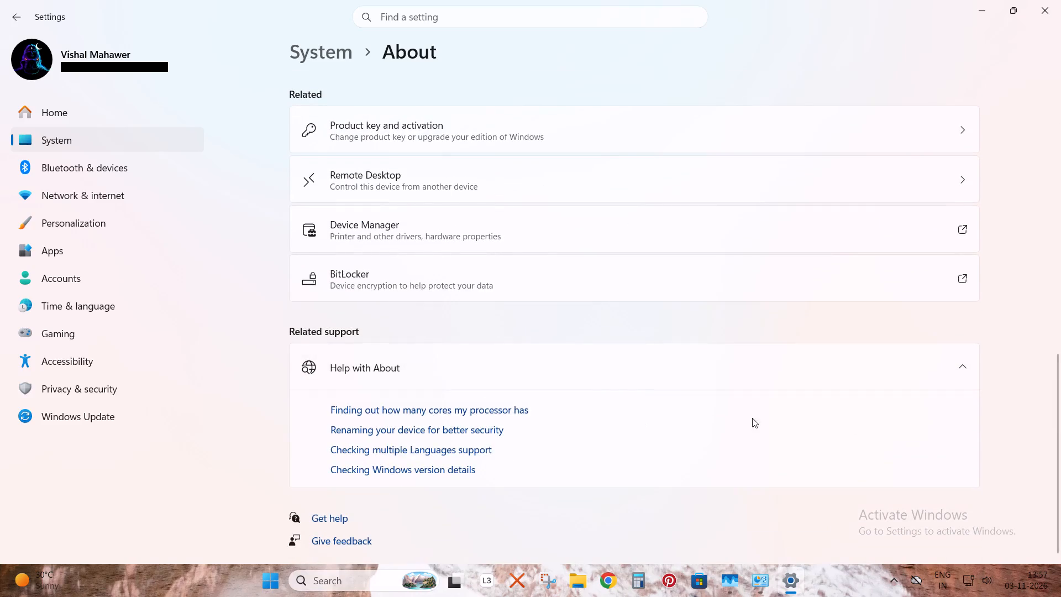
left_click(974, 14)
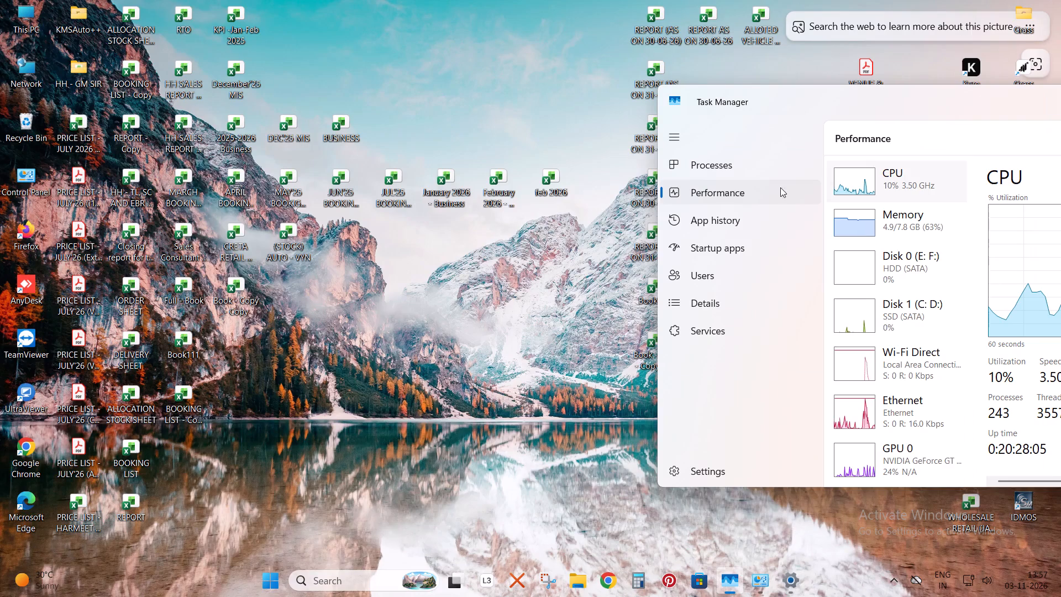
Open the APRIL BOOKING WORKING workbook, check the Office account and product information, and close the workbook.
double_click(242, 188)
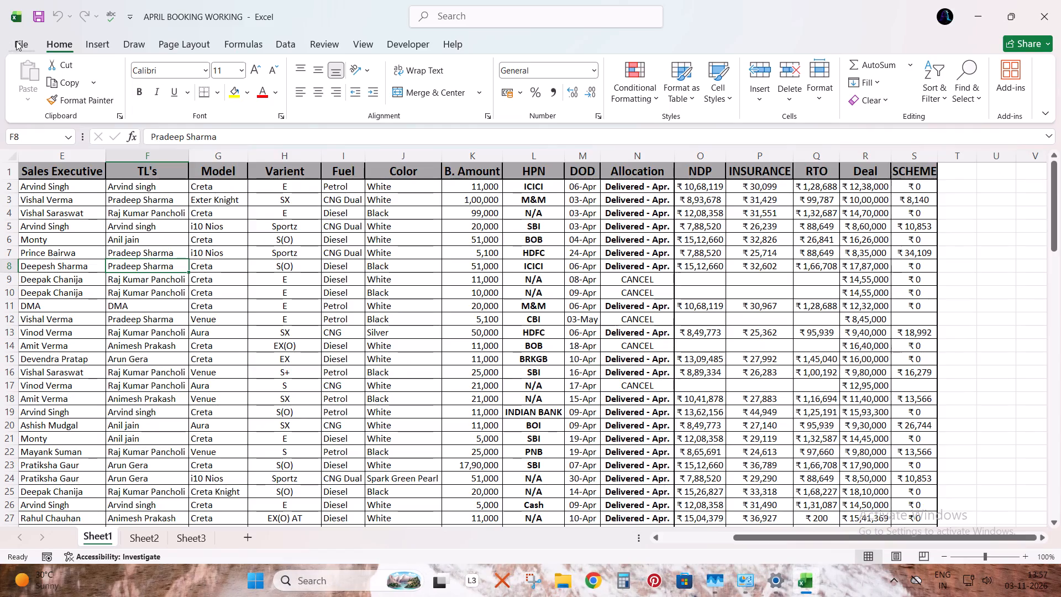
left_click(16, 41)
left_click(48, 516)
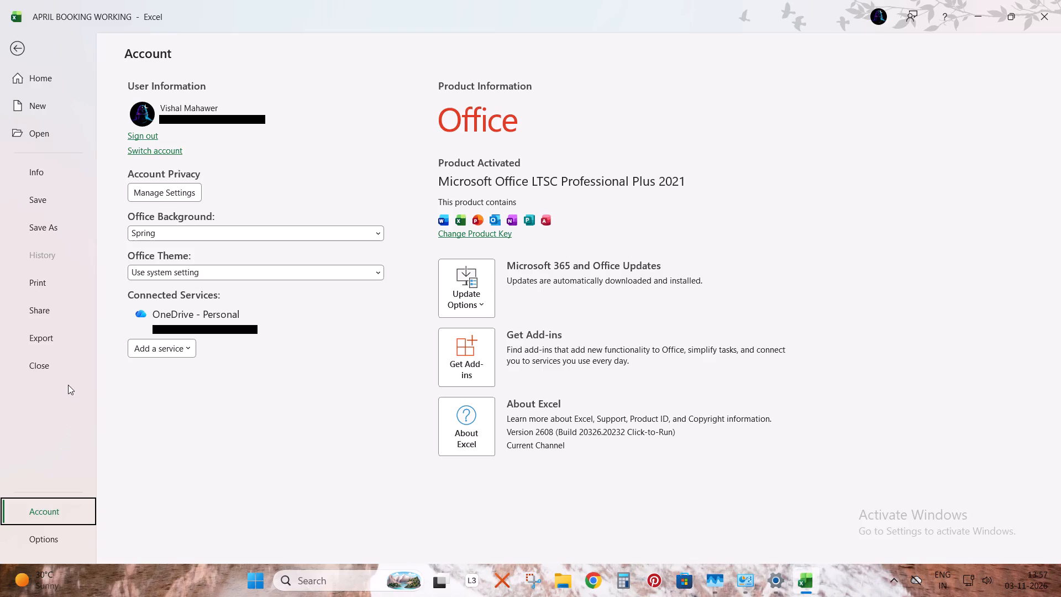
key("Escape")
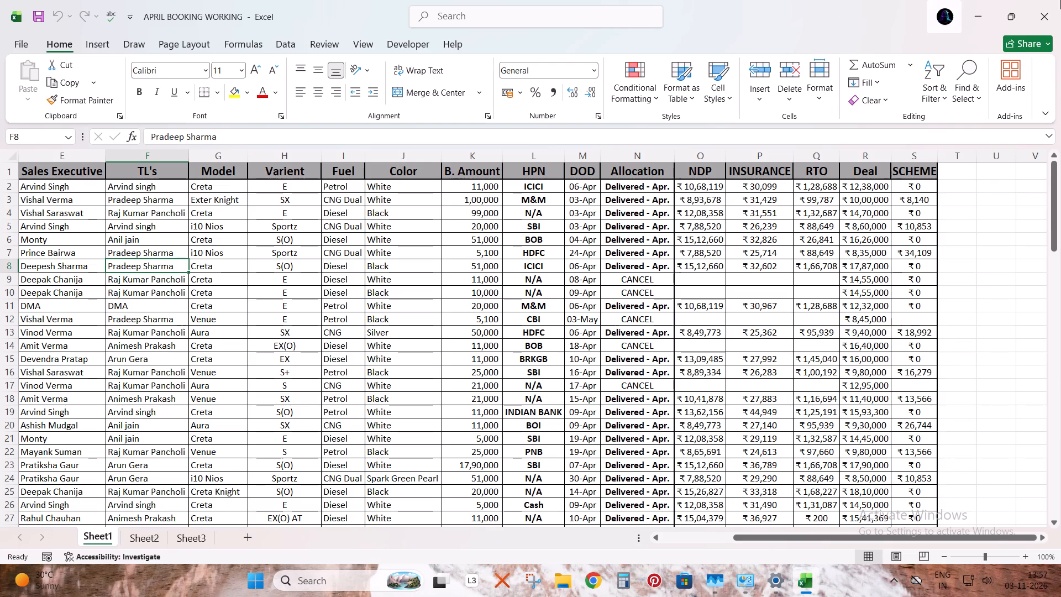
left_click(1057, 0)
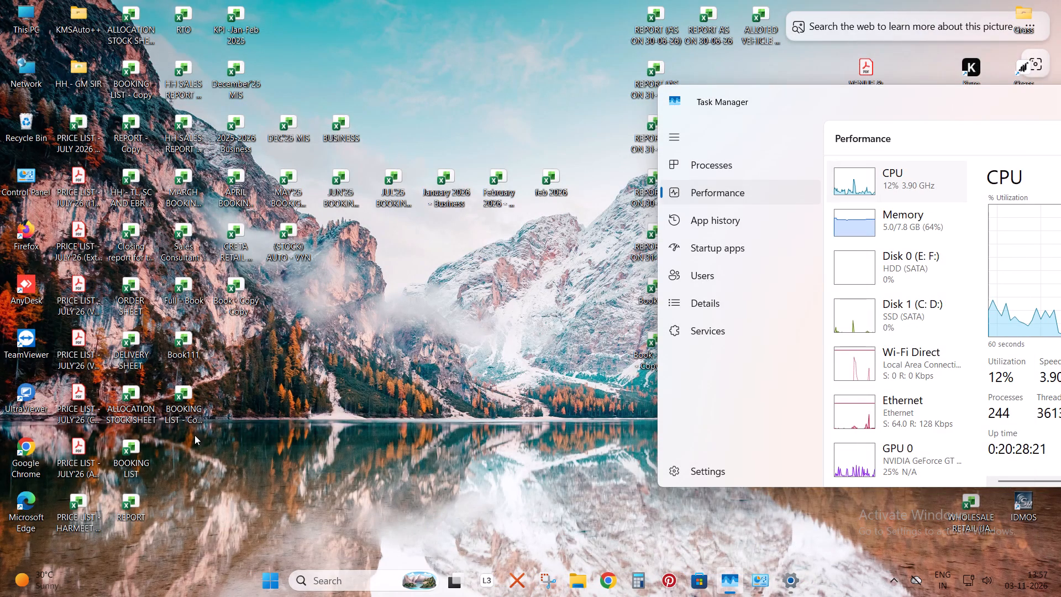
Open the BOOKING LIST - Copy (2) workbook from the desktop.
double_click(187, 409)
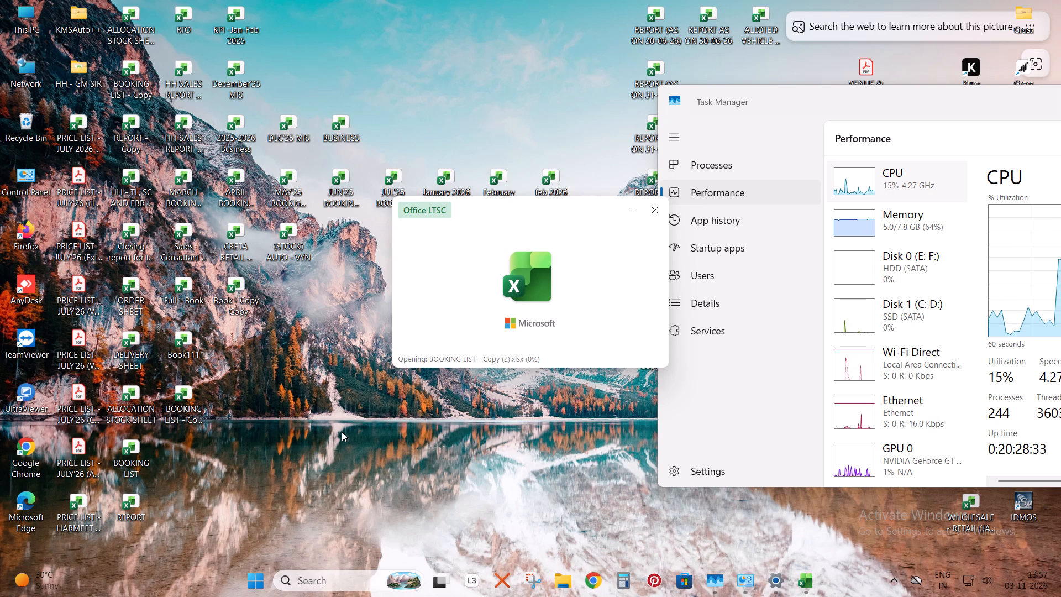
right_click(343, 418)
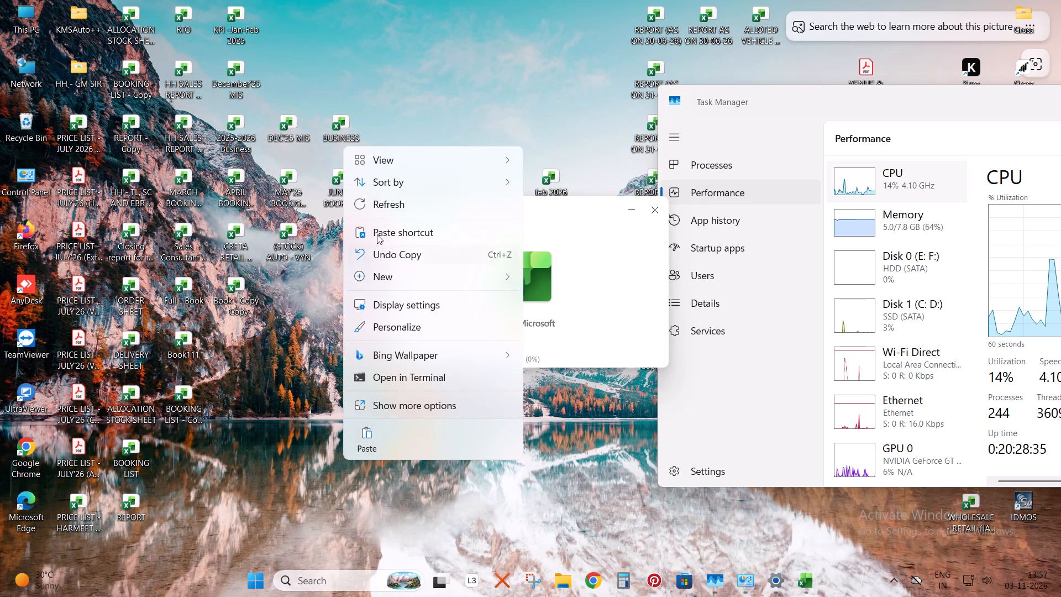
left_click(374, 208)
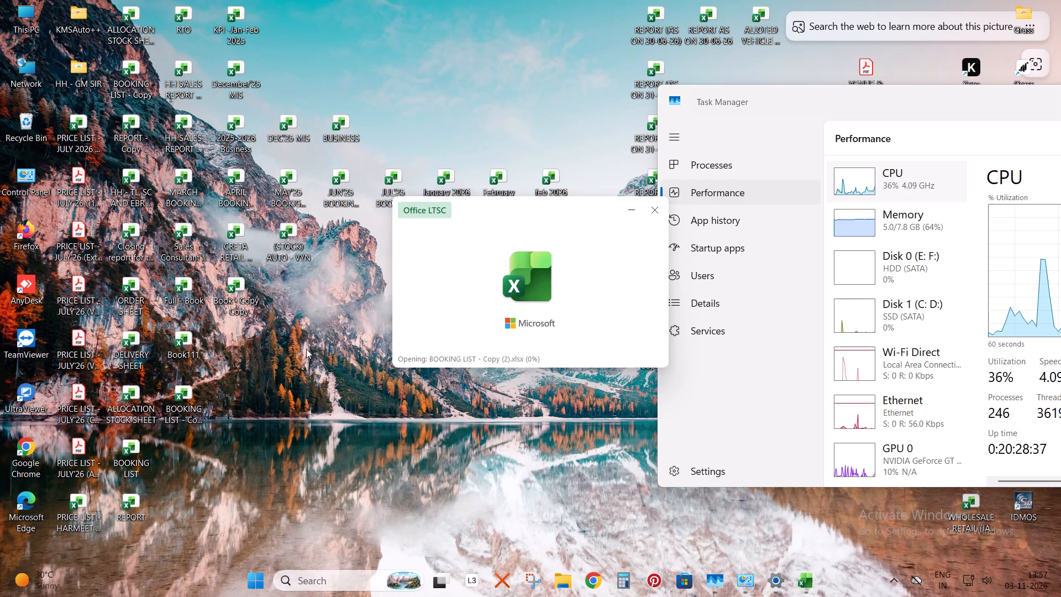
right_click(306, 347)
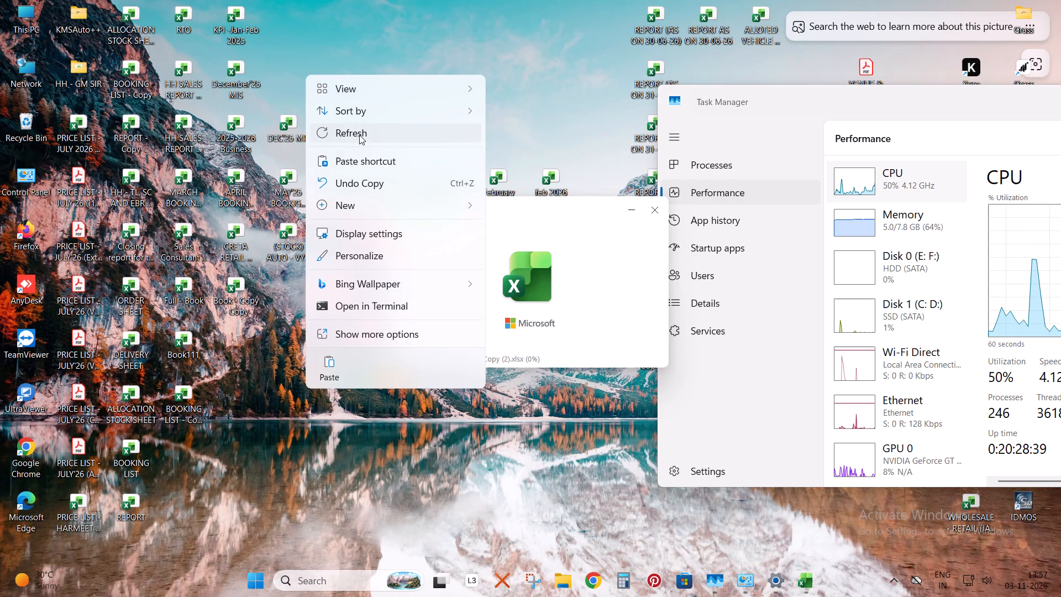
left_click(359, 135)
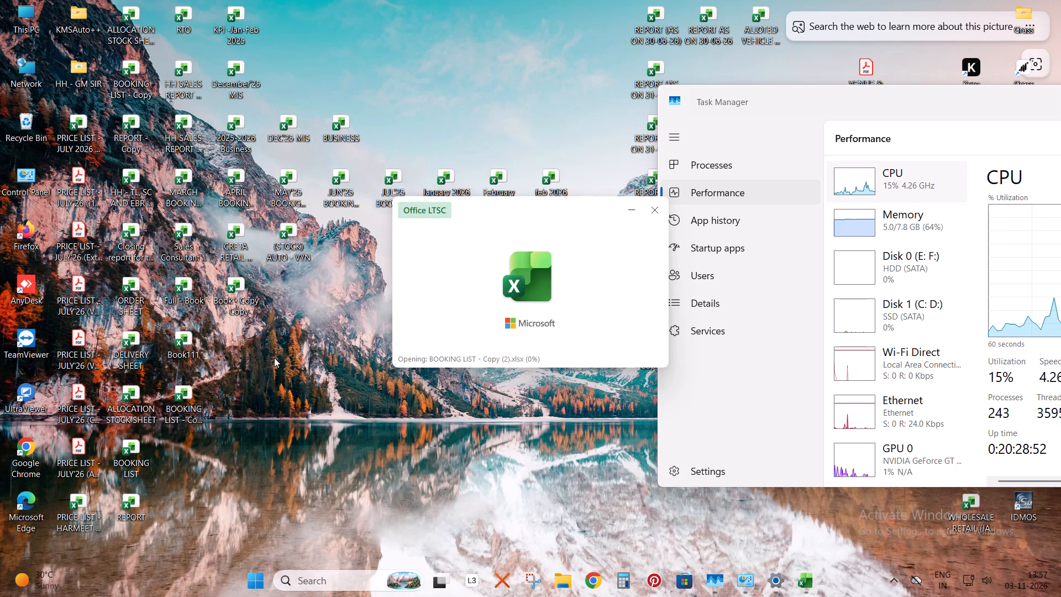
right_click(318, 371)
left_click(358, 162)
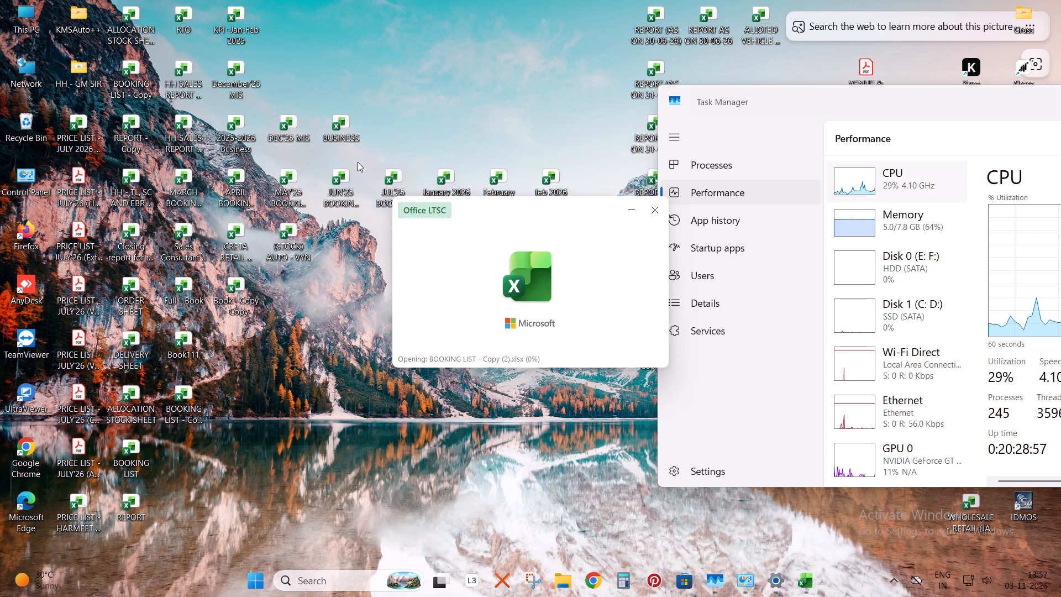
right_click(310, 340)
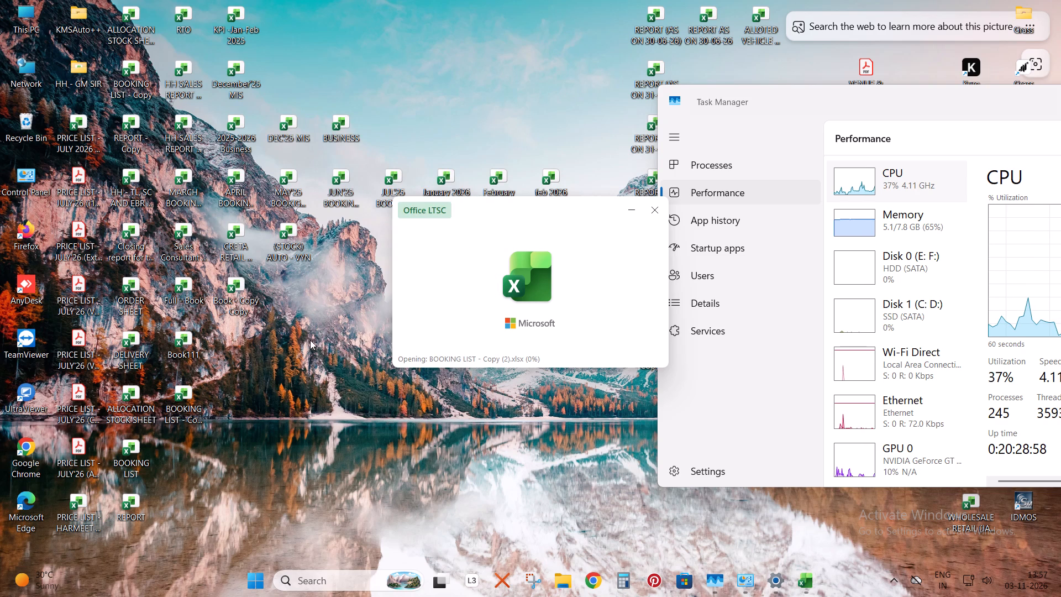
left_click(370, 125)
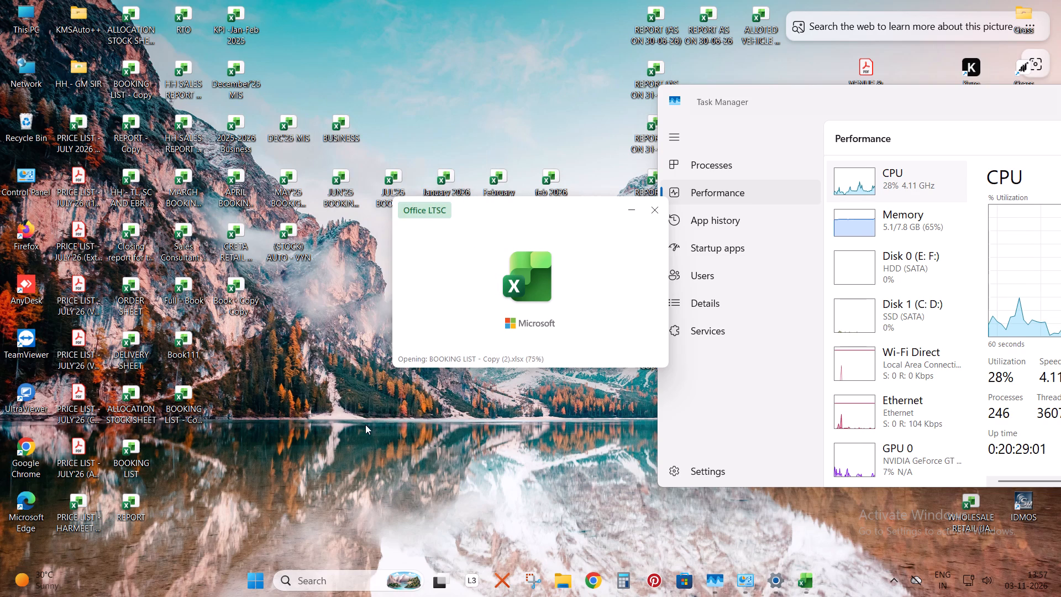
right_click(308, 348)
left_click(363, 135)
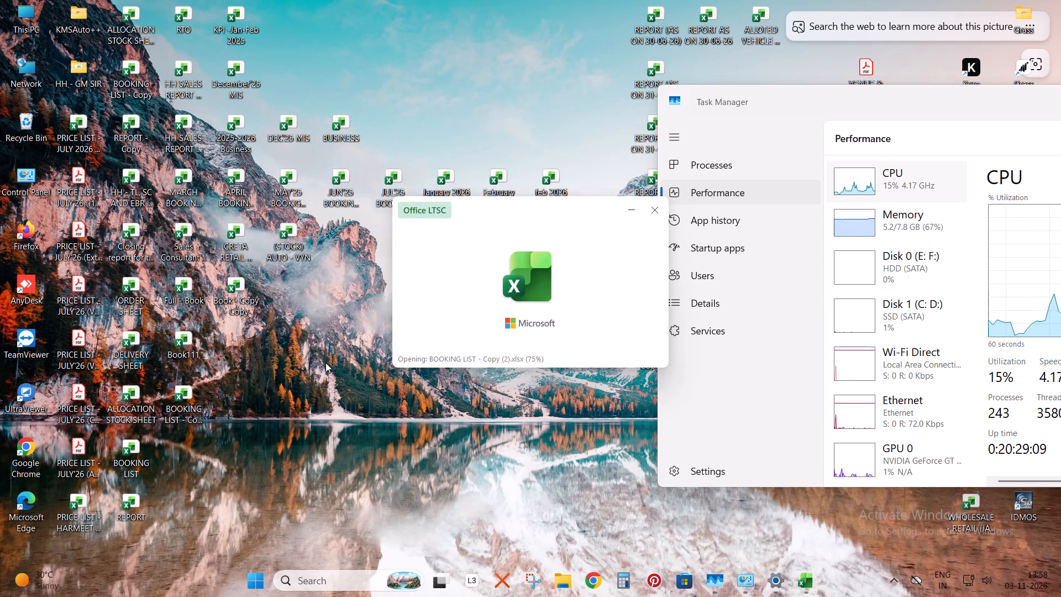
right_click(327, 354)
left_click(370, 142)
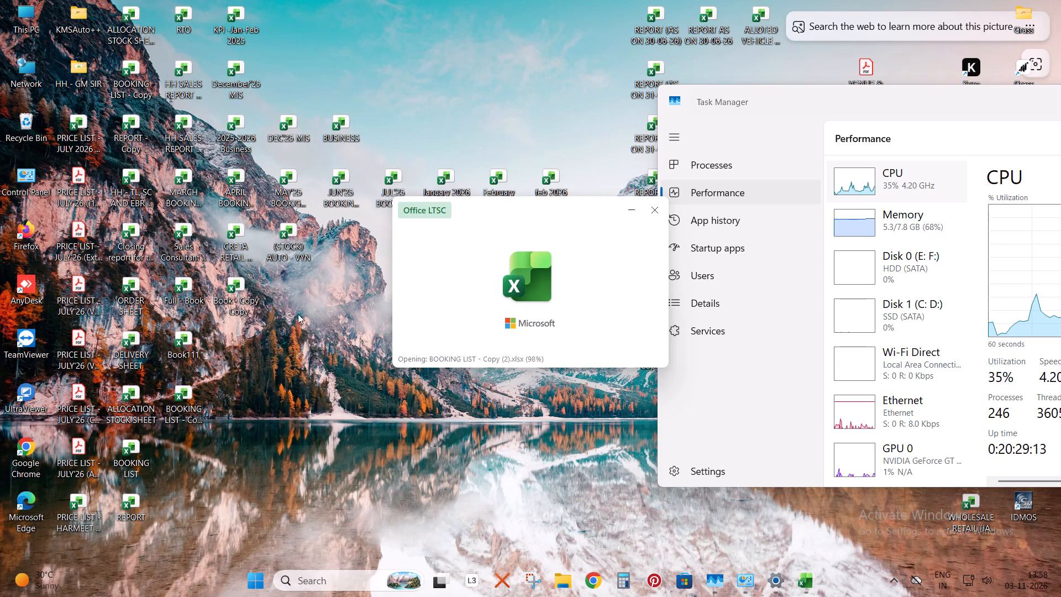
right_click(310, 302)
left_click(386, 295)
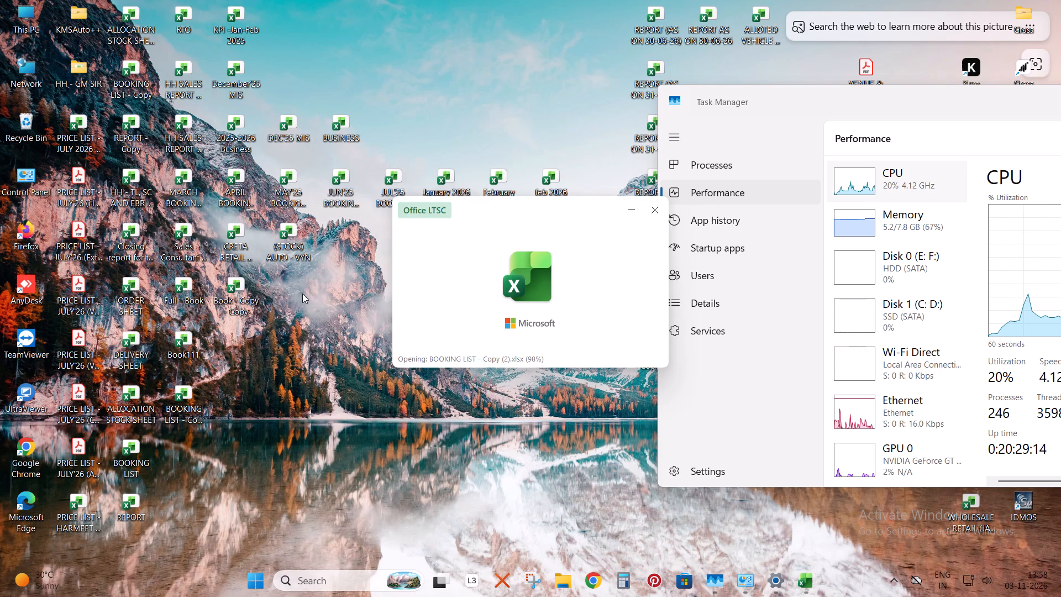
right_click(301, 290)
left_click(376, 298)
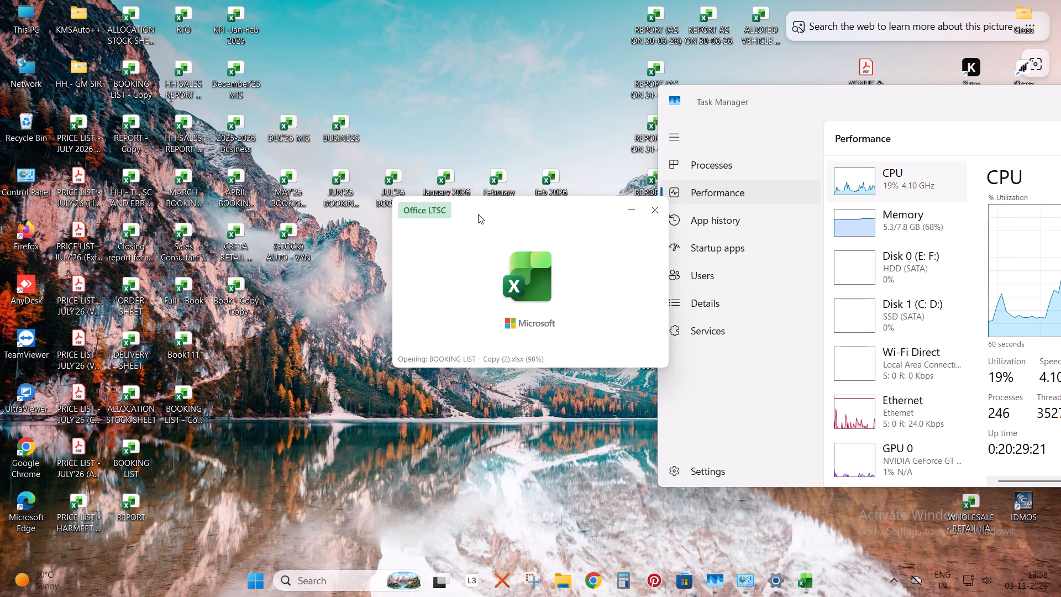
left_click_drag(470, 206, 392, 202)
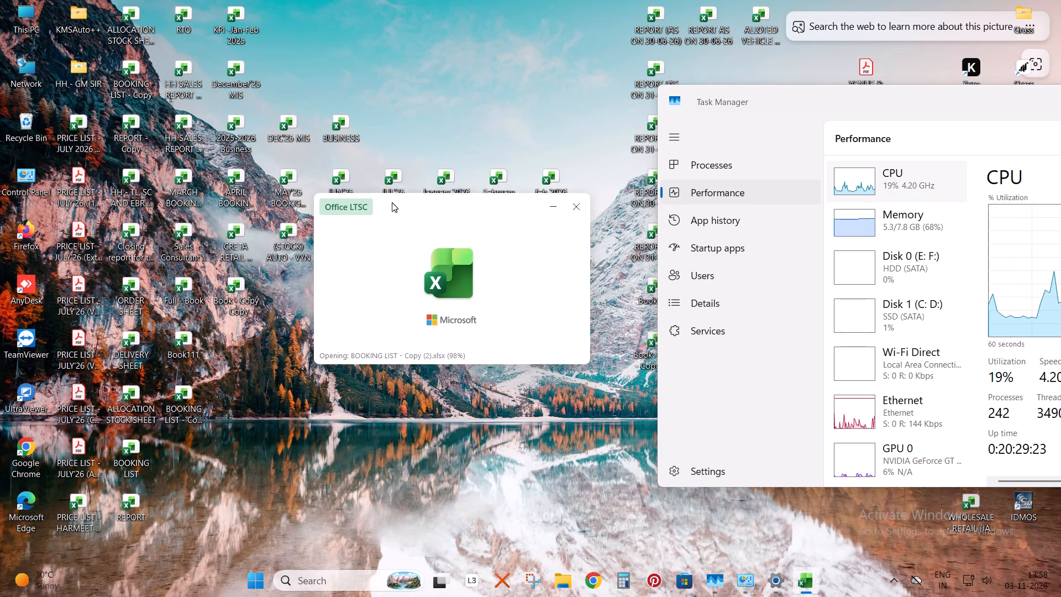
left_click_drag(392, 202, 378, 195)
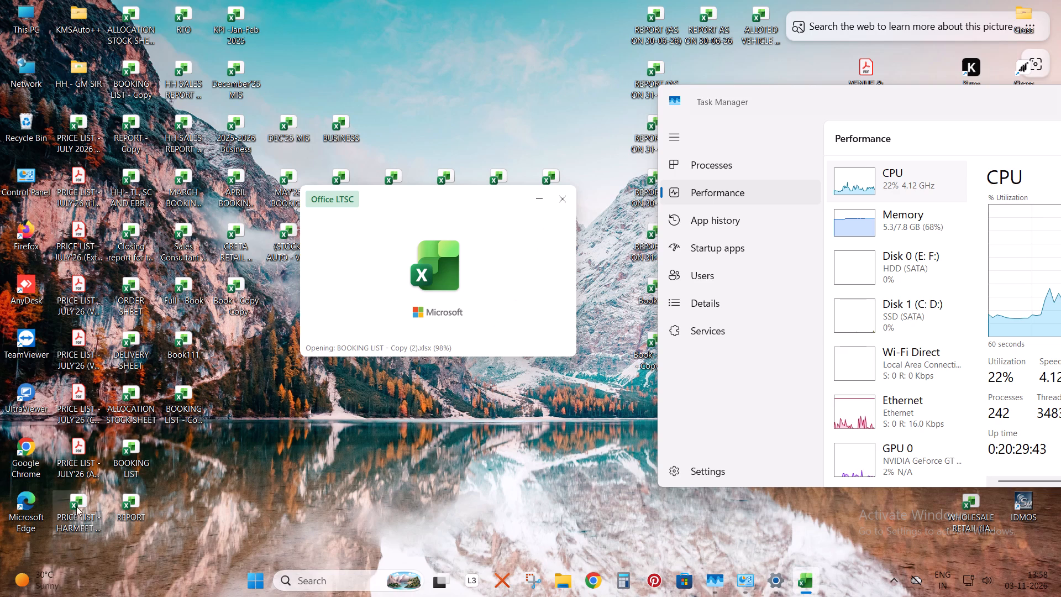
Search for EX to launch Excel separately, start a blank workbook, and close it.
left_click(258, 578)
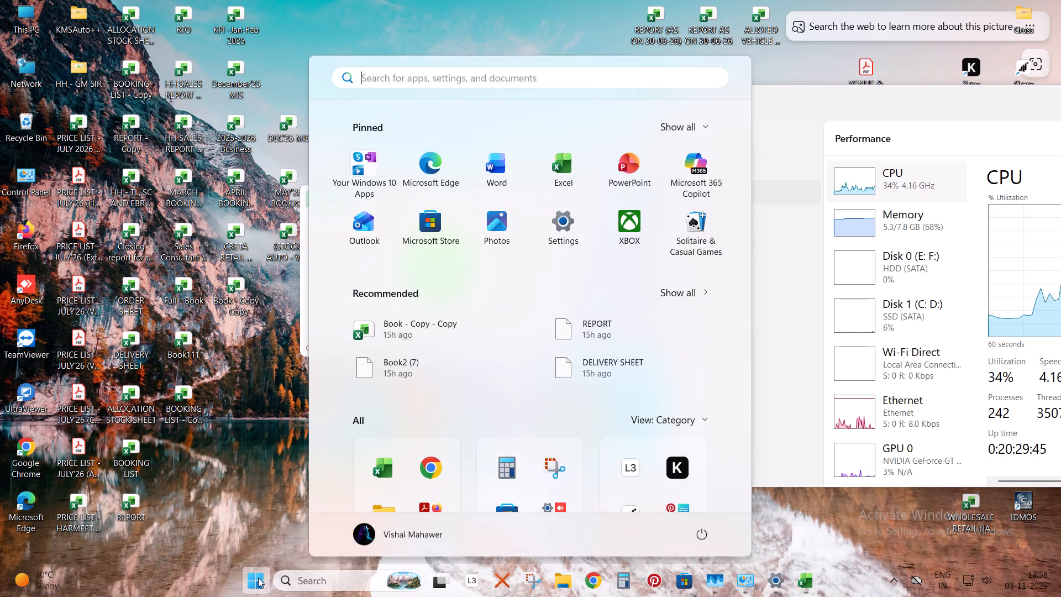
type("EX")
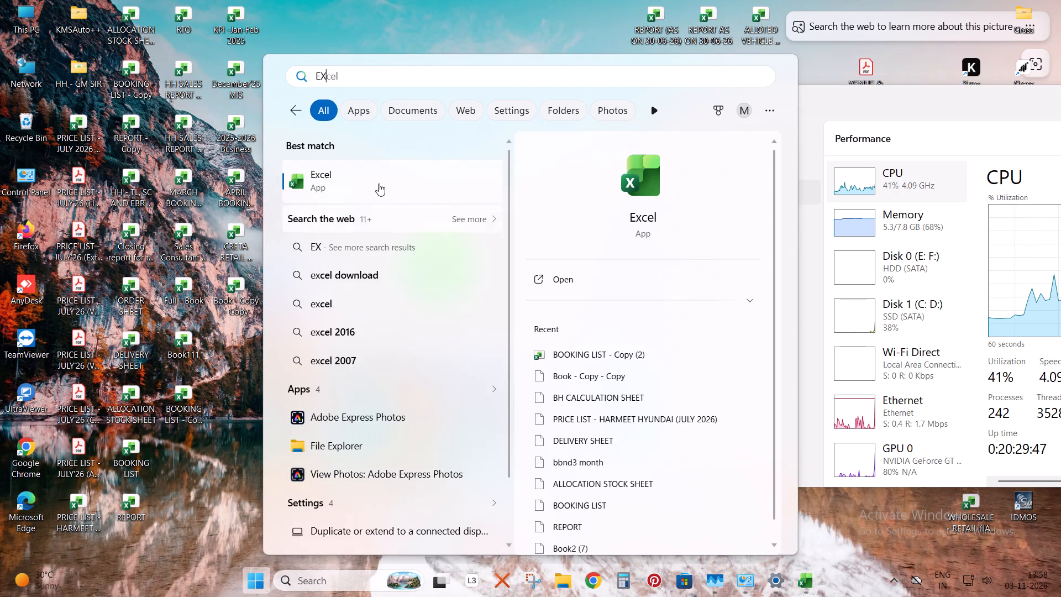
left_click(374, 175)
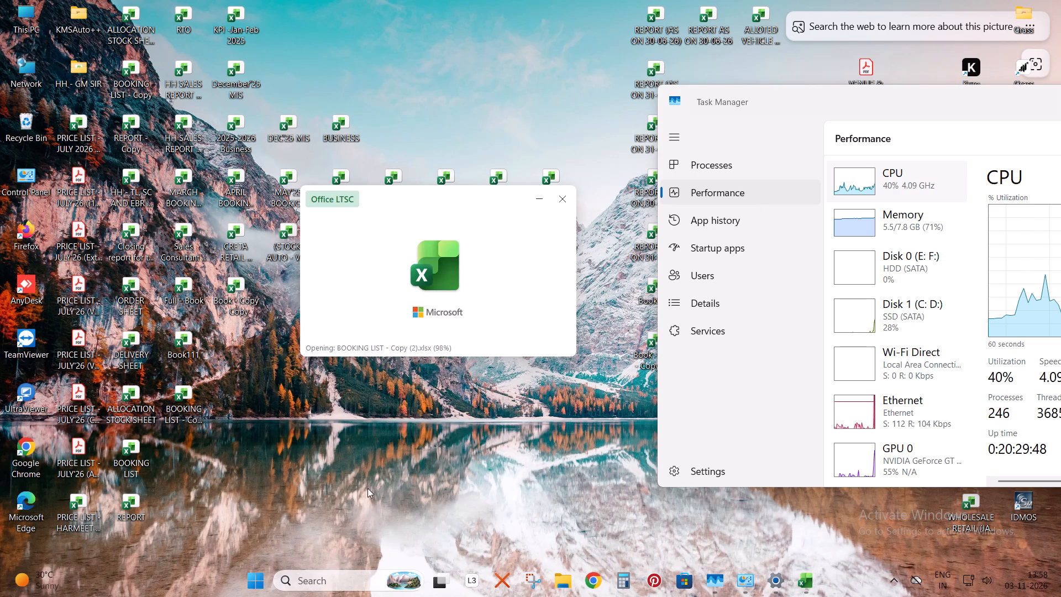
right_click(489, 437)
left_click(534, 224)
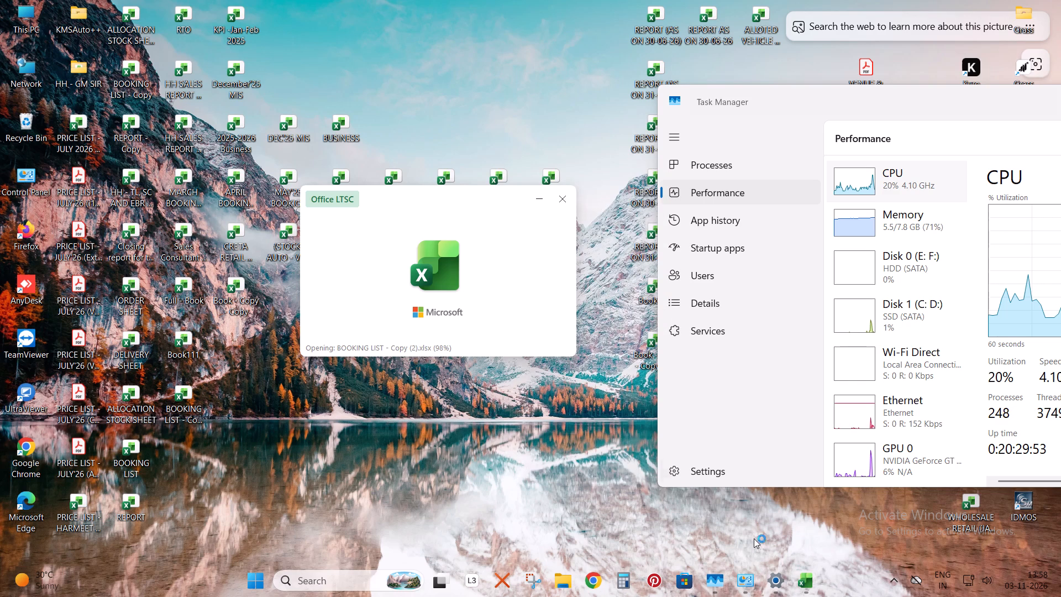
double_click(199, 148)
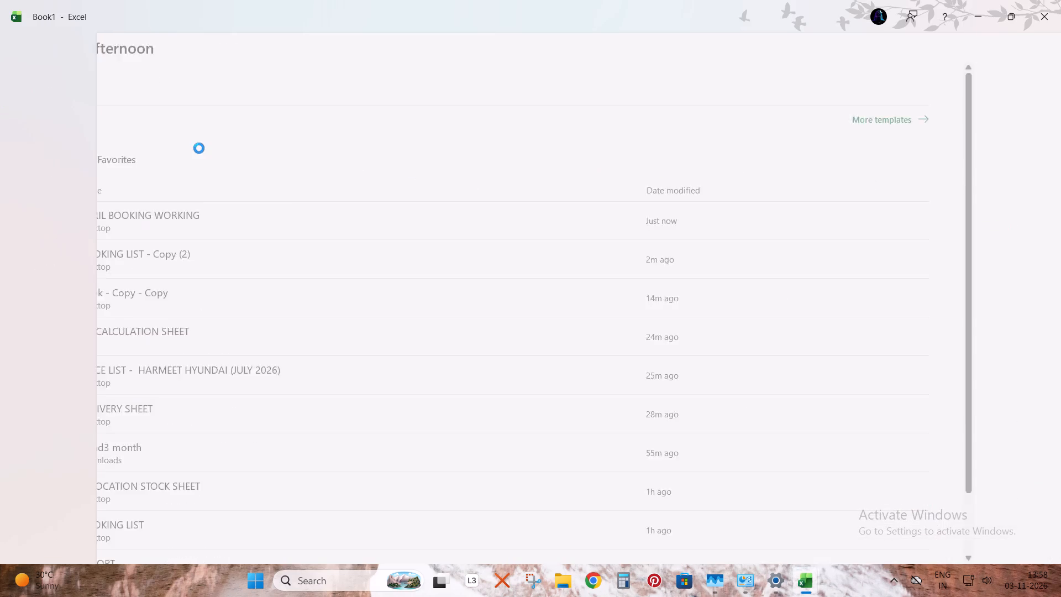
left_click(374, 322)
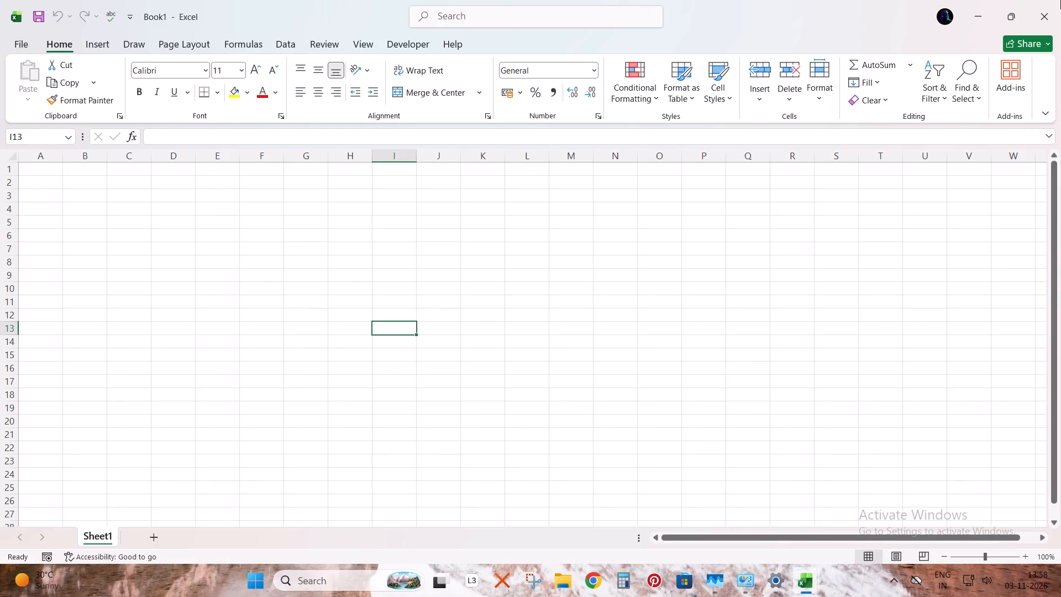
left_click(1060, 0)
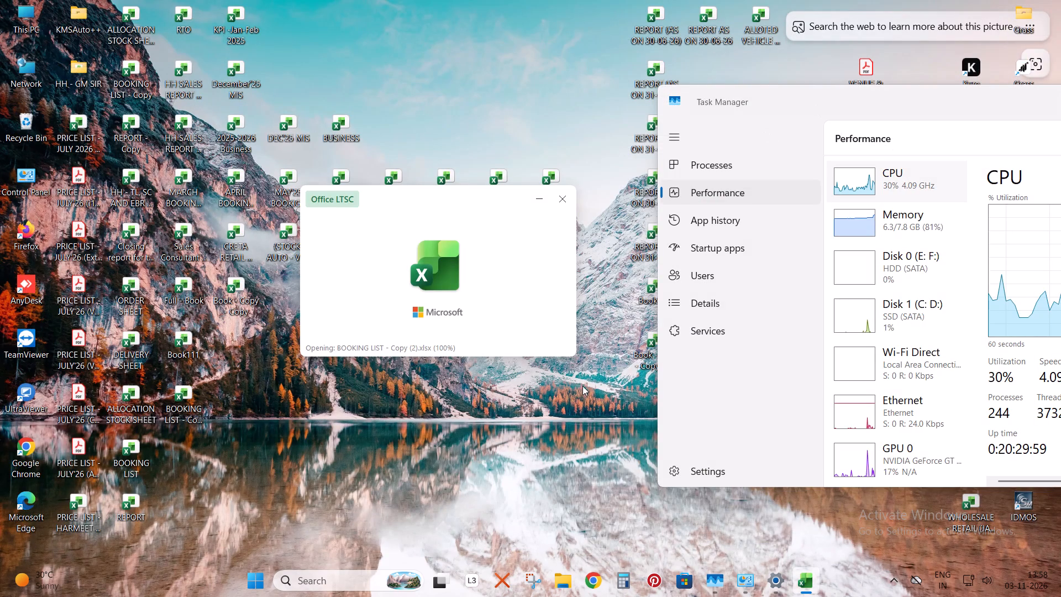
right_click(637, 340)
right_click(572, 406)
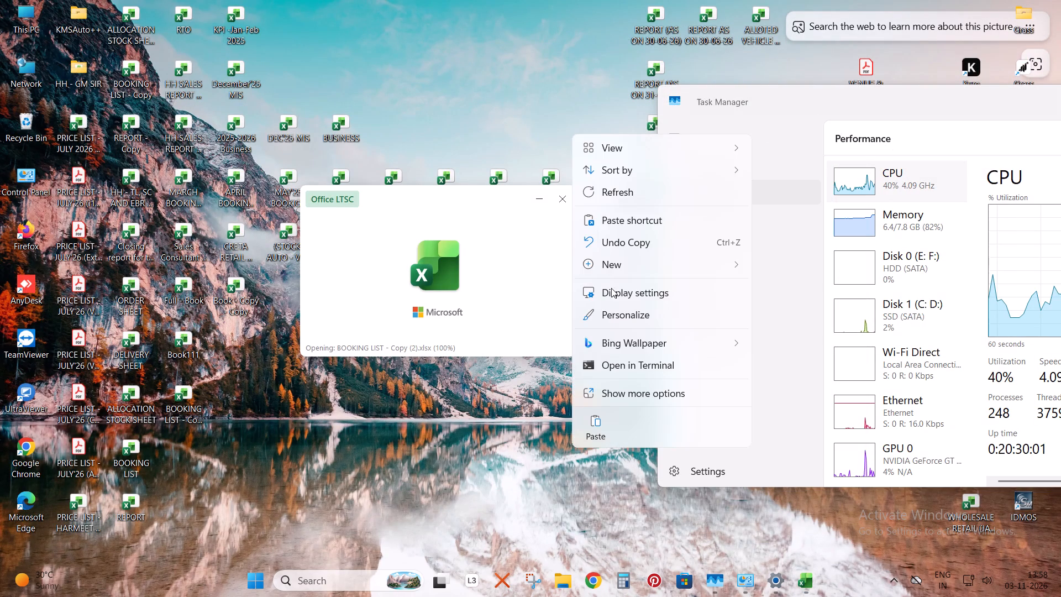
Look through the Sheet3, OCT. Booking and NOV. Booking sheets of the BOOKING LIST - Copy (2) workbook and close it.
left_click(602, 192)
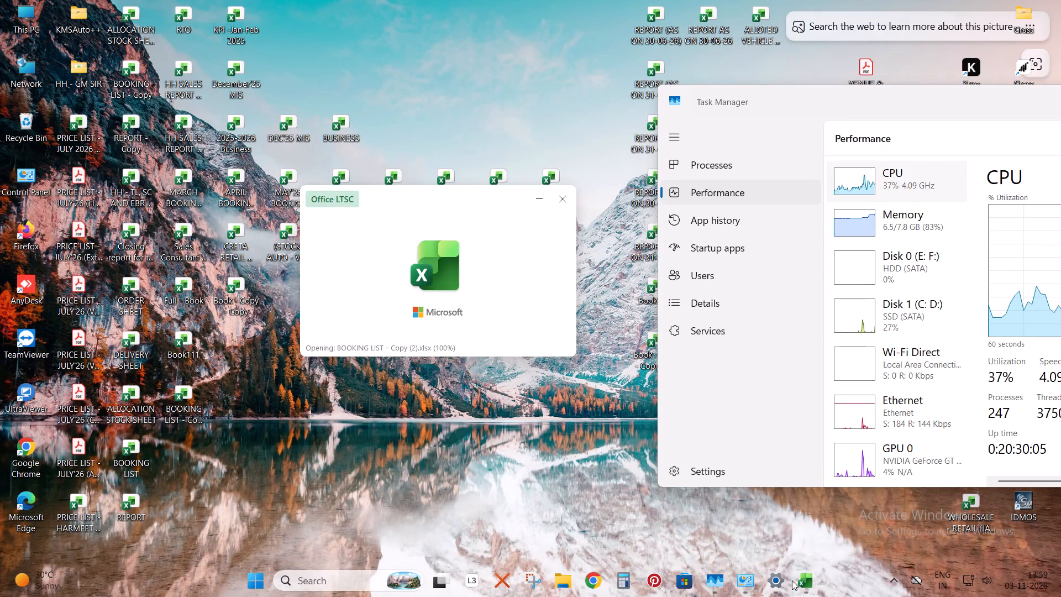
left_click(806, 585)
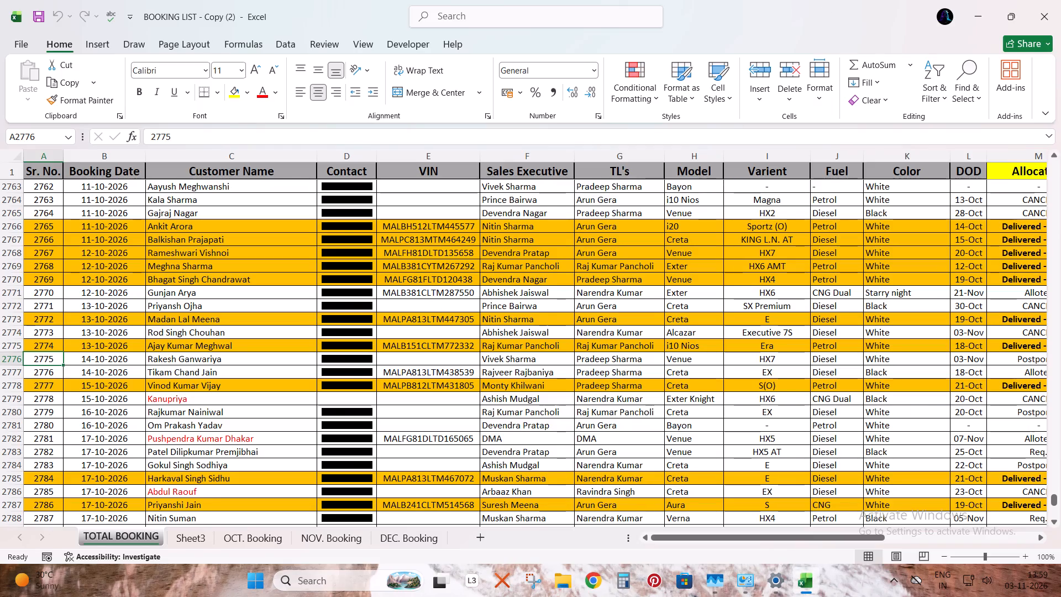
left_click(186, 541)
left_click(284, 542)
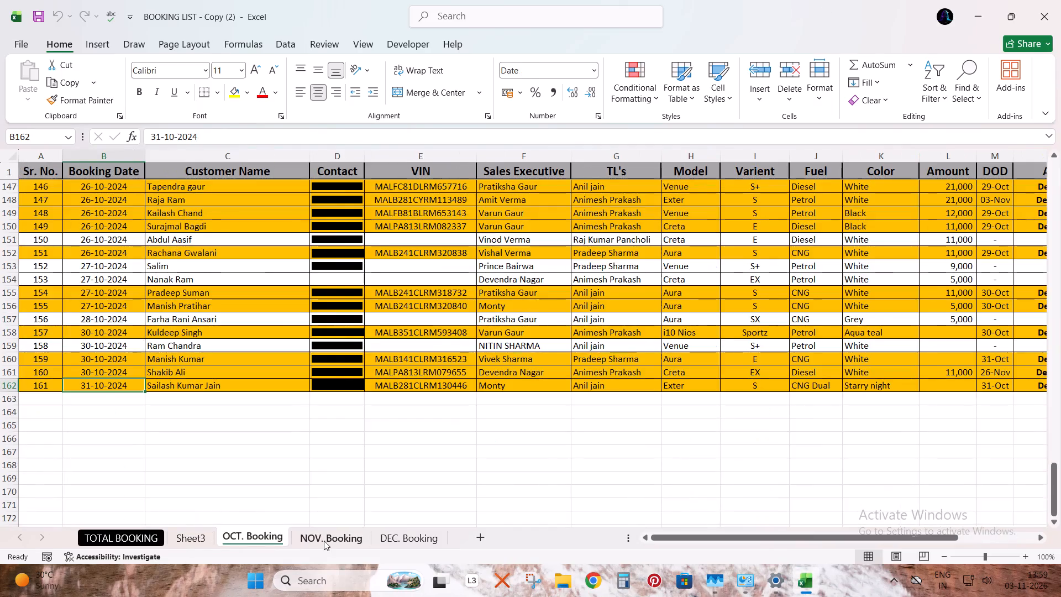
left_click(325, 540)
left_click(1060, 0)
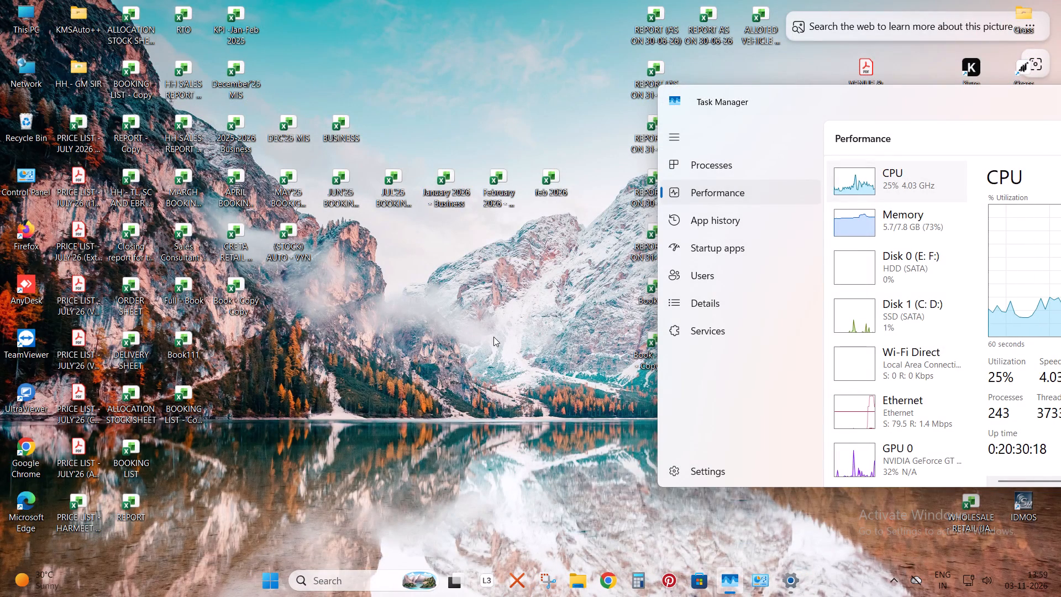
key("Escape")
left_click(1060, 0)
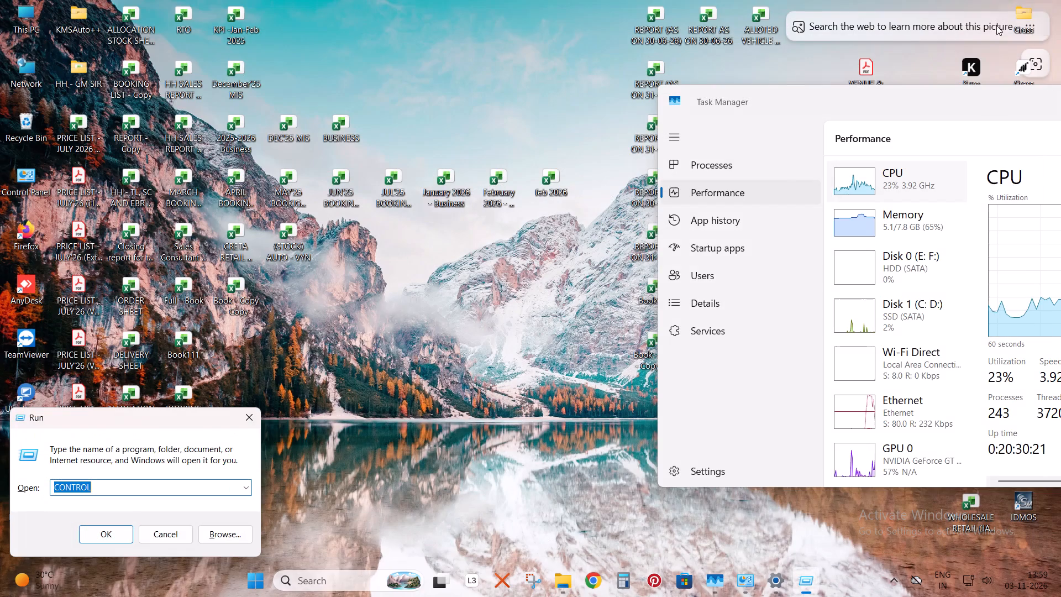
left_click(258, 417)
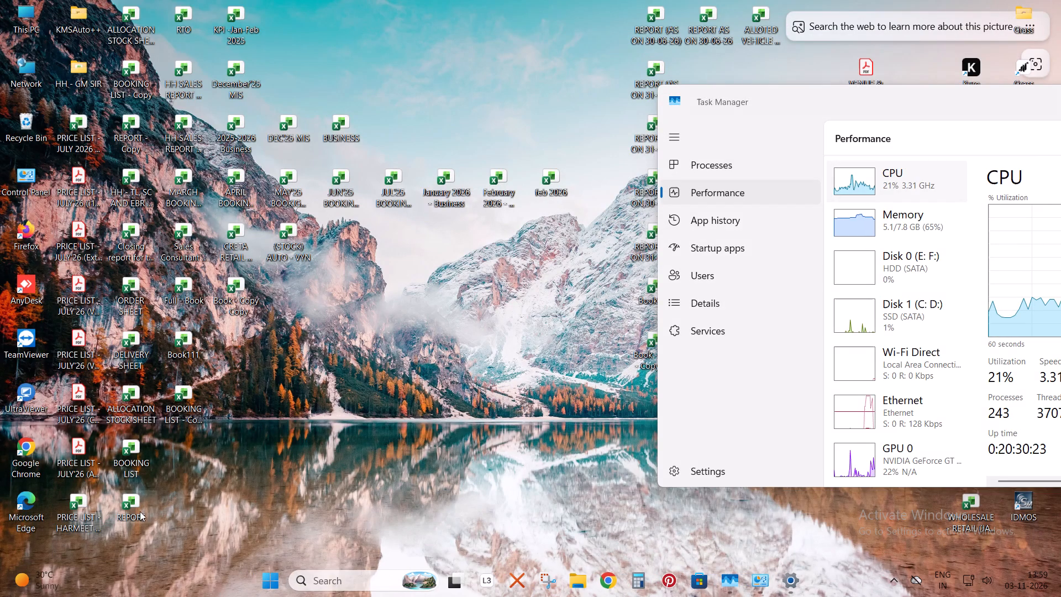
Open the REPORT workbook from the desktop and move its loading window out of the way.
double_click(136, 506)
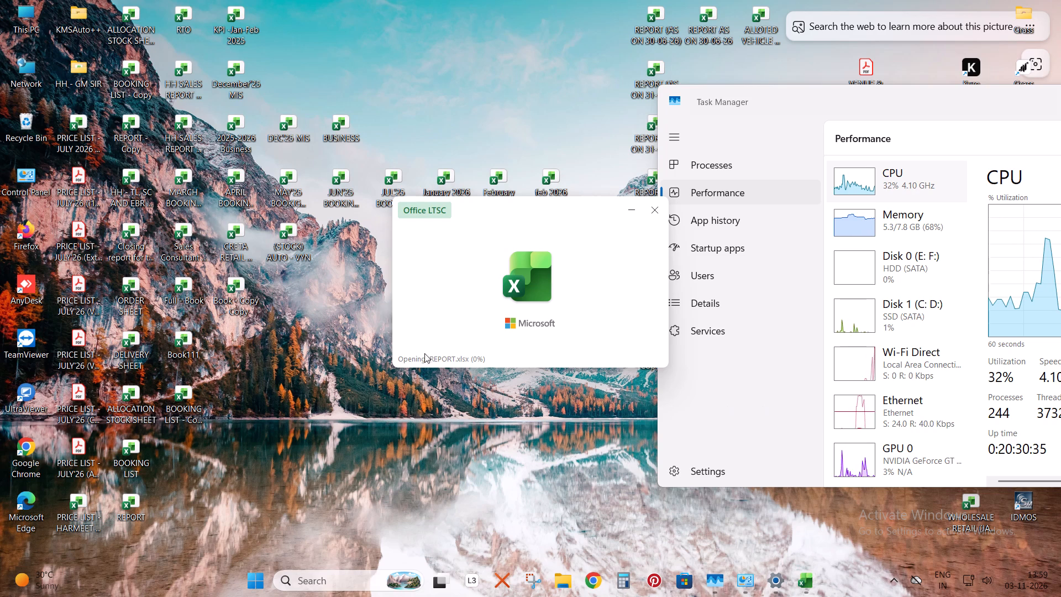
left_click_drag(501, 212, 349, 161)
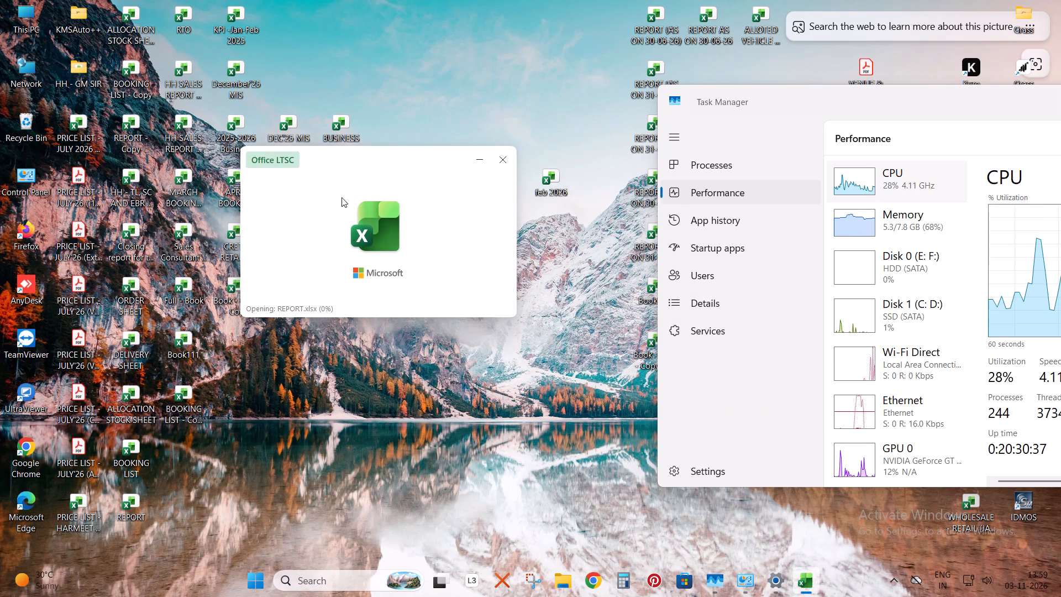
Run CLEANMGR to start Disk Cleanup for drive C:.
key("super+r")
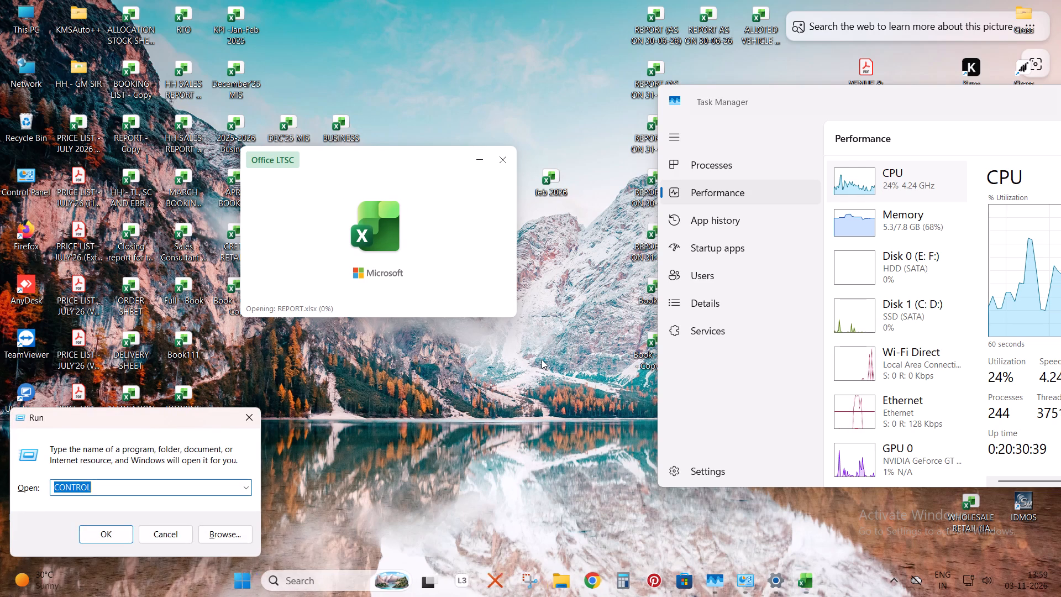
type("CLE")
type("ANMGR")
key("Return")
key("Return")
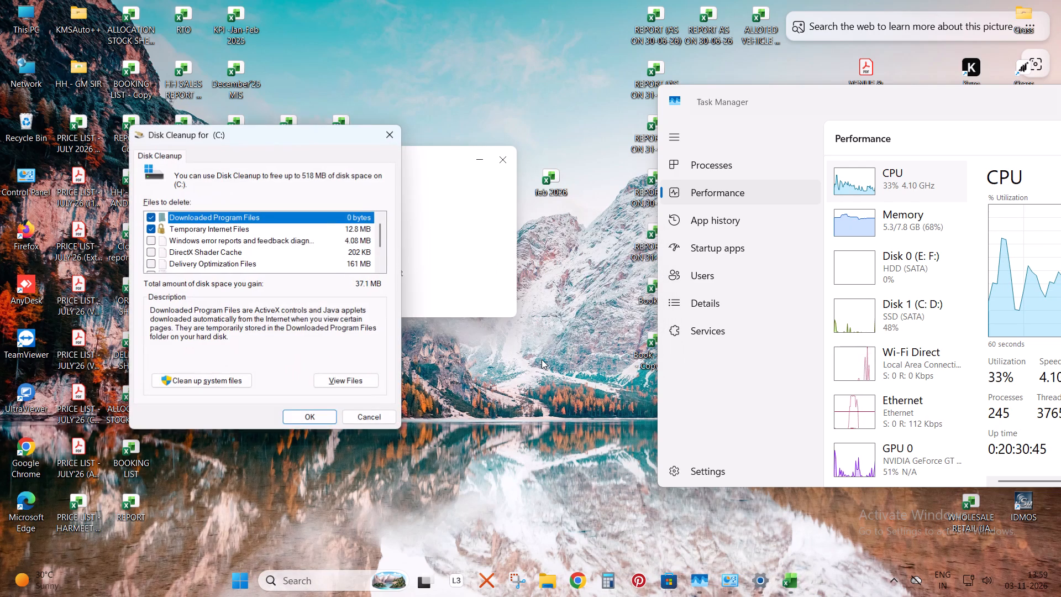
Add Windows error reports, DirectX Shader Cache, Delivery Optimization Files, Recycle Bin and Temporary files to the cleanup selection, and delete the selected files.
key("Down")
key("Down")
key("Down")
key("space")
key("Down")
key("space")
key("Down")
key("space")
key("Down")
key("space")
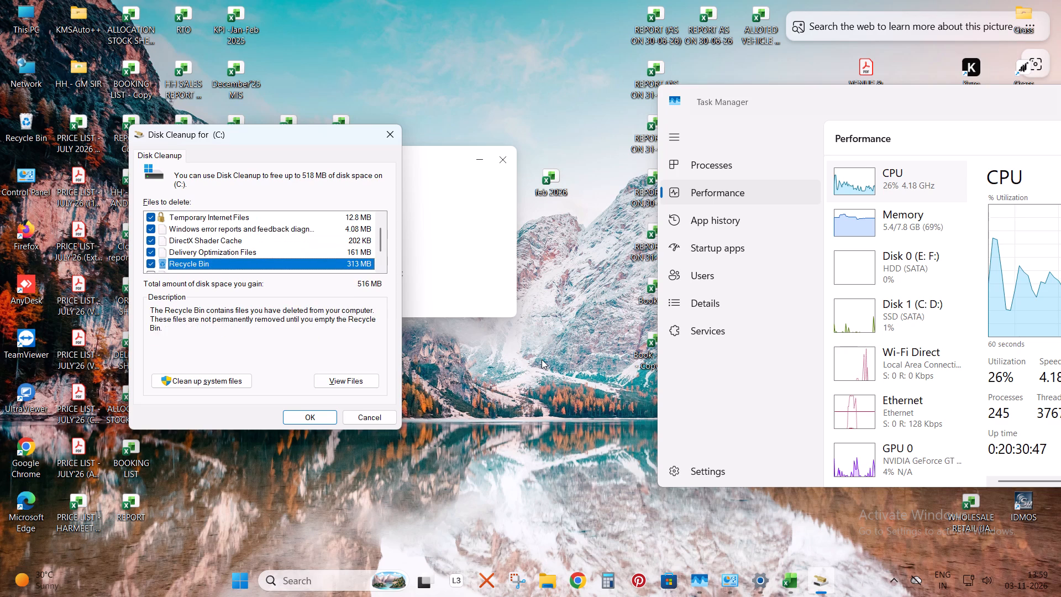
key("Down")
key("space")
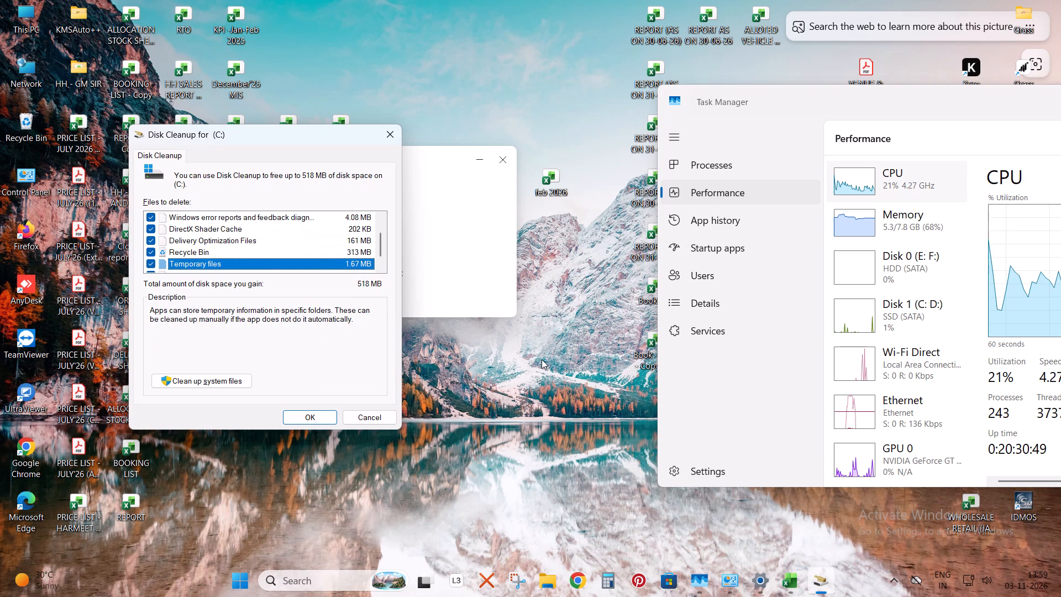
key("Down")
key("Down")
key("Down")
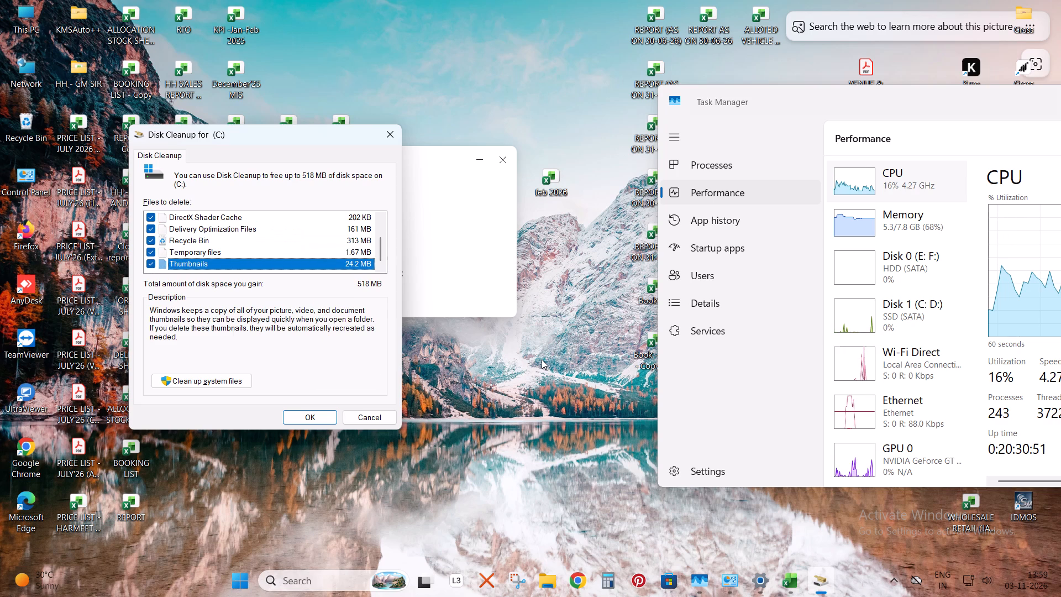
key("Tab")
key("Tab")
key("Return")
key("Return")
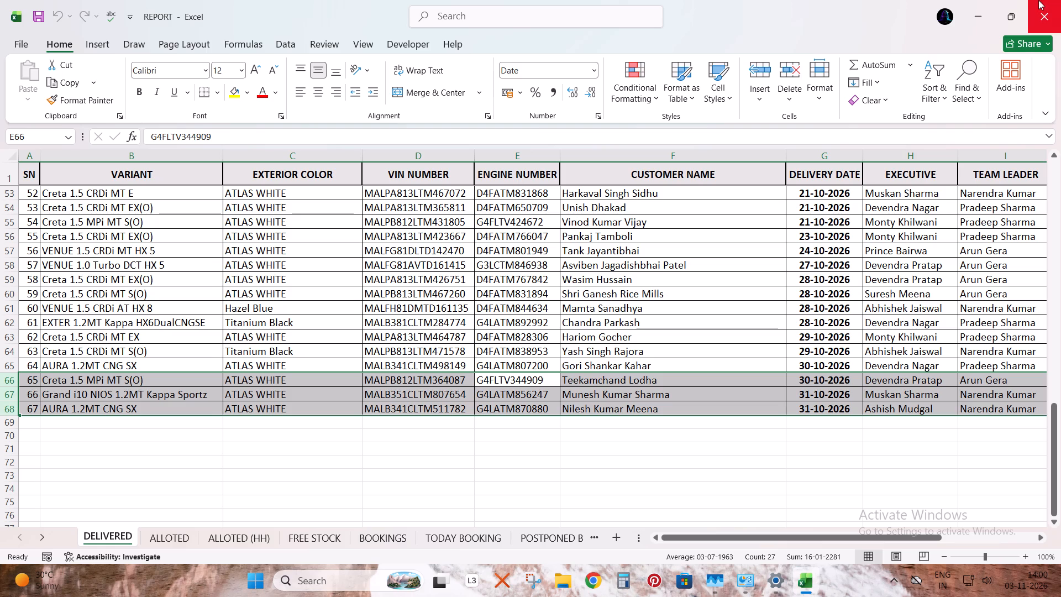
Close the REPORT workbook.
left_click(1049, 11)
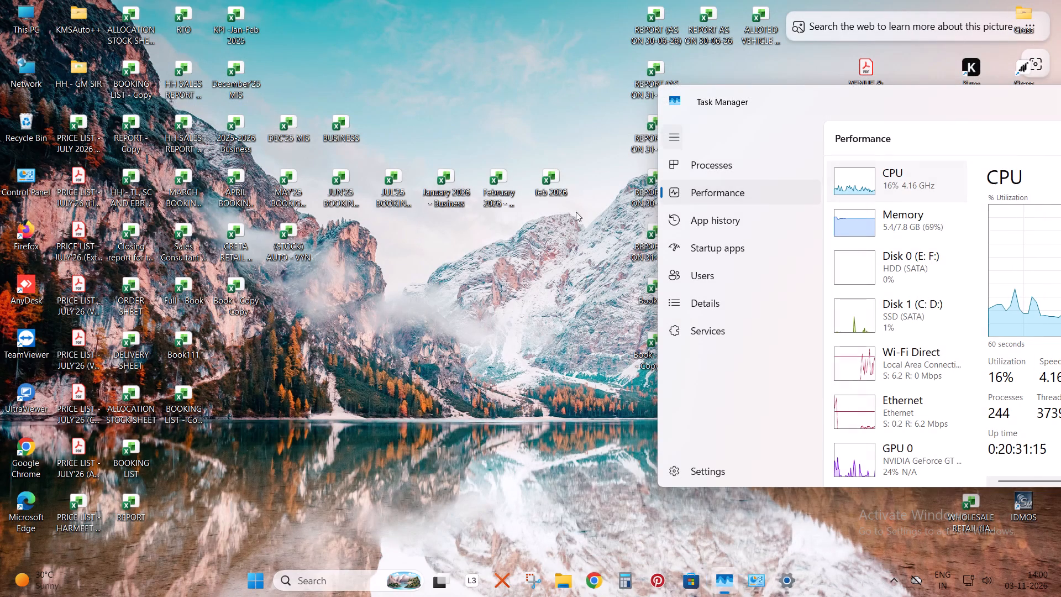
Open the BOOKING LIST - Copy (2) workbook from the desktop again.
double_click(193, 404)
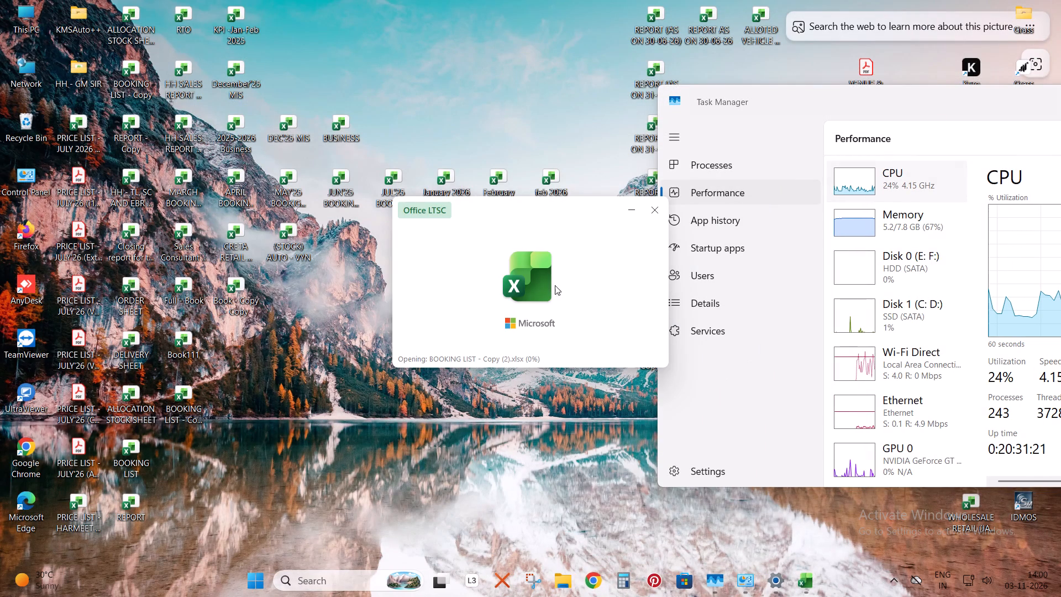
Switch to Google Chrome, go to google.com and search for "microsoft excel slow to open".
left_click(598, 588)
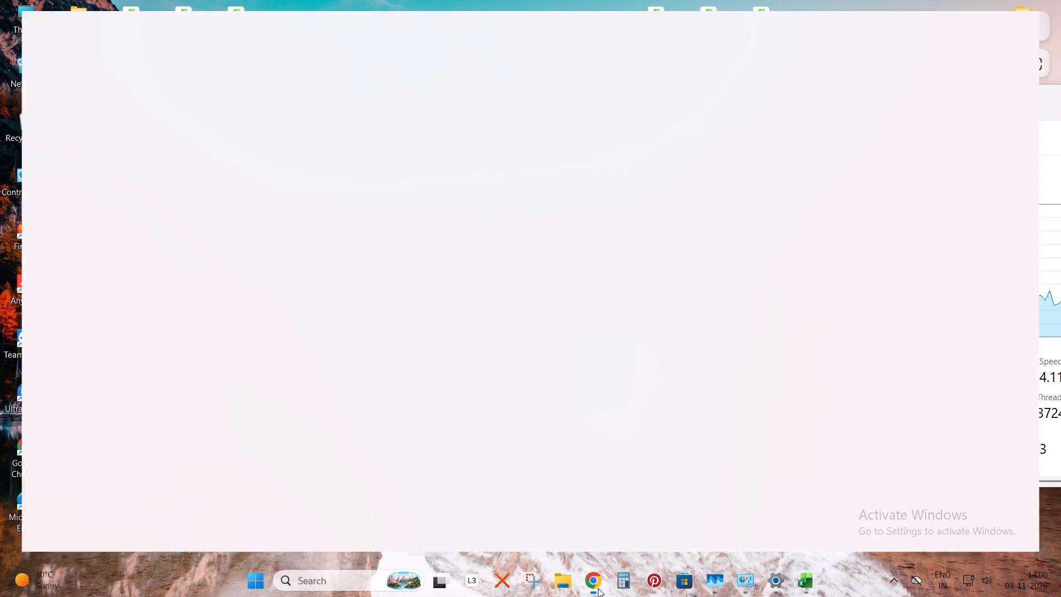
type("GO")
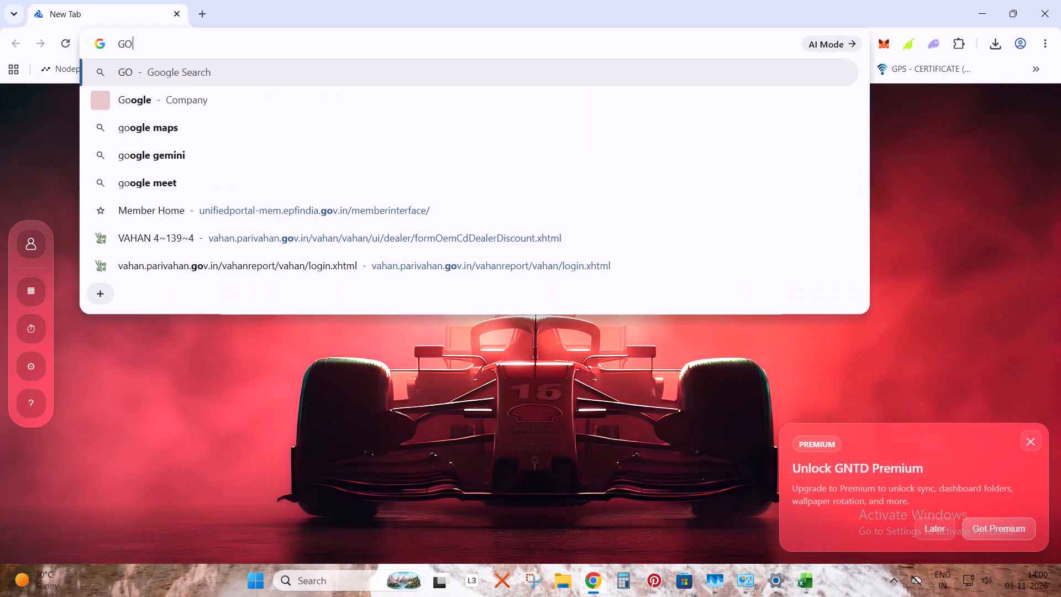
type("OGLE")
key("ctrl+Return")
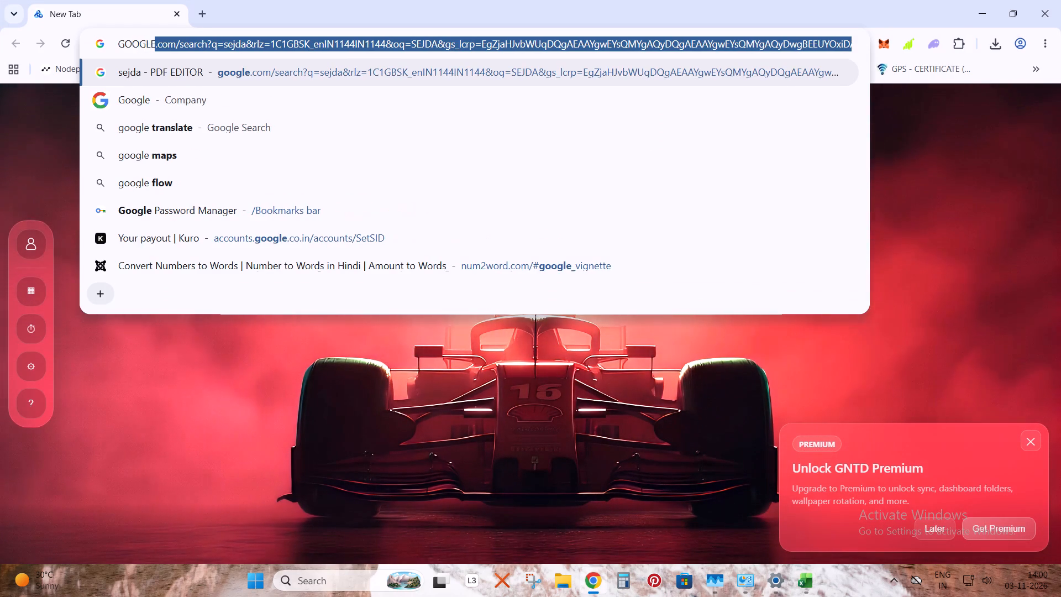
key("e")
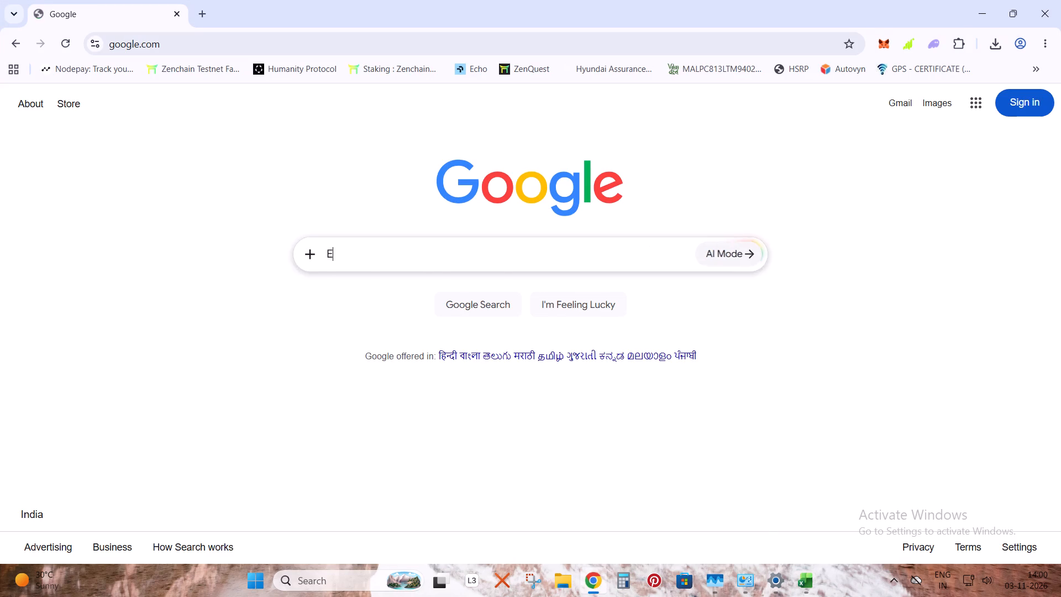
key("x")
key("BackSpace")
key("BackSpace")
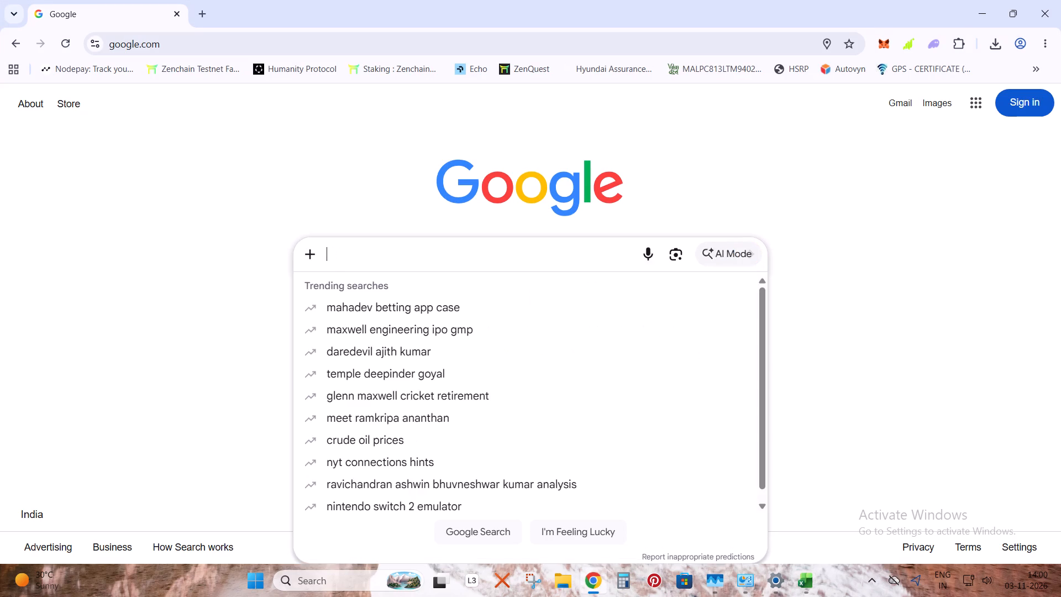
type("MICRO")
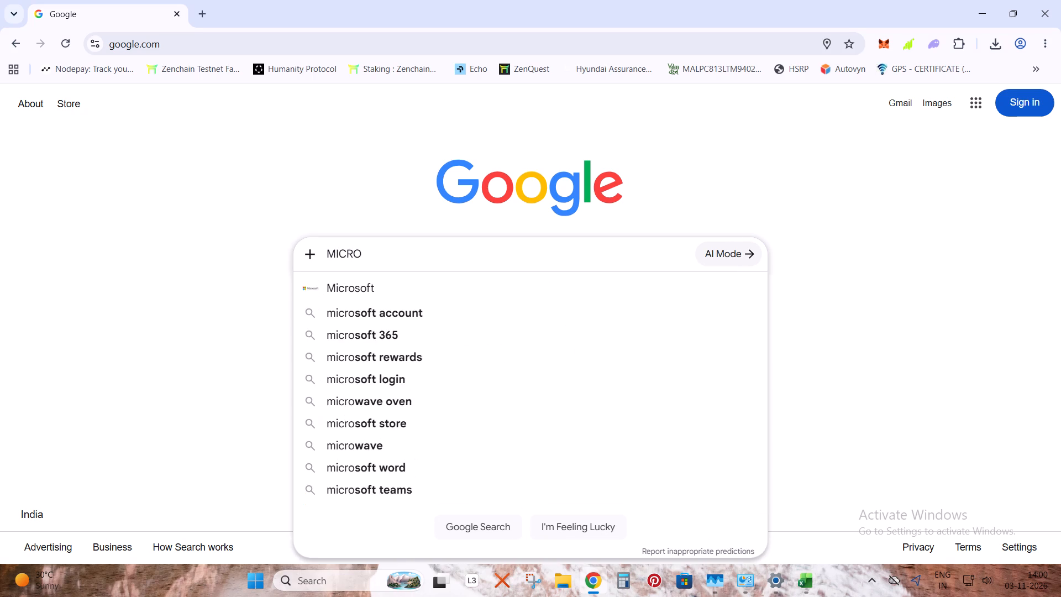
key("Down")
key("space")
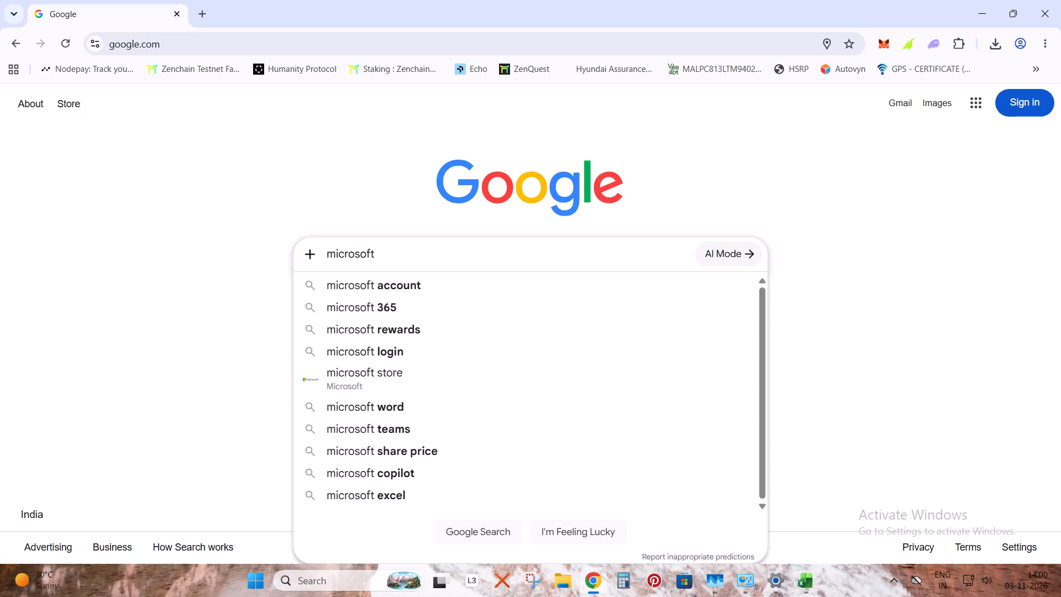
key("e")
key("Down")
key("space")
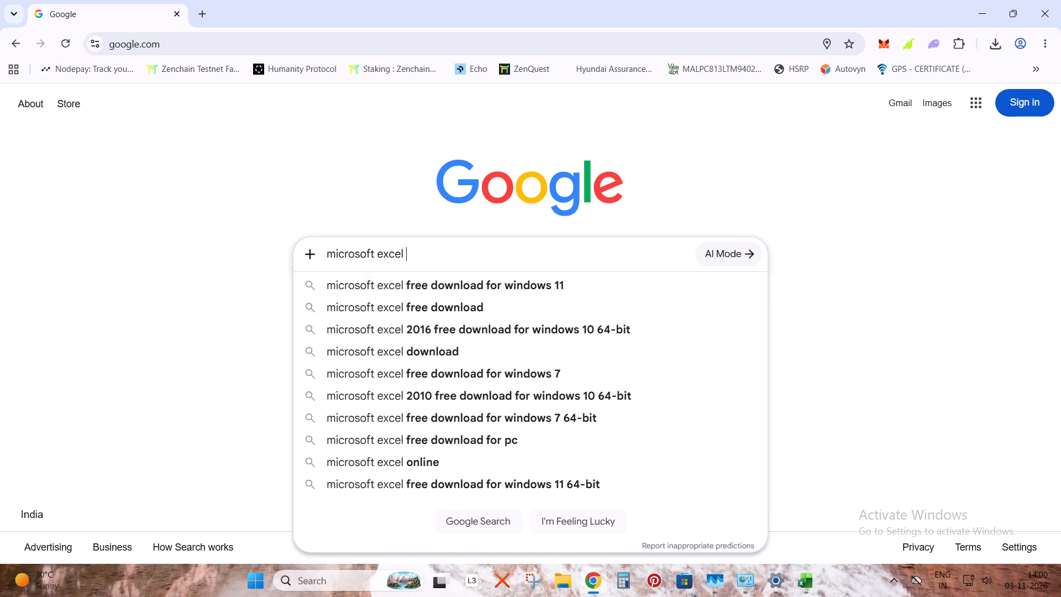
key("s")
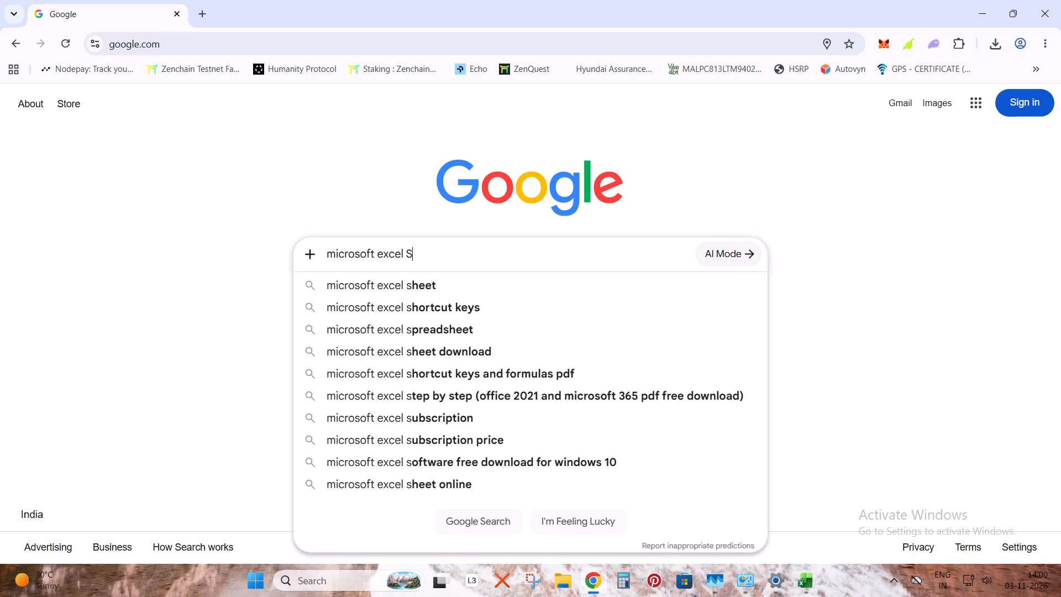
type("LOW")
key("Down")
key("Down")
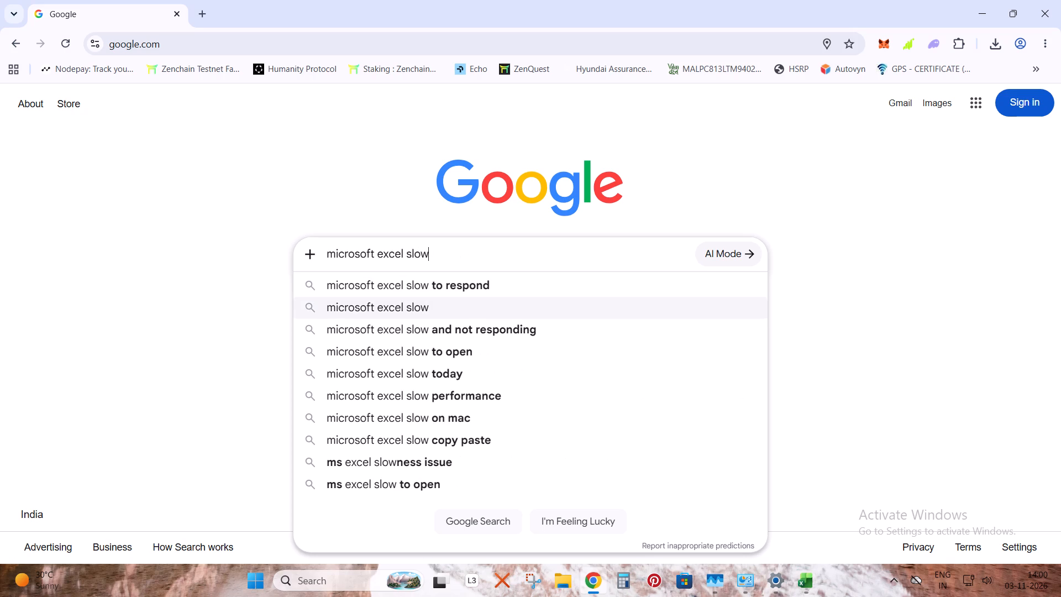
key("Down")
key("Down")
key("Return")
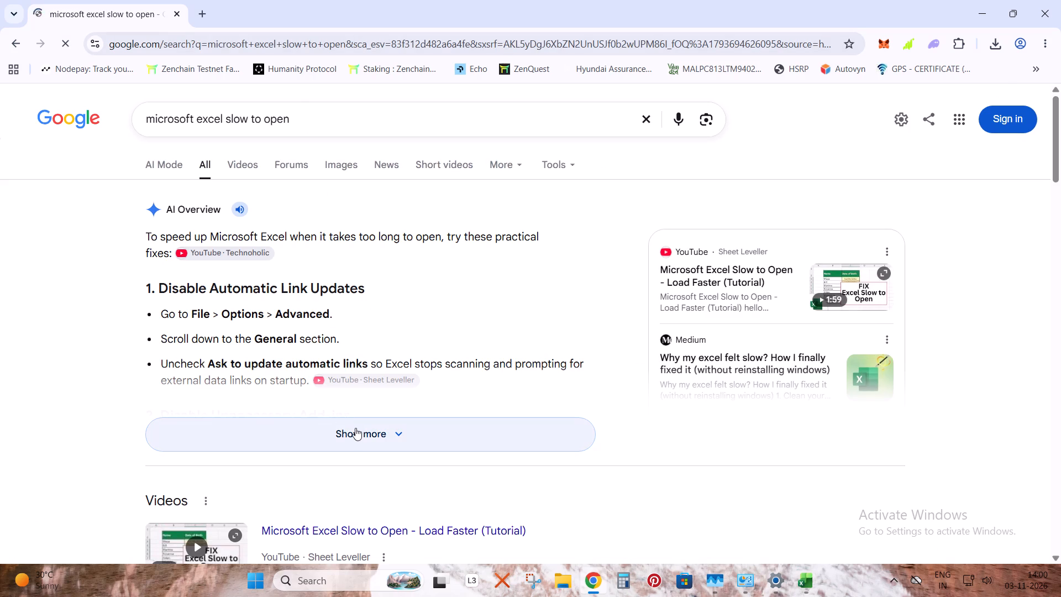
Expand the AI Overview, read the suggested fixes for Excel opening slowly, and close the browser.
left_click(359, 431)
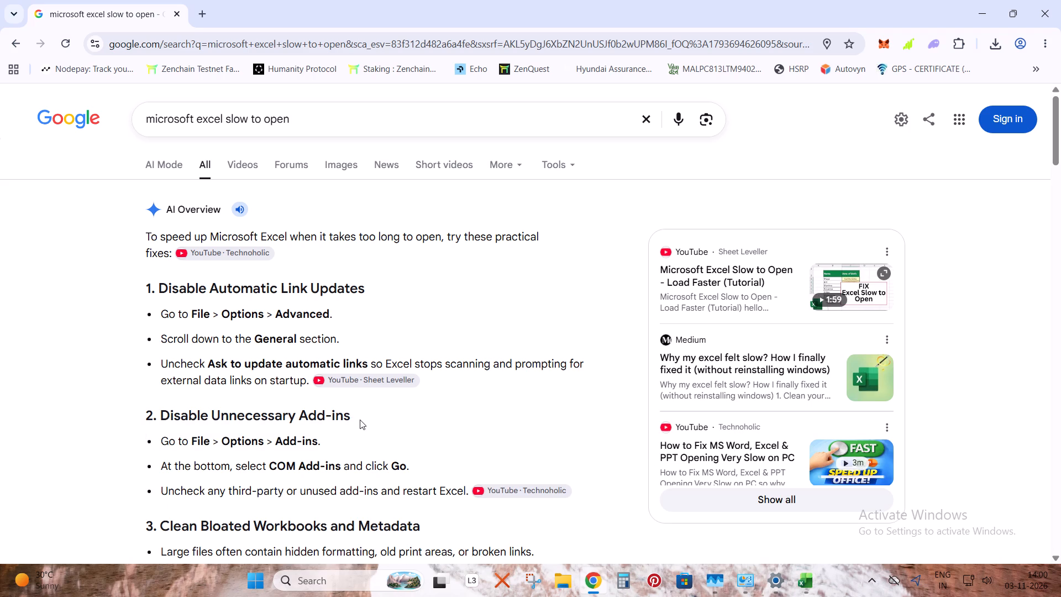
scroll(361, 415, "down", 1)
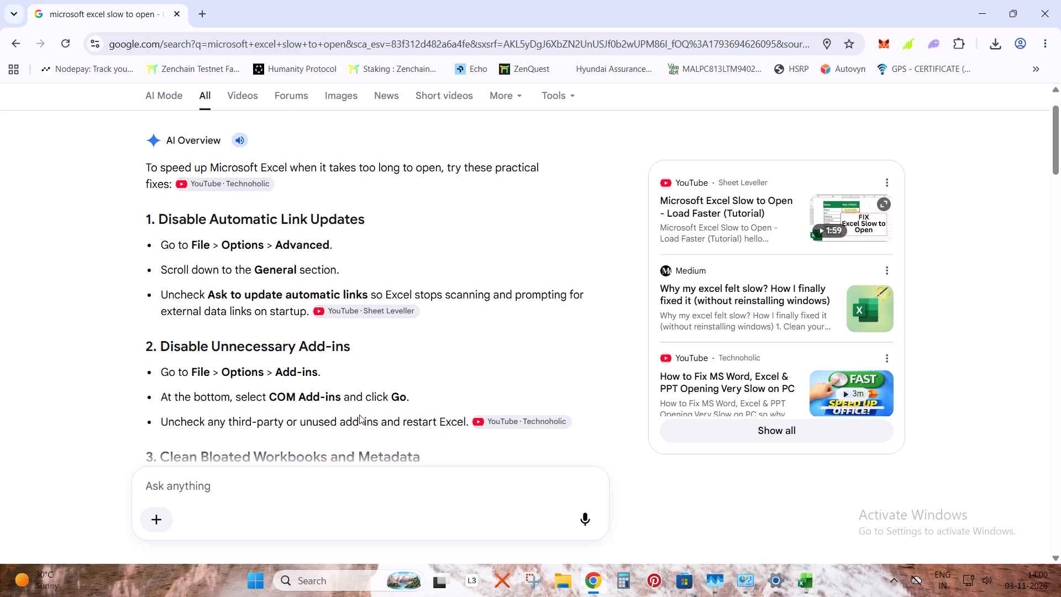
scroll(267, 366, "down", 1)
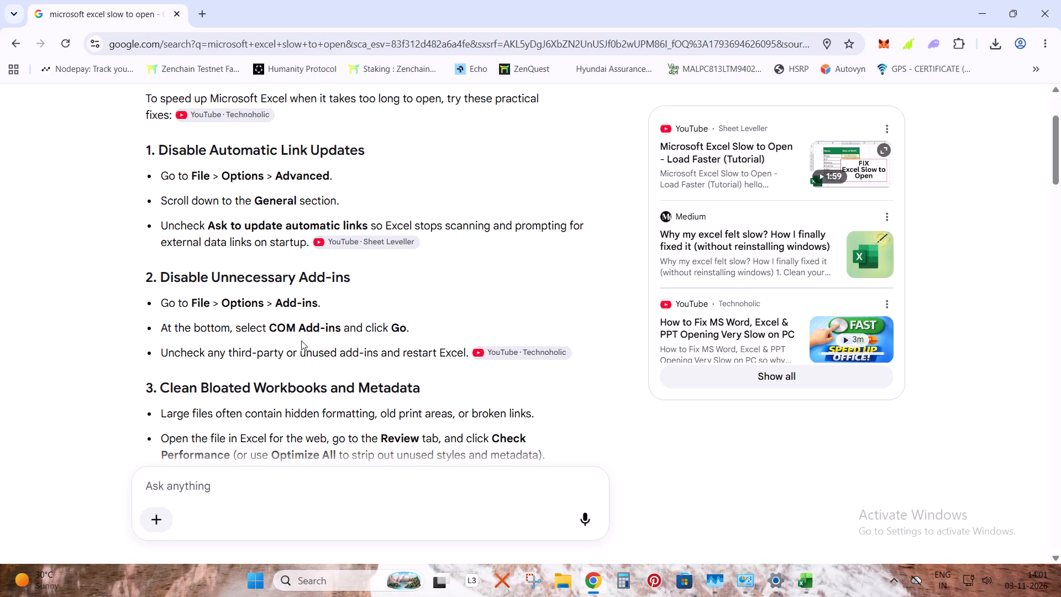
scroll(301, 341, "down", 1)
left_click(1059, 0)
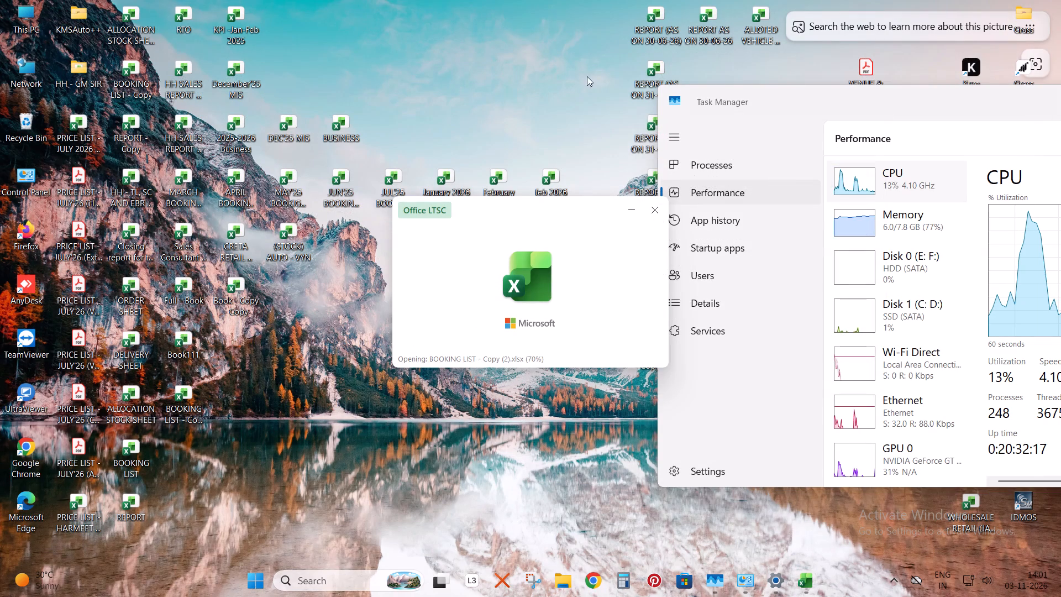
Cancel the loading of the BOOKING LIST - Copy (2) workbook.
left_click(646, 210)
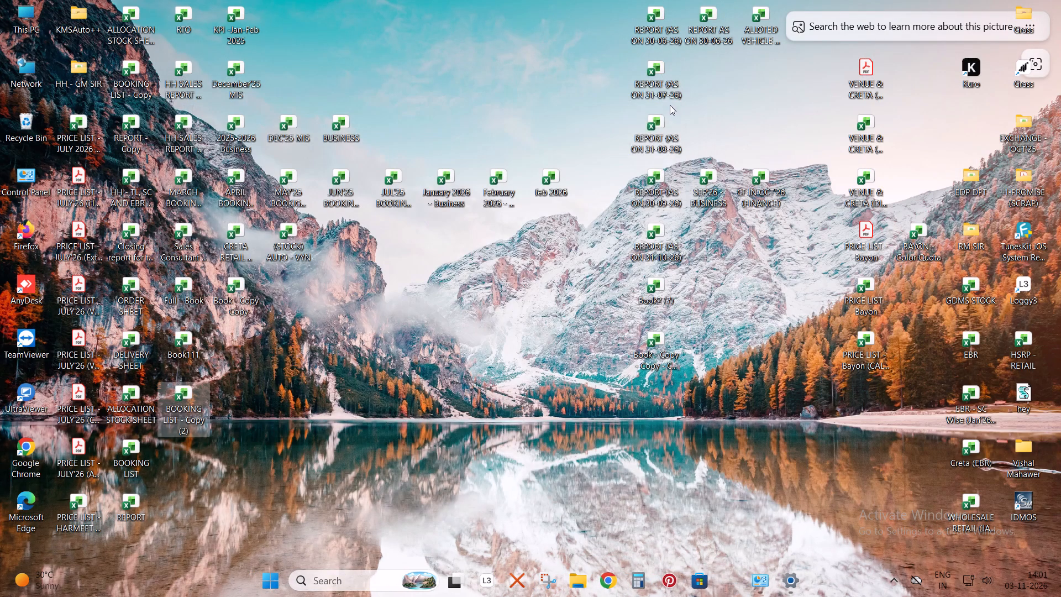
Bring up the Shut Down Windows dialog.
key("alt+F4")
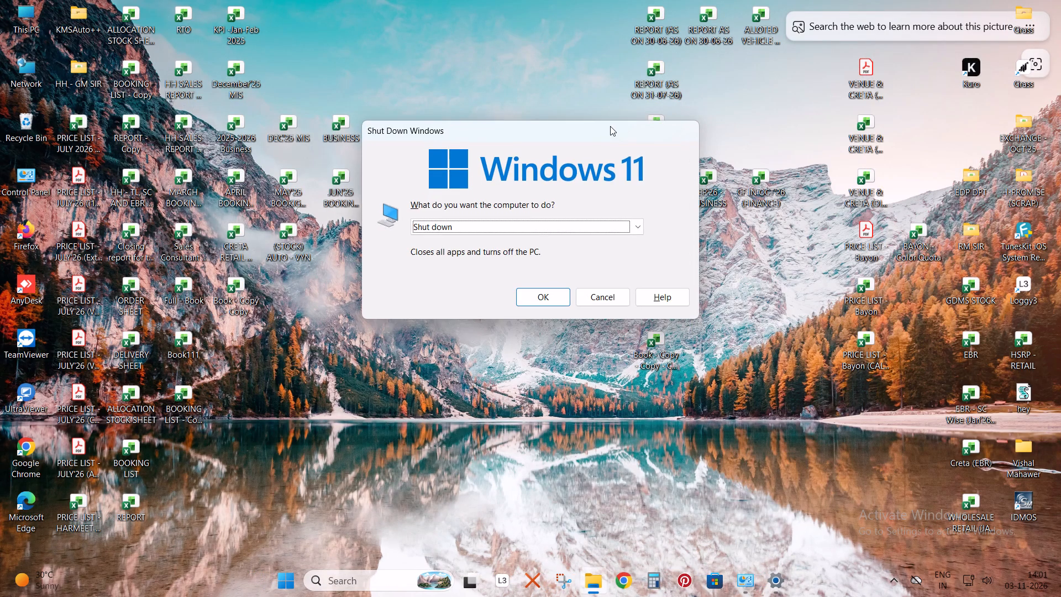